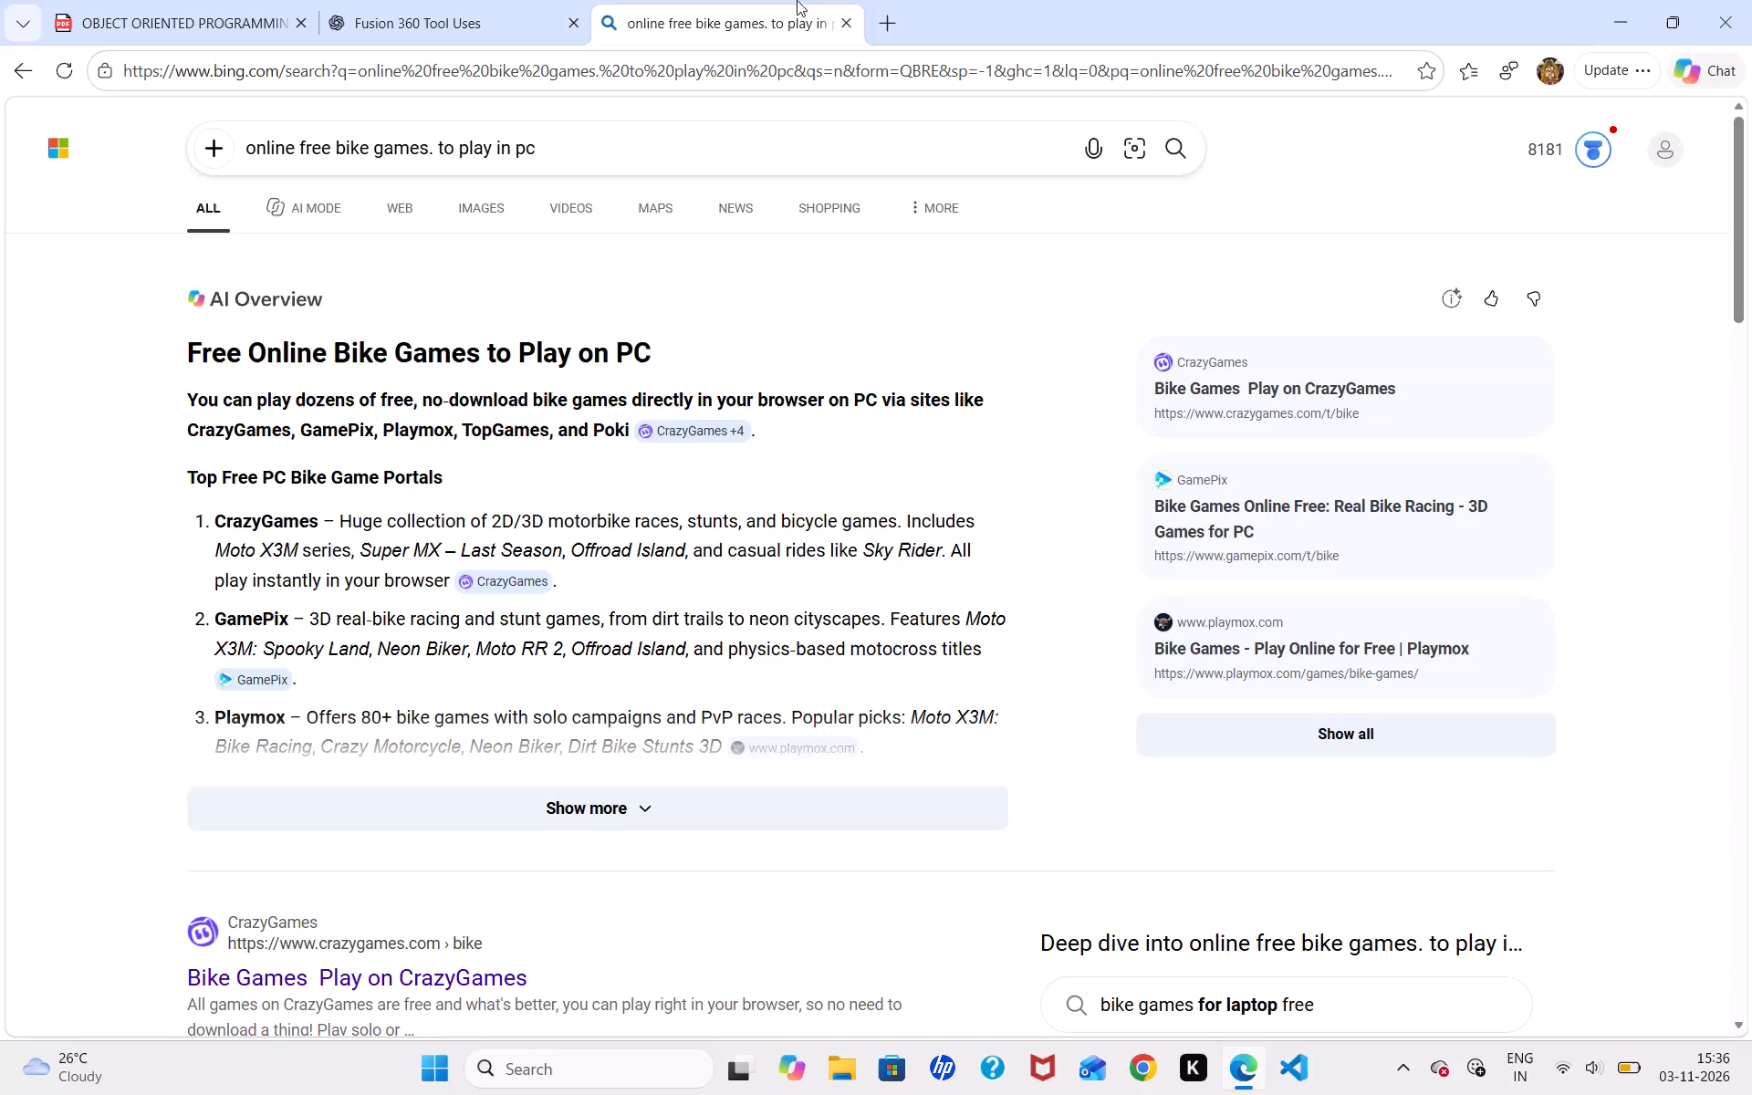
Close the bike games search tab and search the web for "xauusd chart" in a new tab.
{"action": "left_click", "coordinate": [843, 18]}
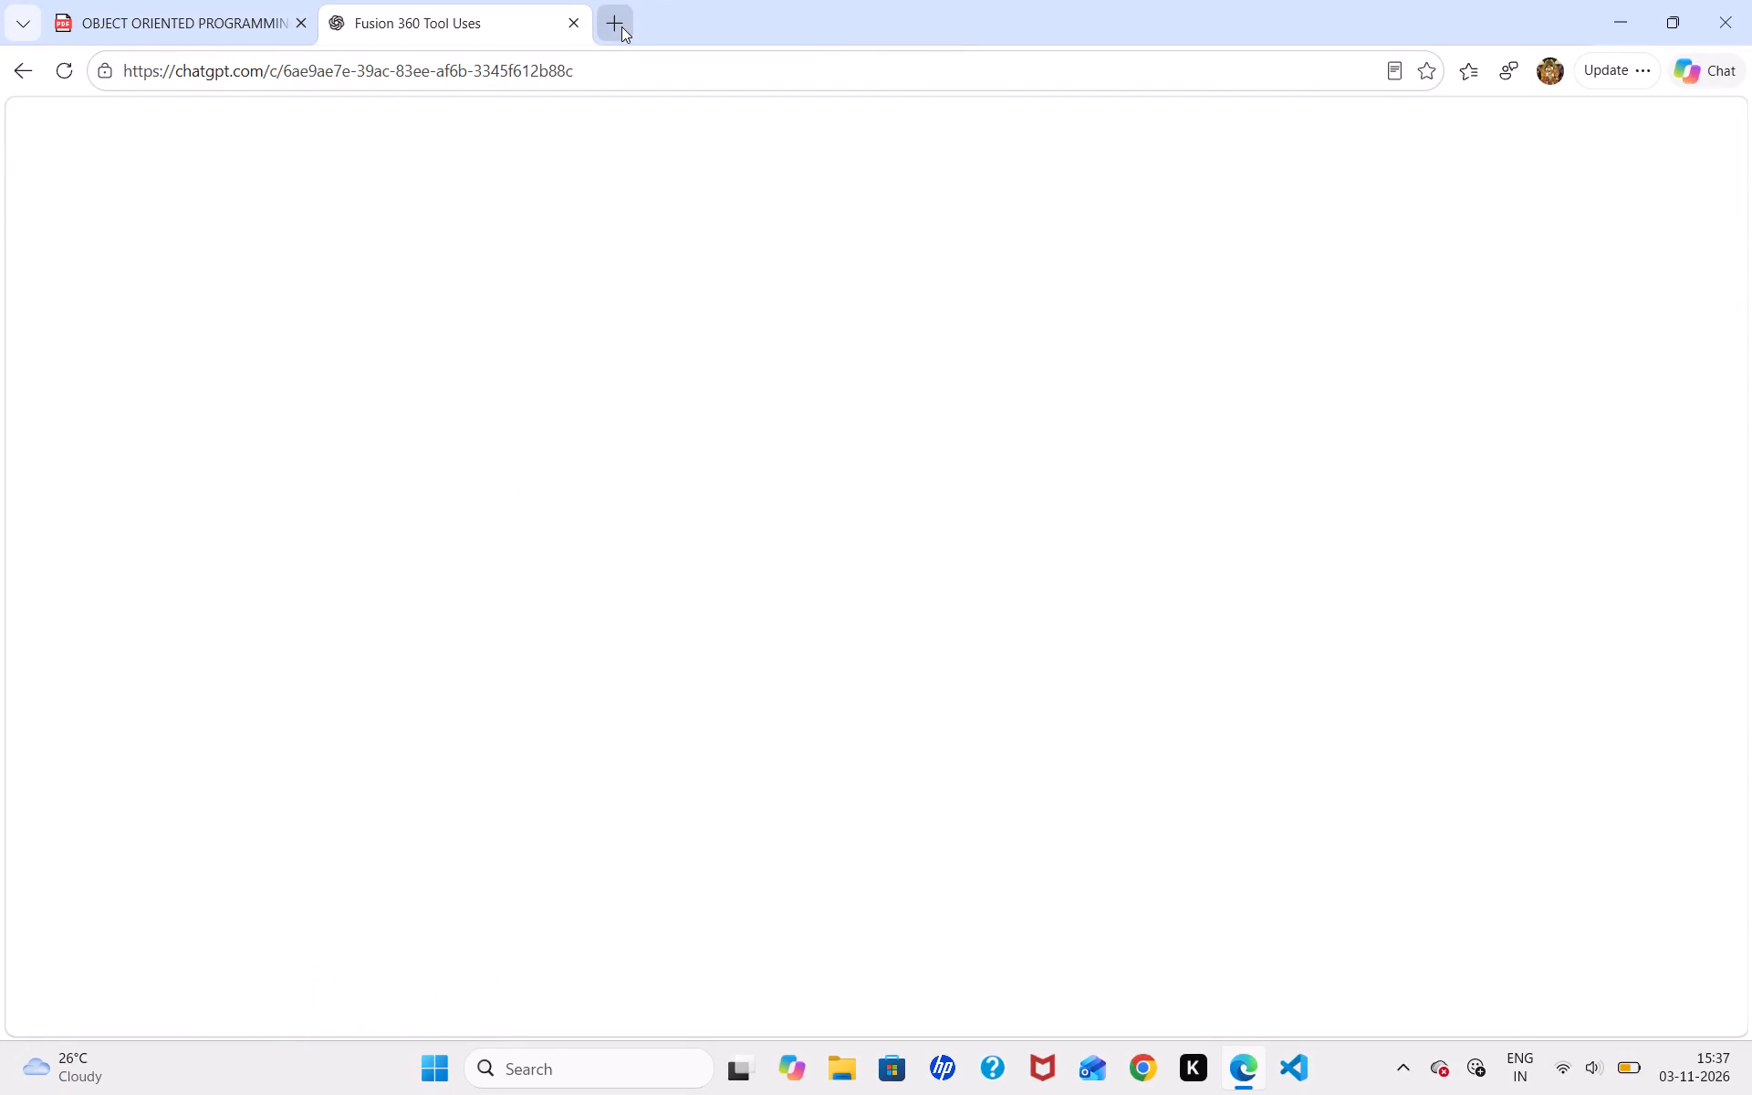
{"action": "left_click", "coordinate": [621, 26]}
{"action": "left_click", "coordinate": [576, 62]}
{"action": "type", "text": "xauusd"}
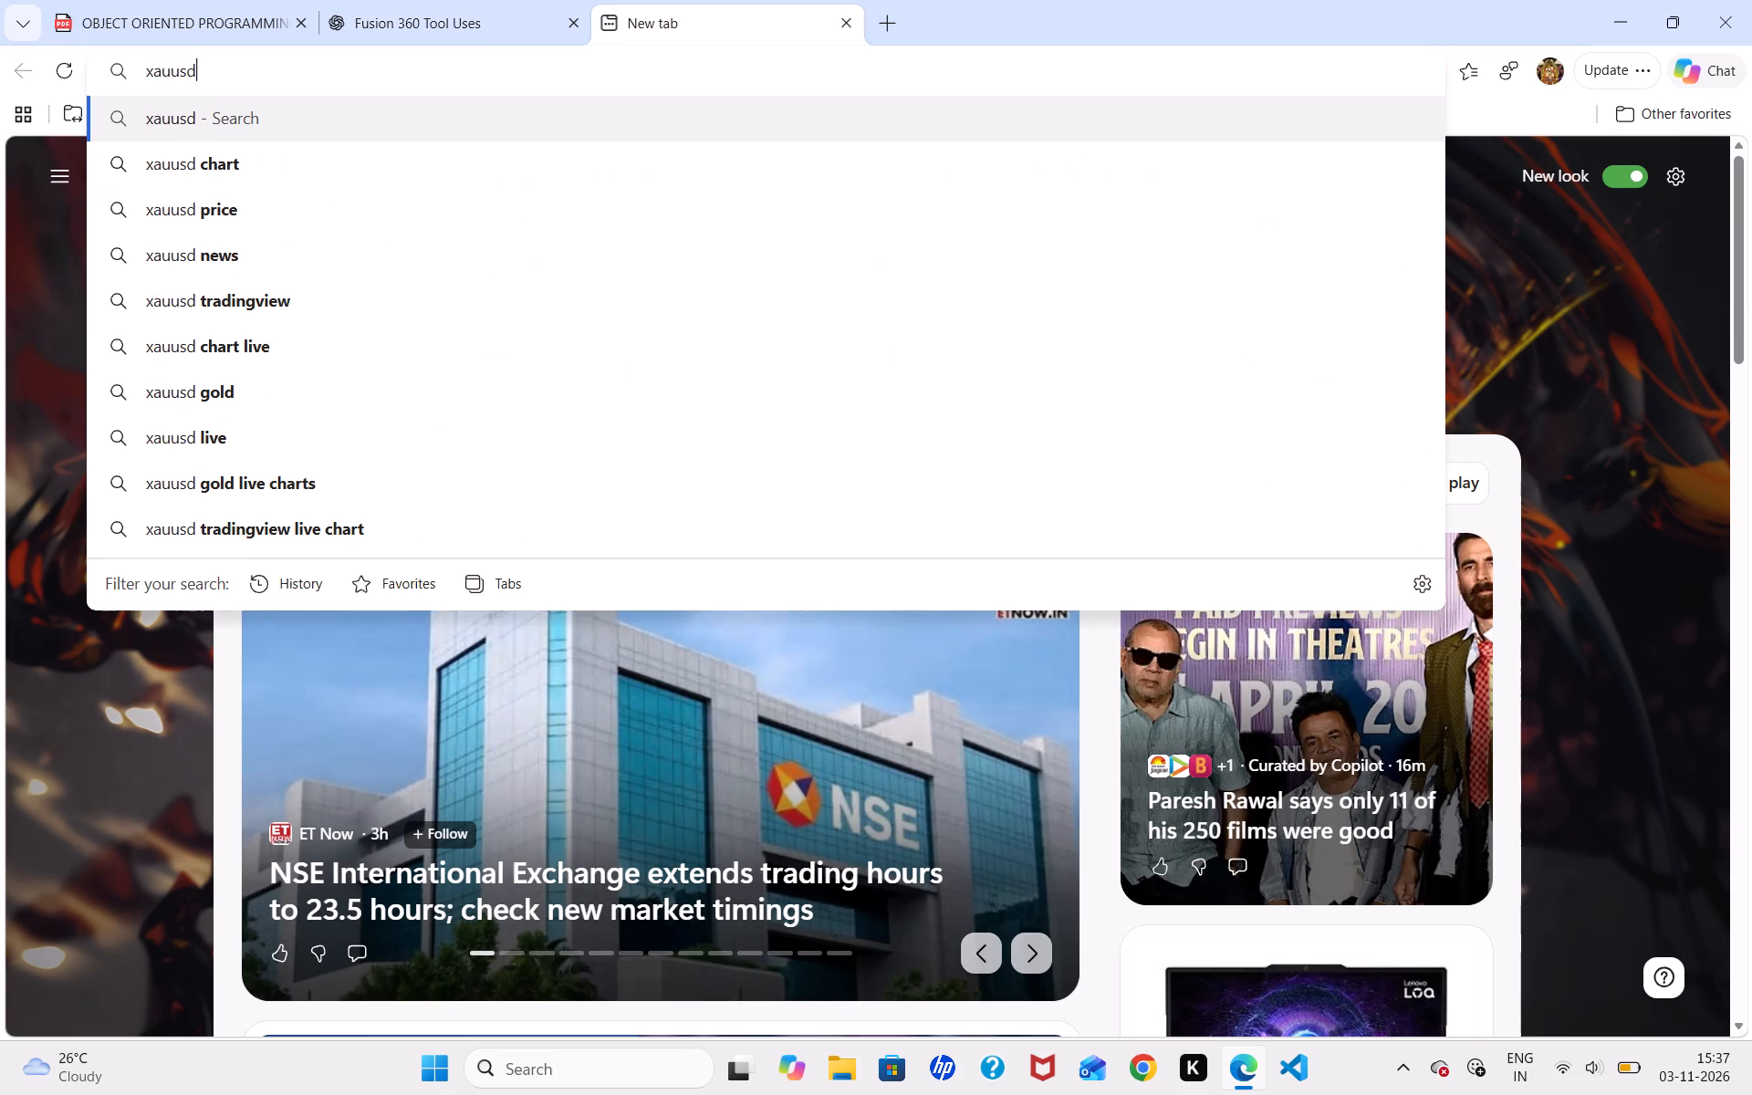
{"action": "key", "text": "space"}
{"action": "key", "text": "Insert"}
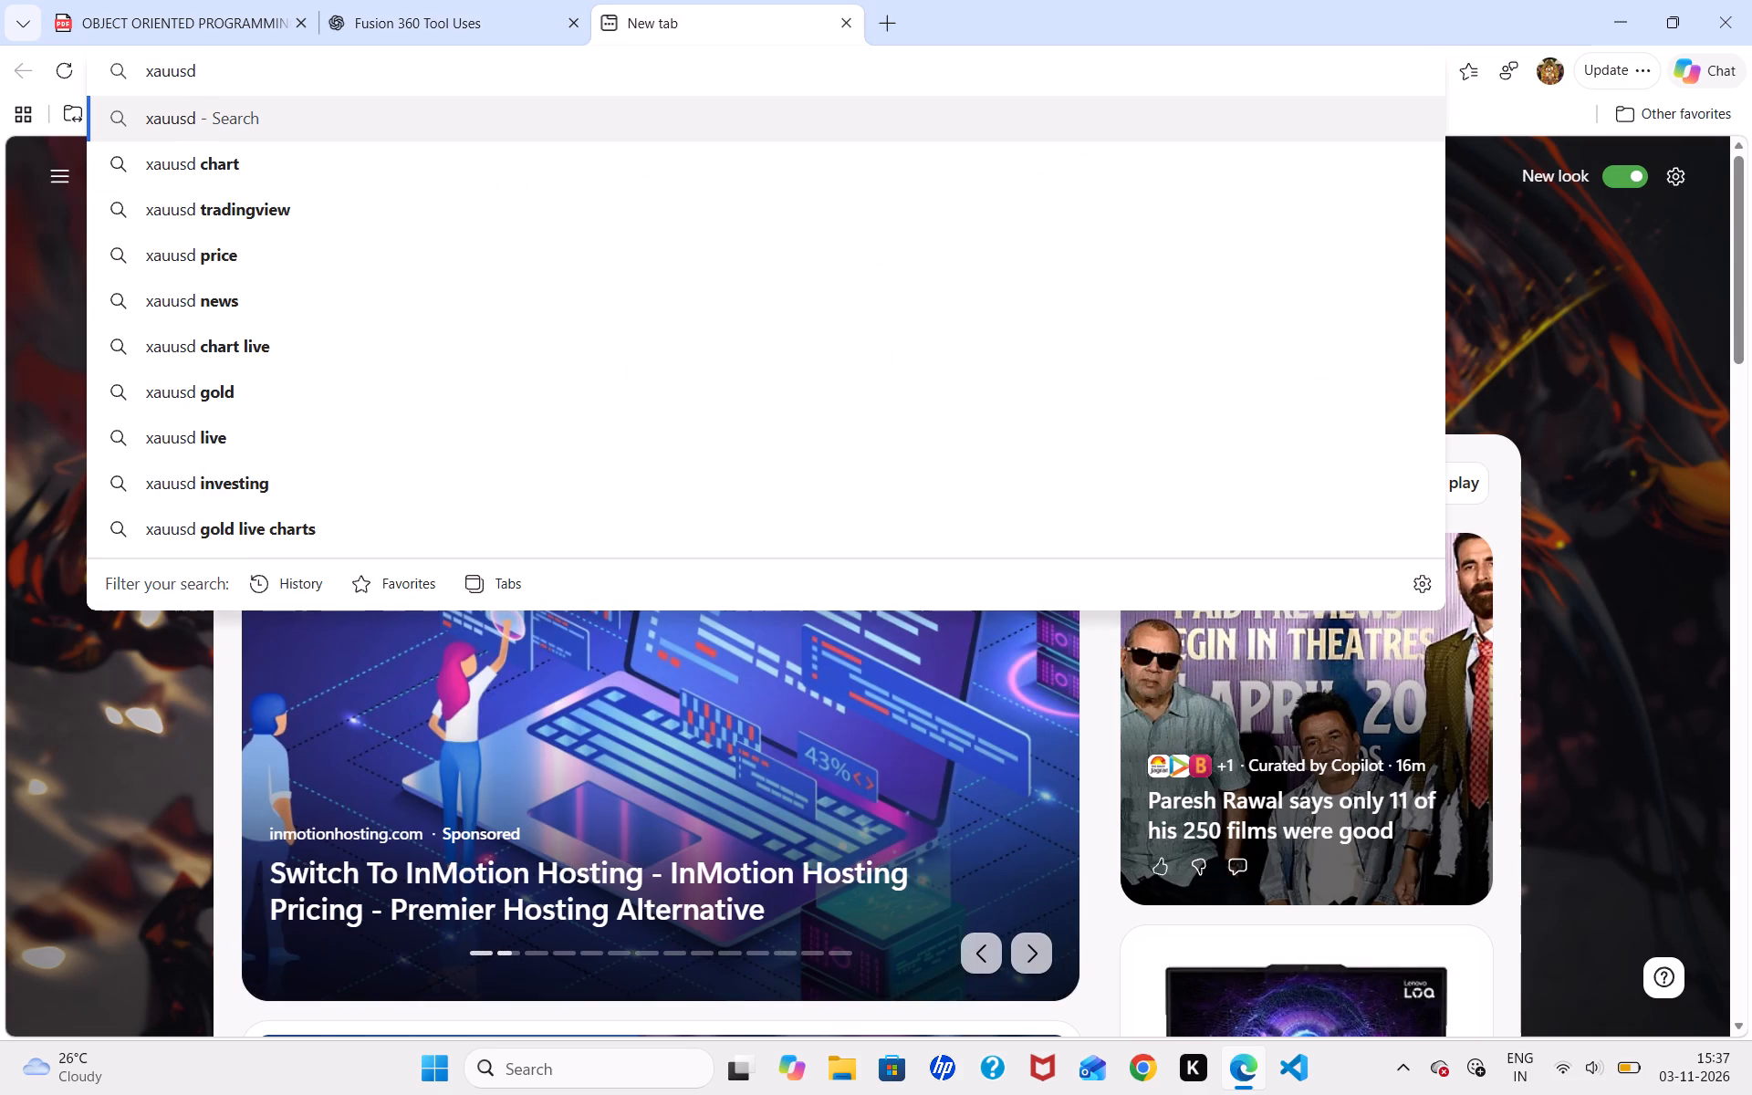
{"action": "key", "text": "Down"}
{"action": "key", "text": "Return"}
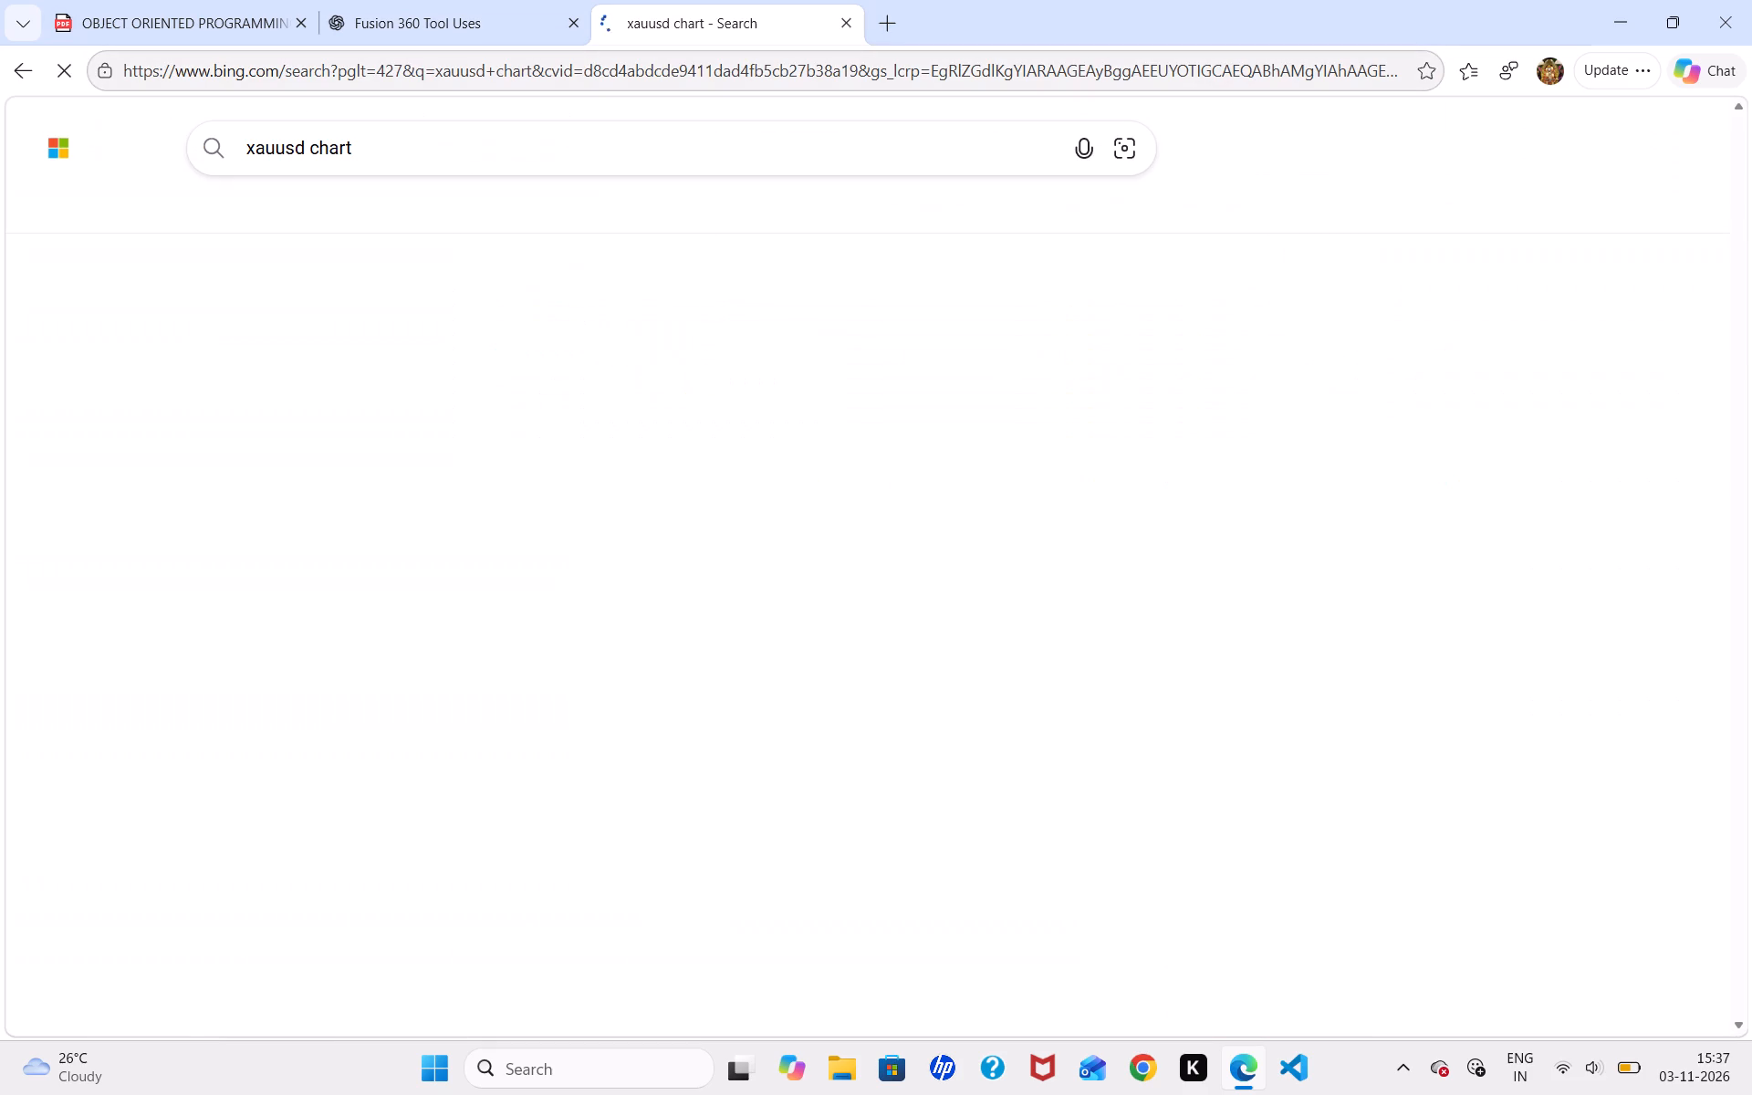
Open TradingView's XAUUSD page from the search results and bring up its full chart focused on the recent candles.
{"action": "left_click", "coordinate": [579, 389]}
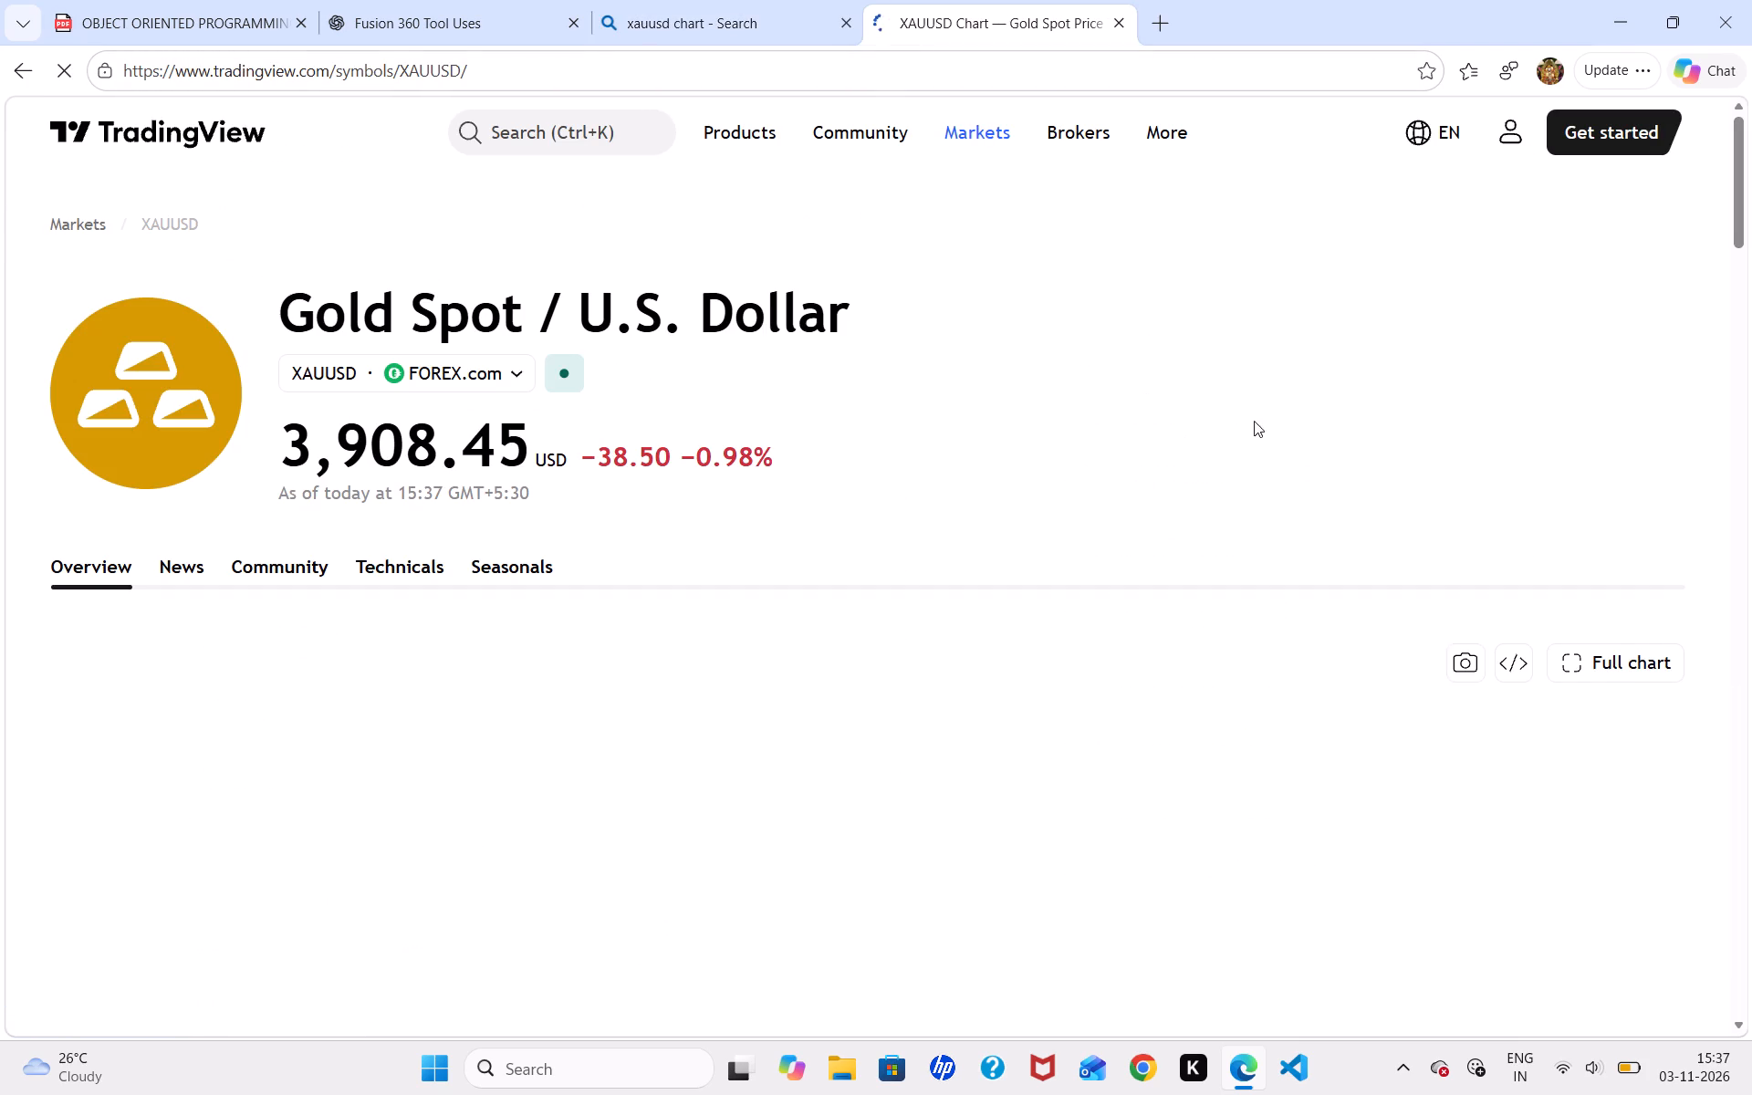
{"action": "left_click", "coordinate": [1621, 677]}
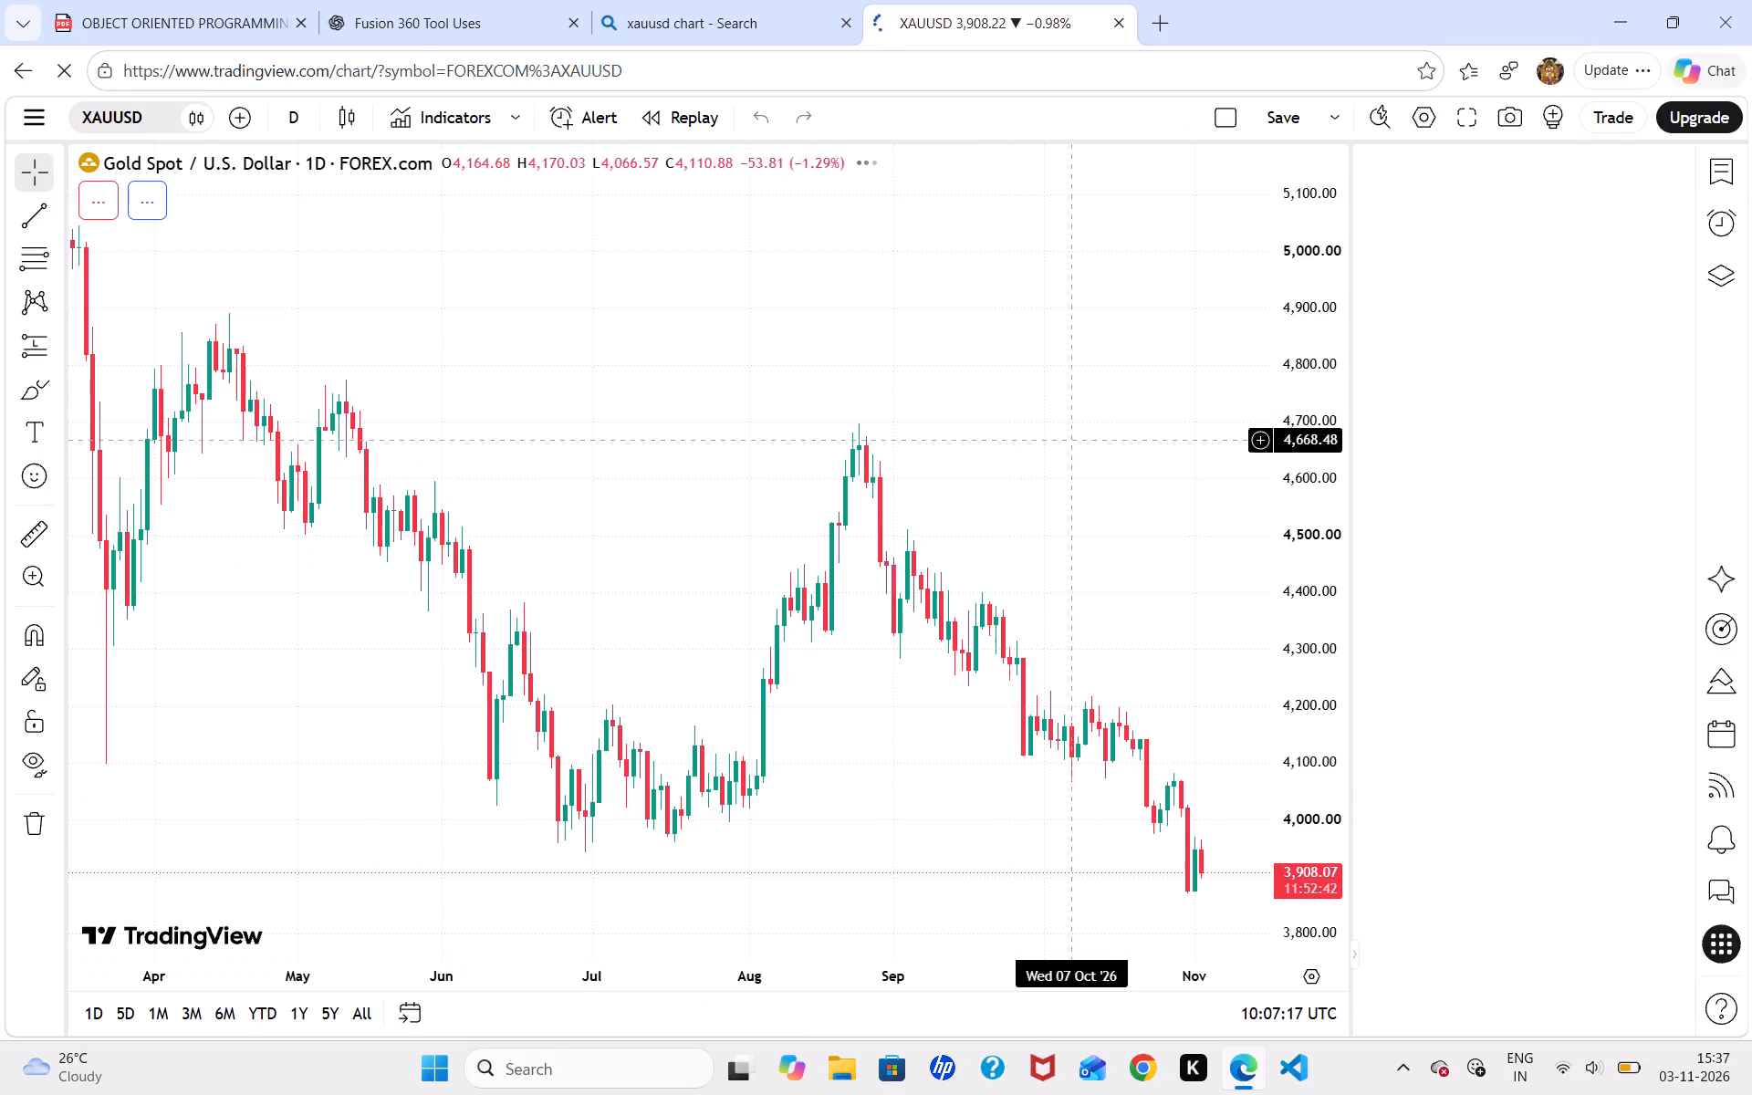
{"action": "left_click_drag", "start_coordinate": [1124, 511], "coordinate": [823, 455]}
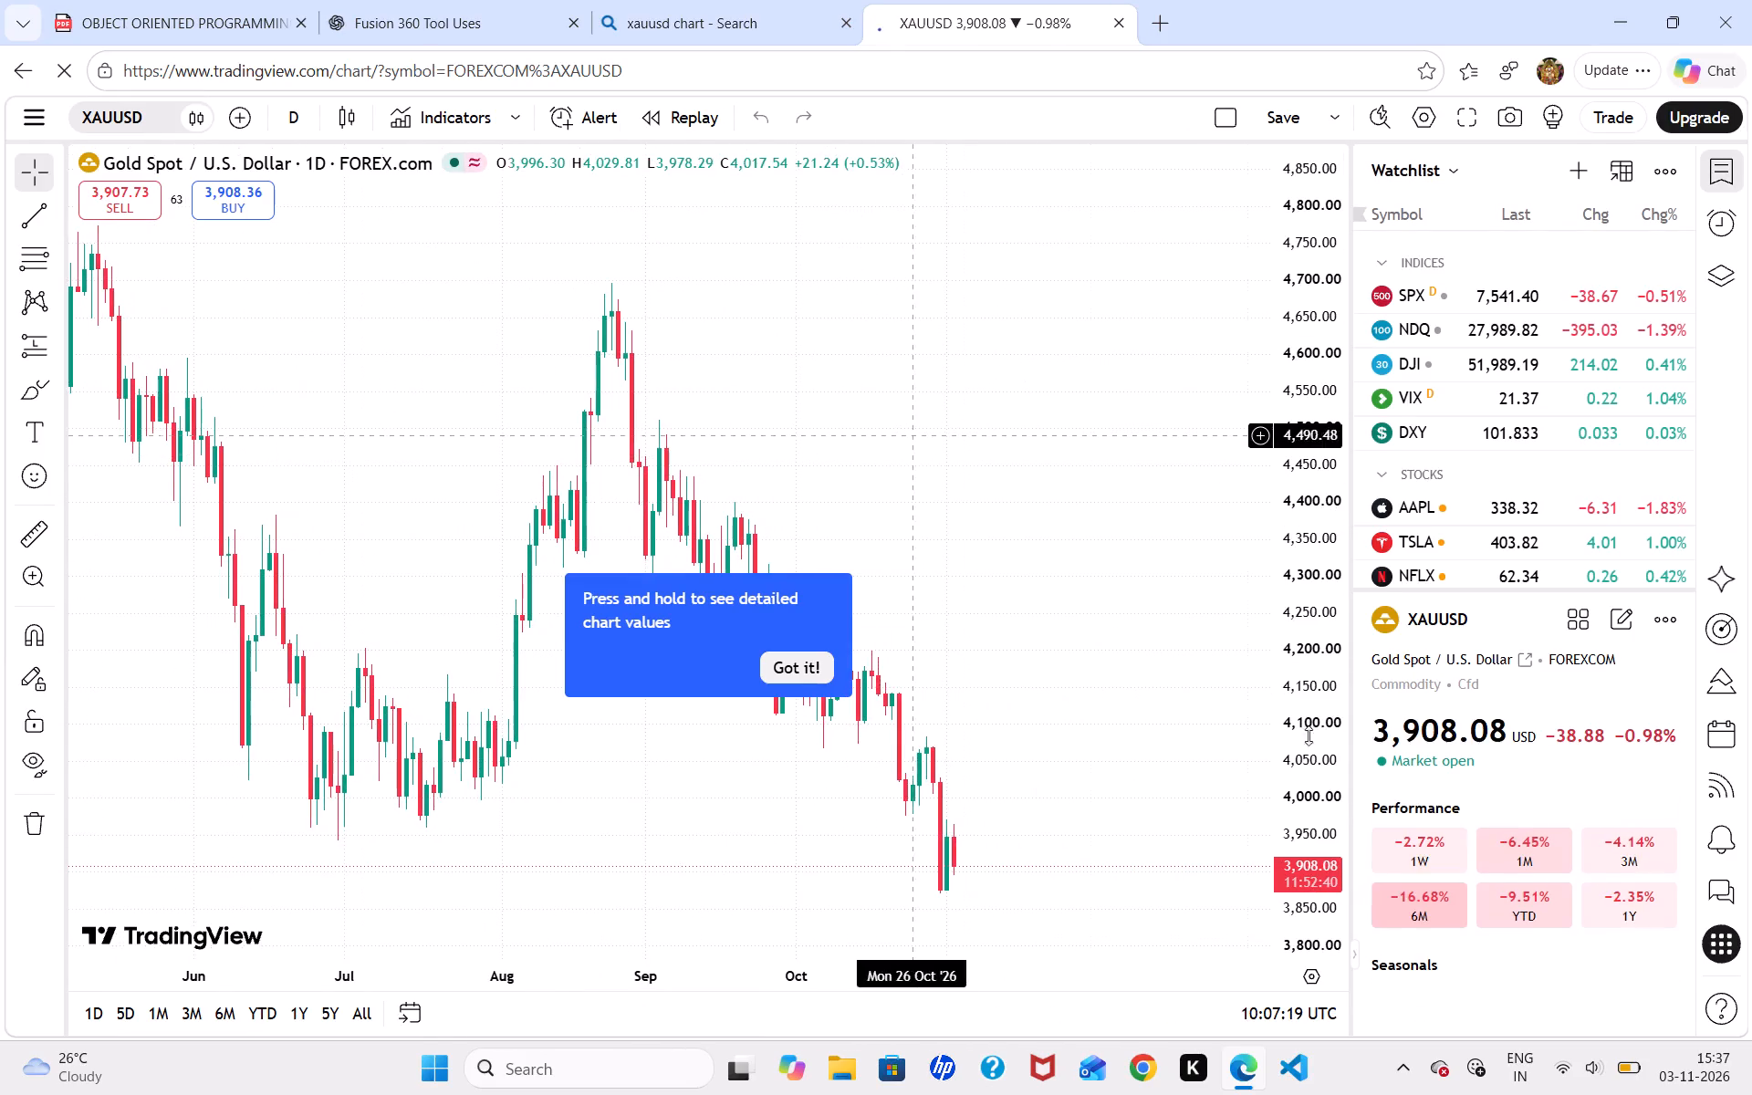
{"action": "left_click_drag", "start_coordinate": [1307, 786], "coordinate": [1299, 607]}
{"action": "left_click_drag", "start_coordinate": [1108, 682], "coordinate": [1147, 410]}
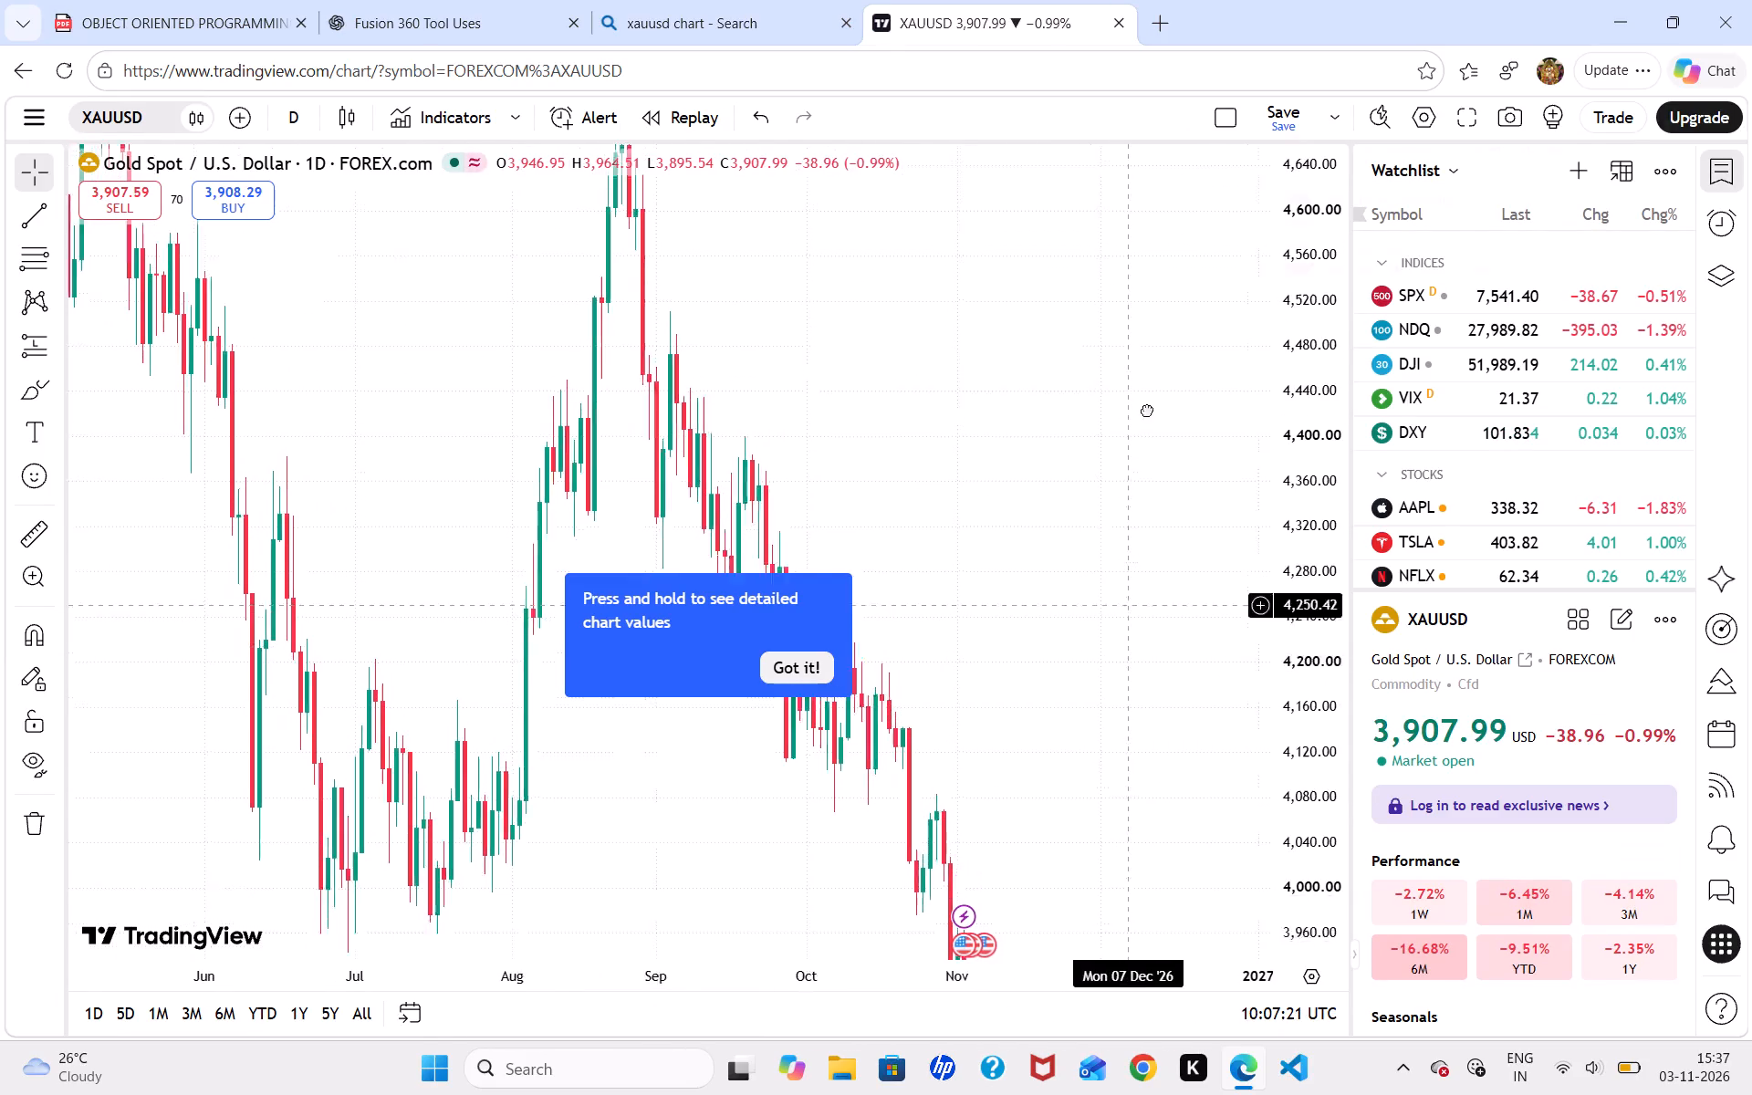
{"action": "left_click_drag", "start_coordinate": [1147, 410], "coordinate": [1156, 267]}
{"action": "left_click", "coordinate": [804, 669]}
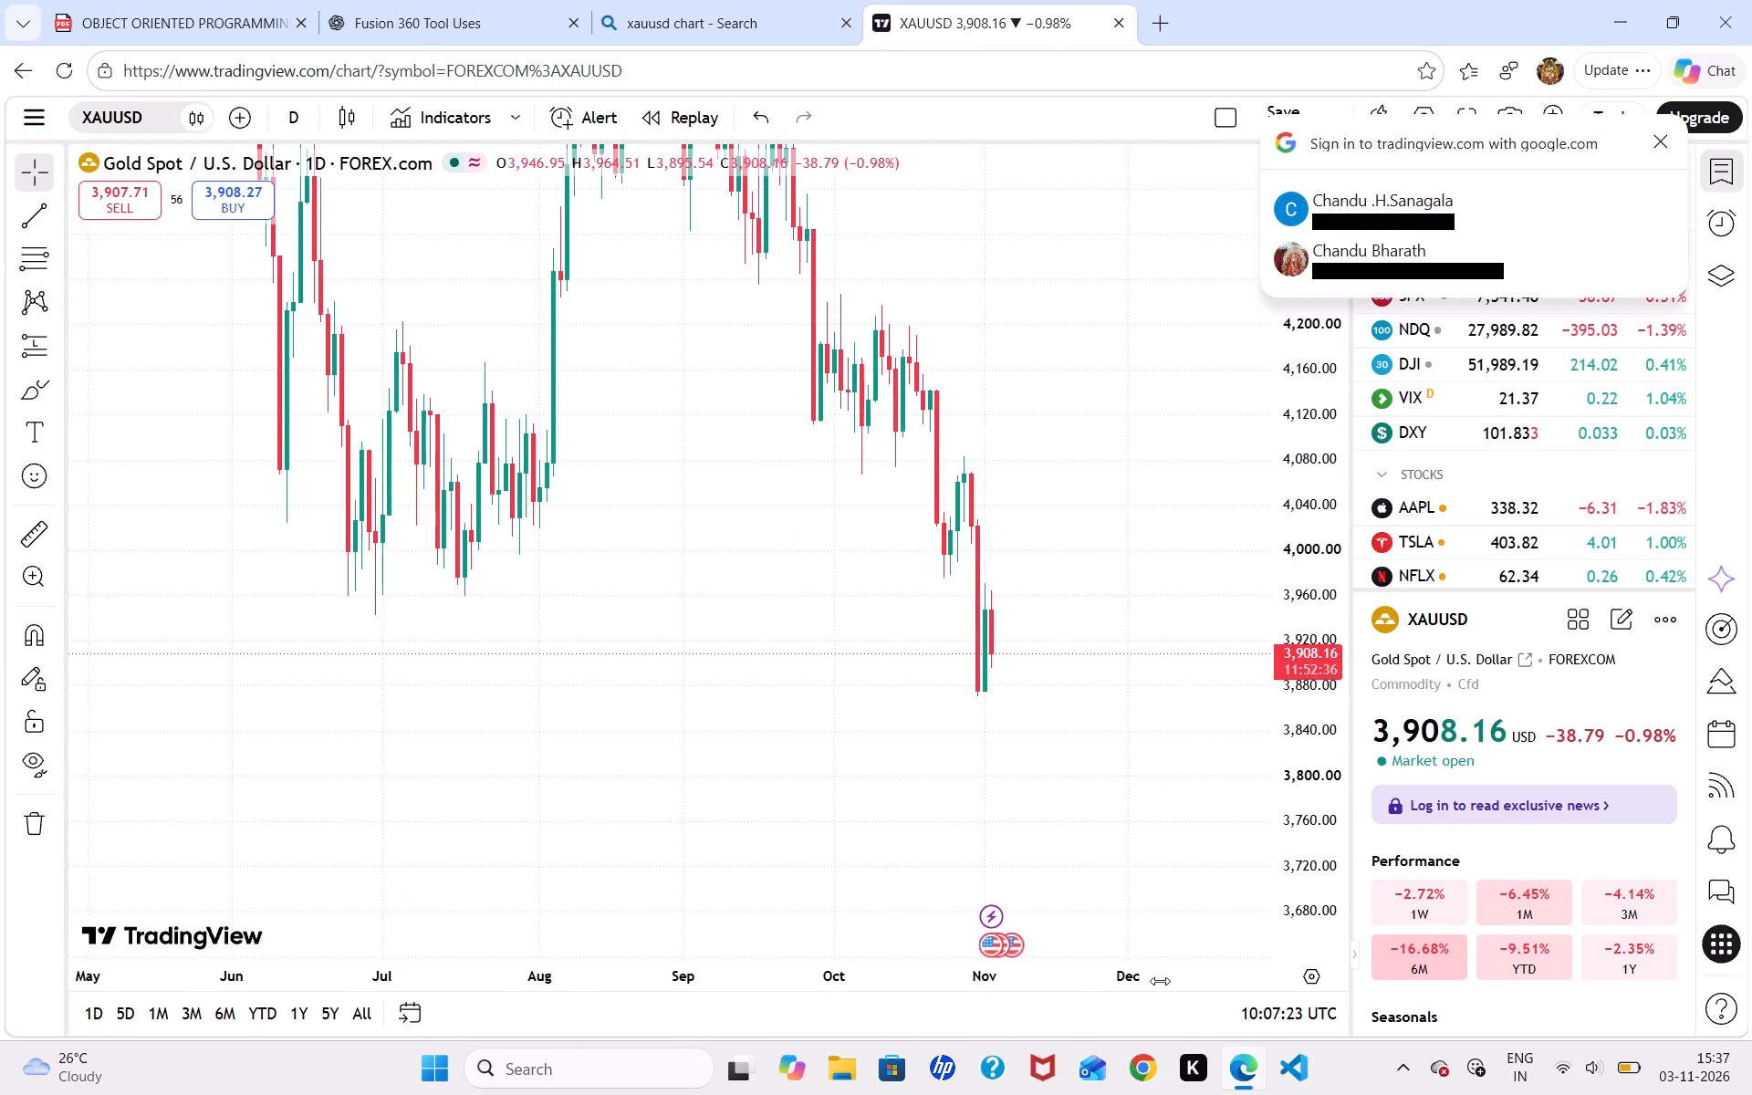
{"action": "left_click_drag", "start_coordinate": [1161, 982], "coordinate": [984, 996]}
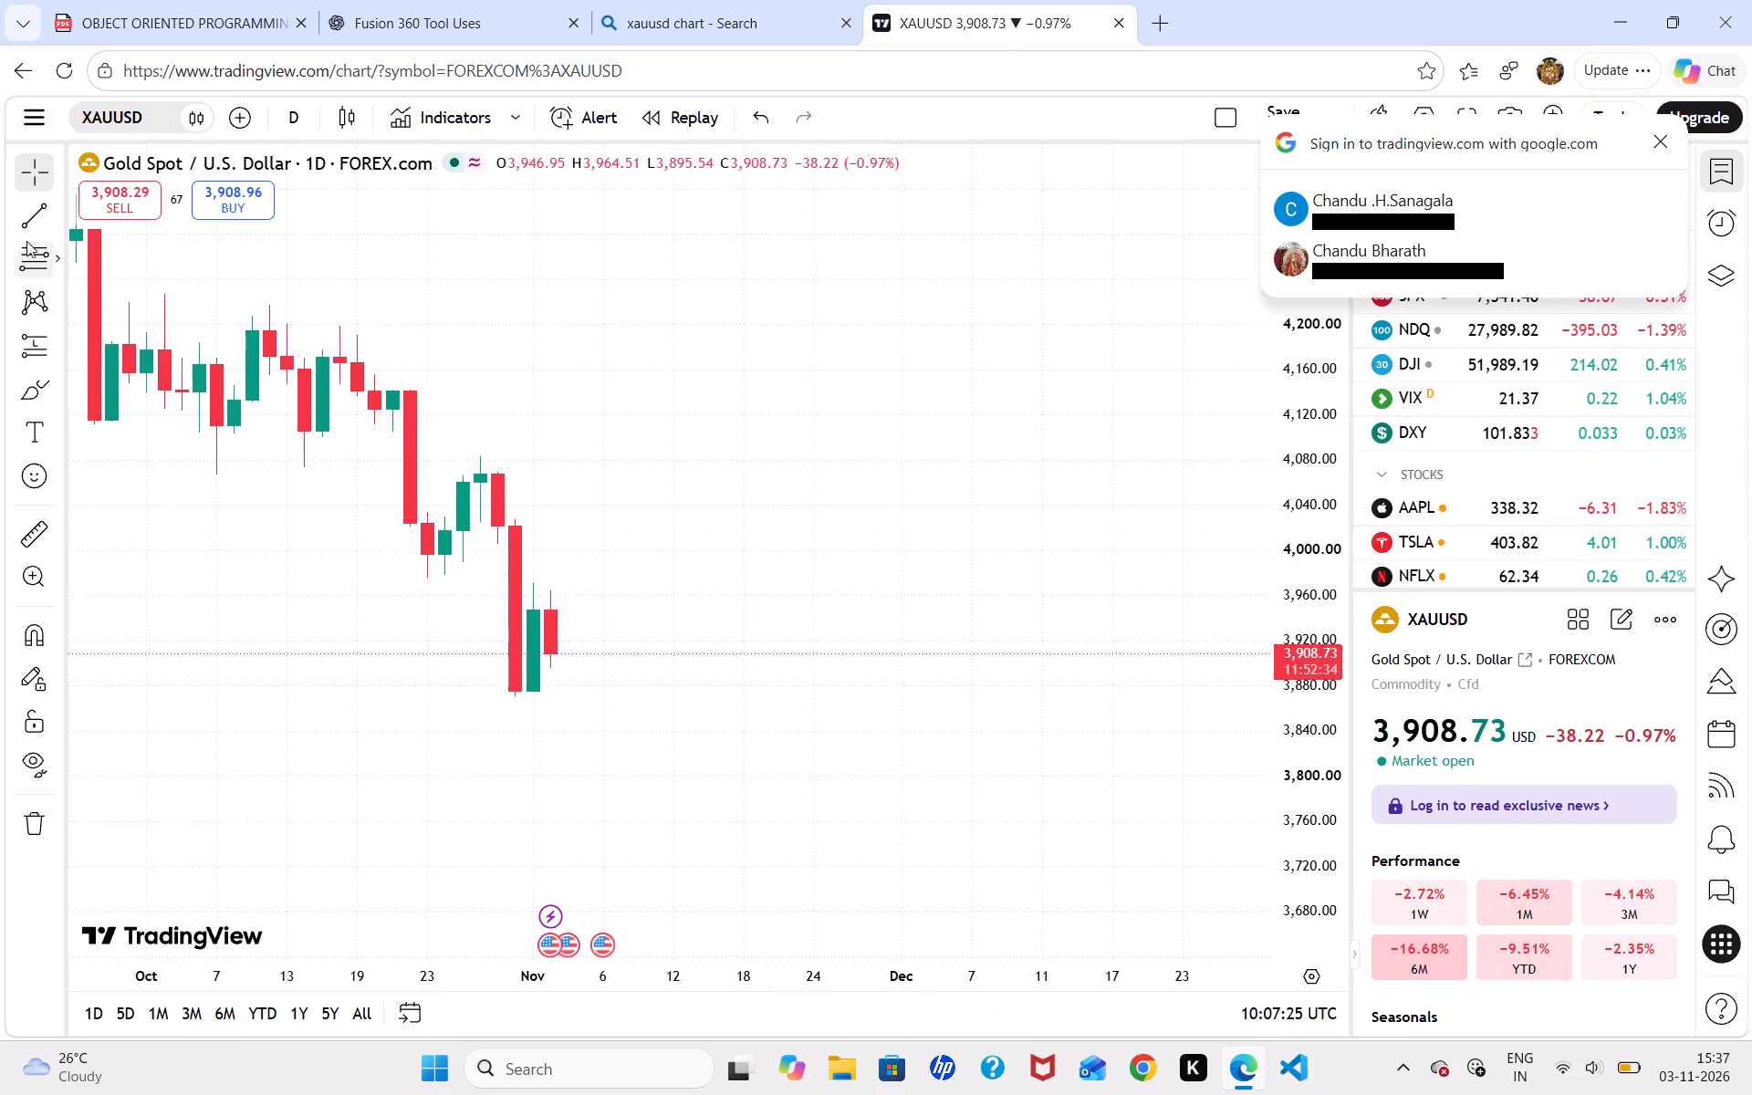
Unlock the drawing tools by creating a free account with the first suggested Google account, accepting marketing emails and the terms.
{"action": "left_click", "coordinate": [43, 220]}
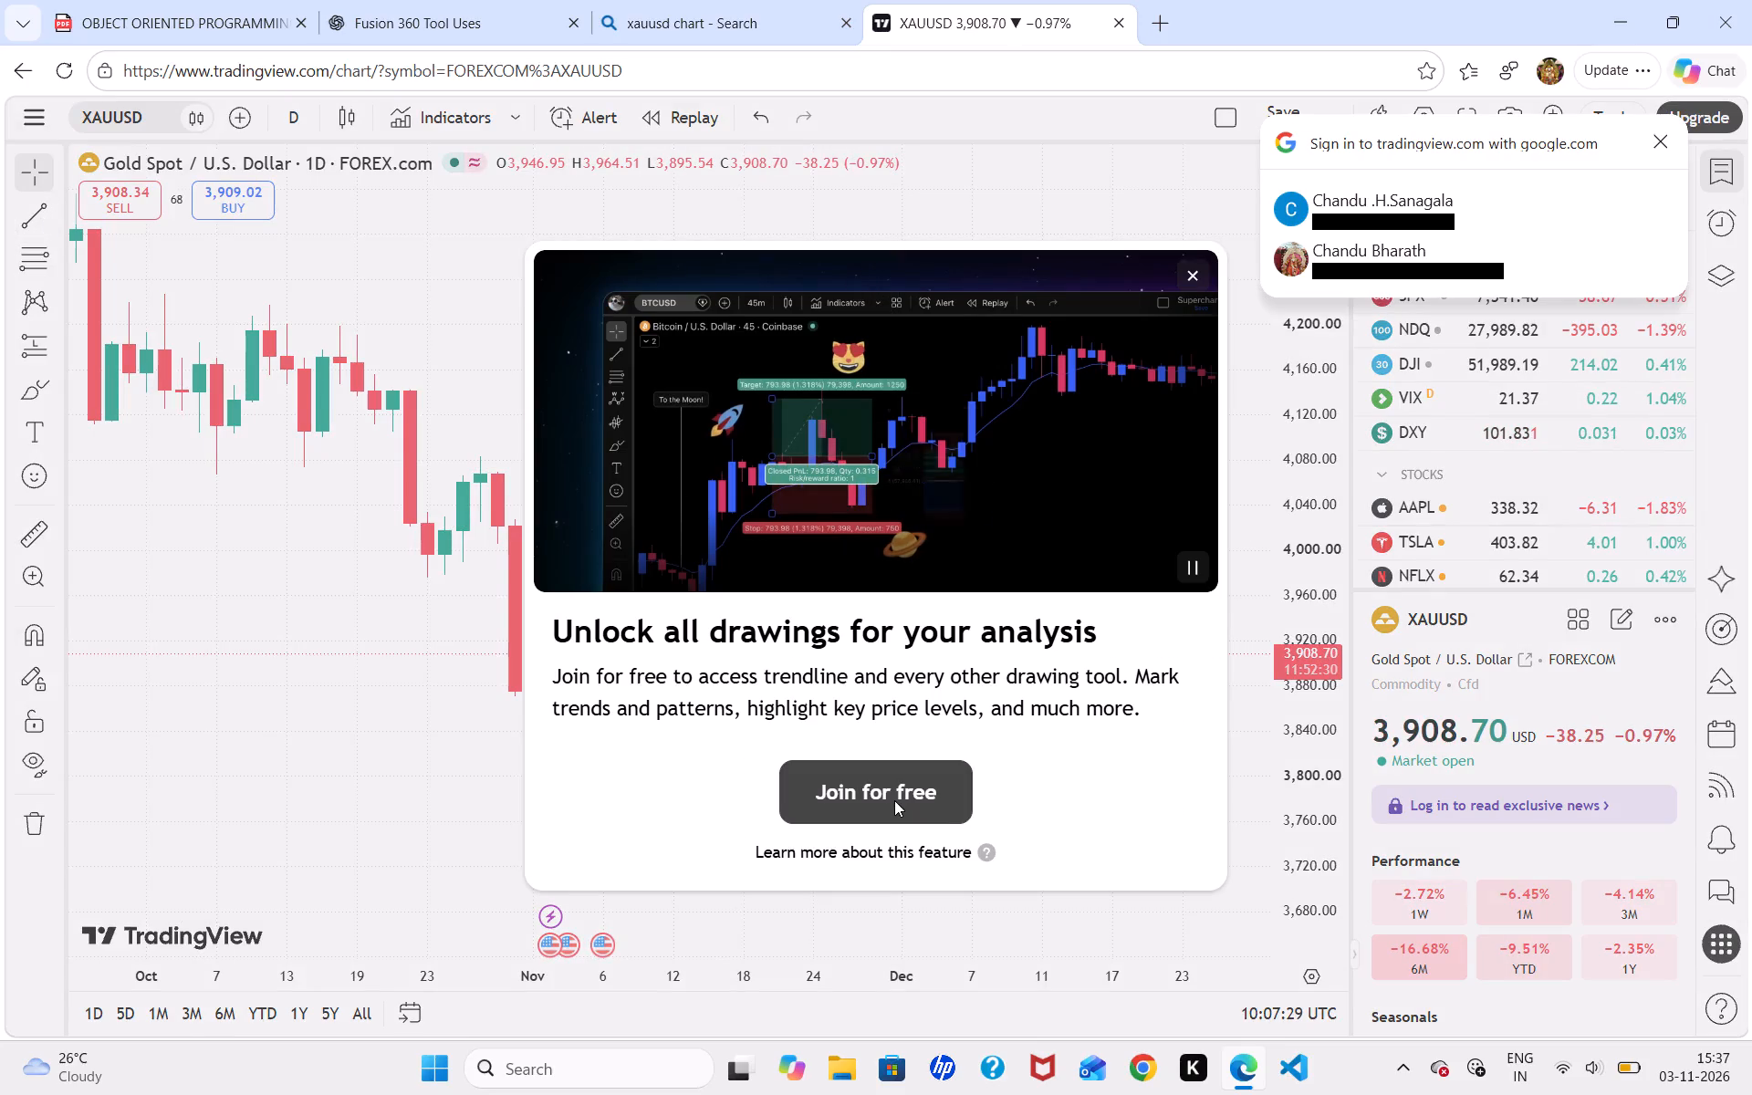
{"action": "left_click", "coordinate": [894, 800]}
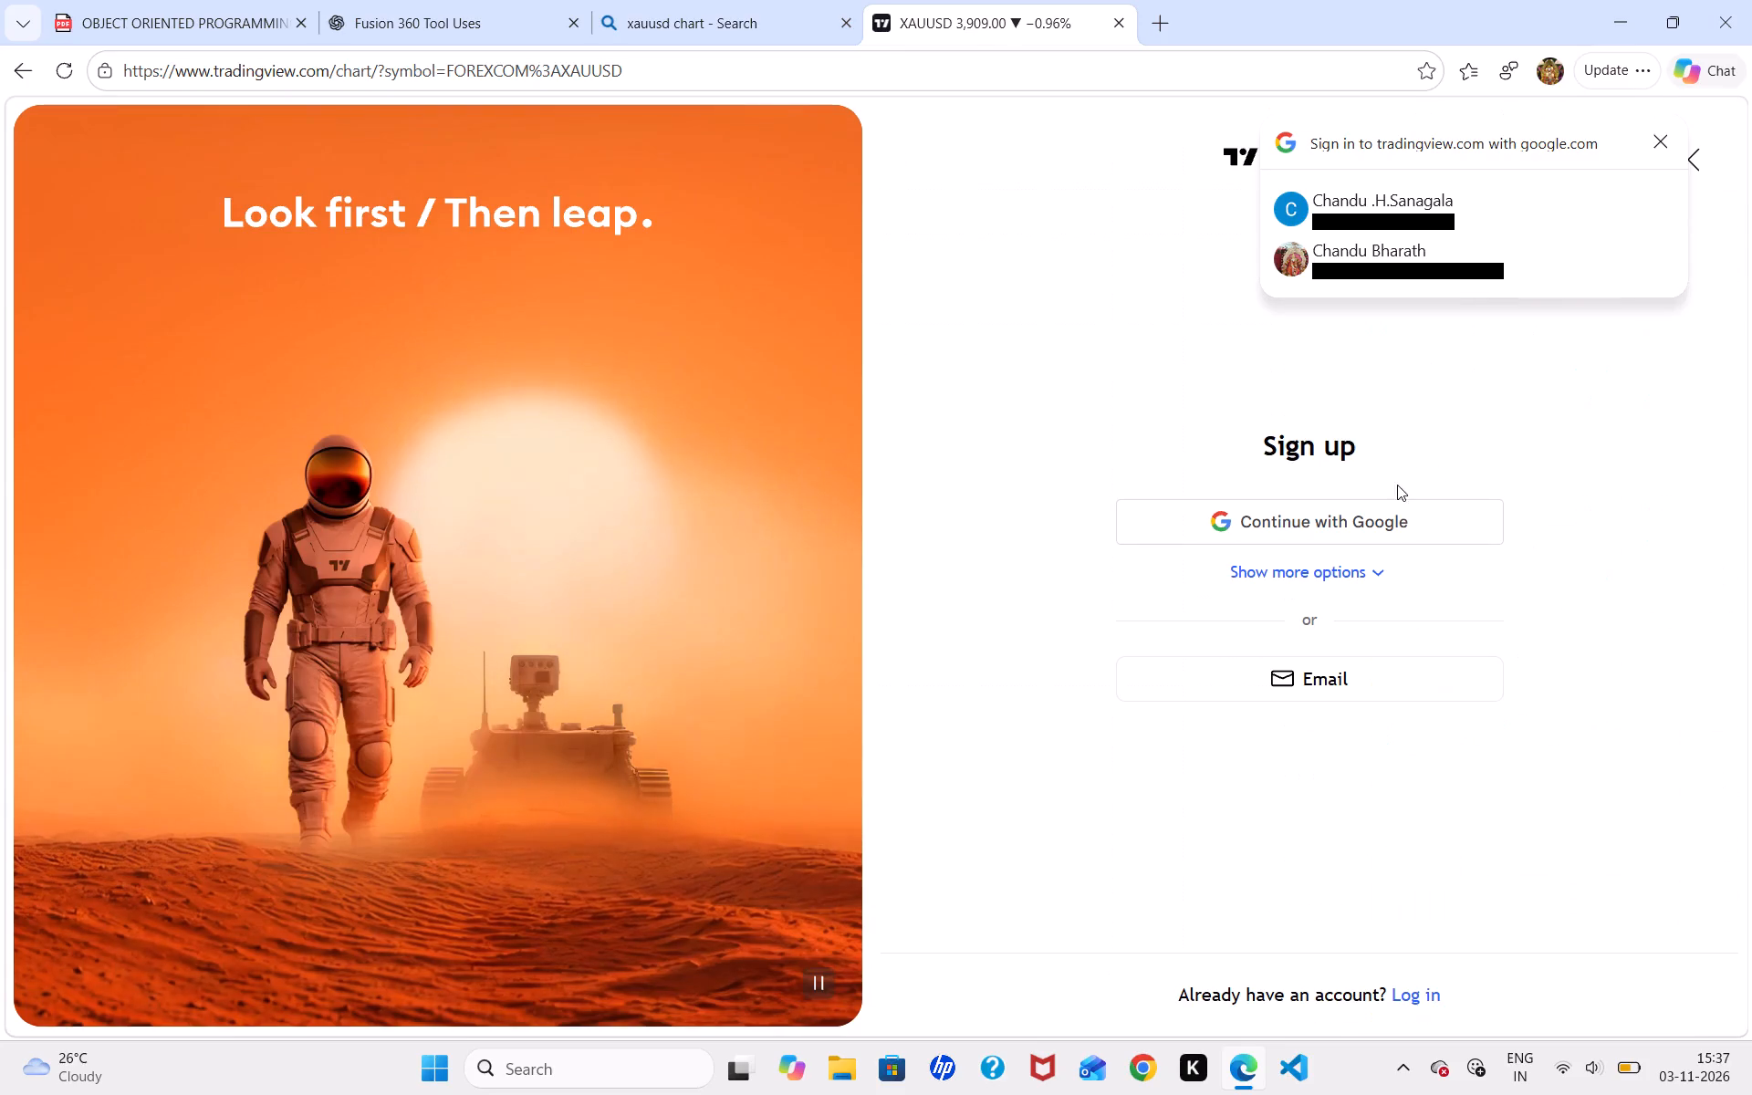
{"action": "left_click", "coordinate": [1413, 214]}
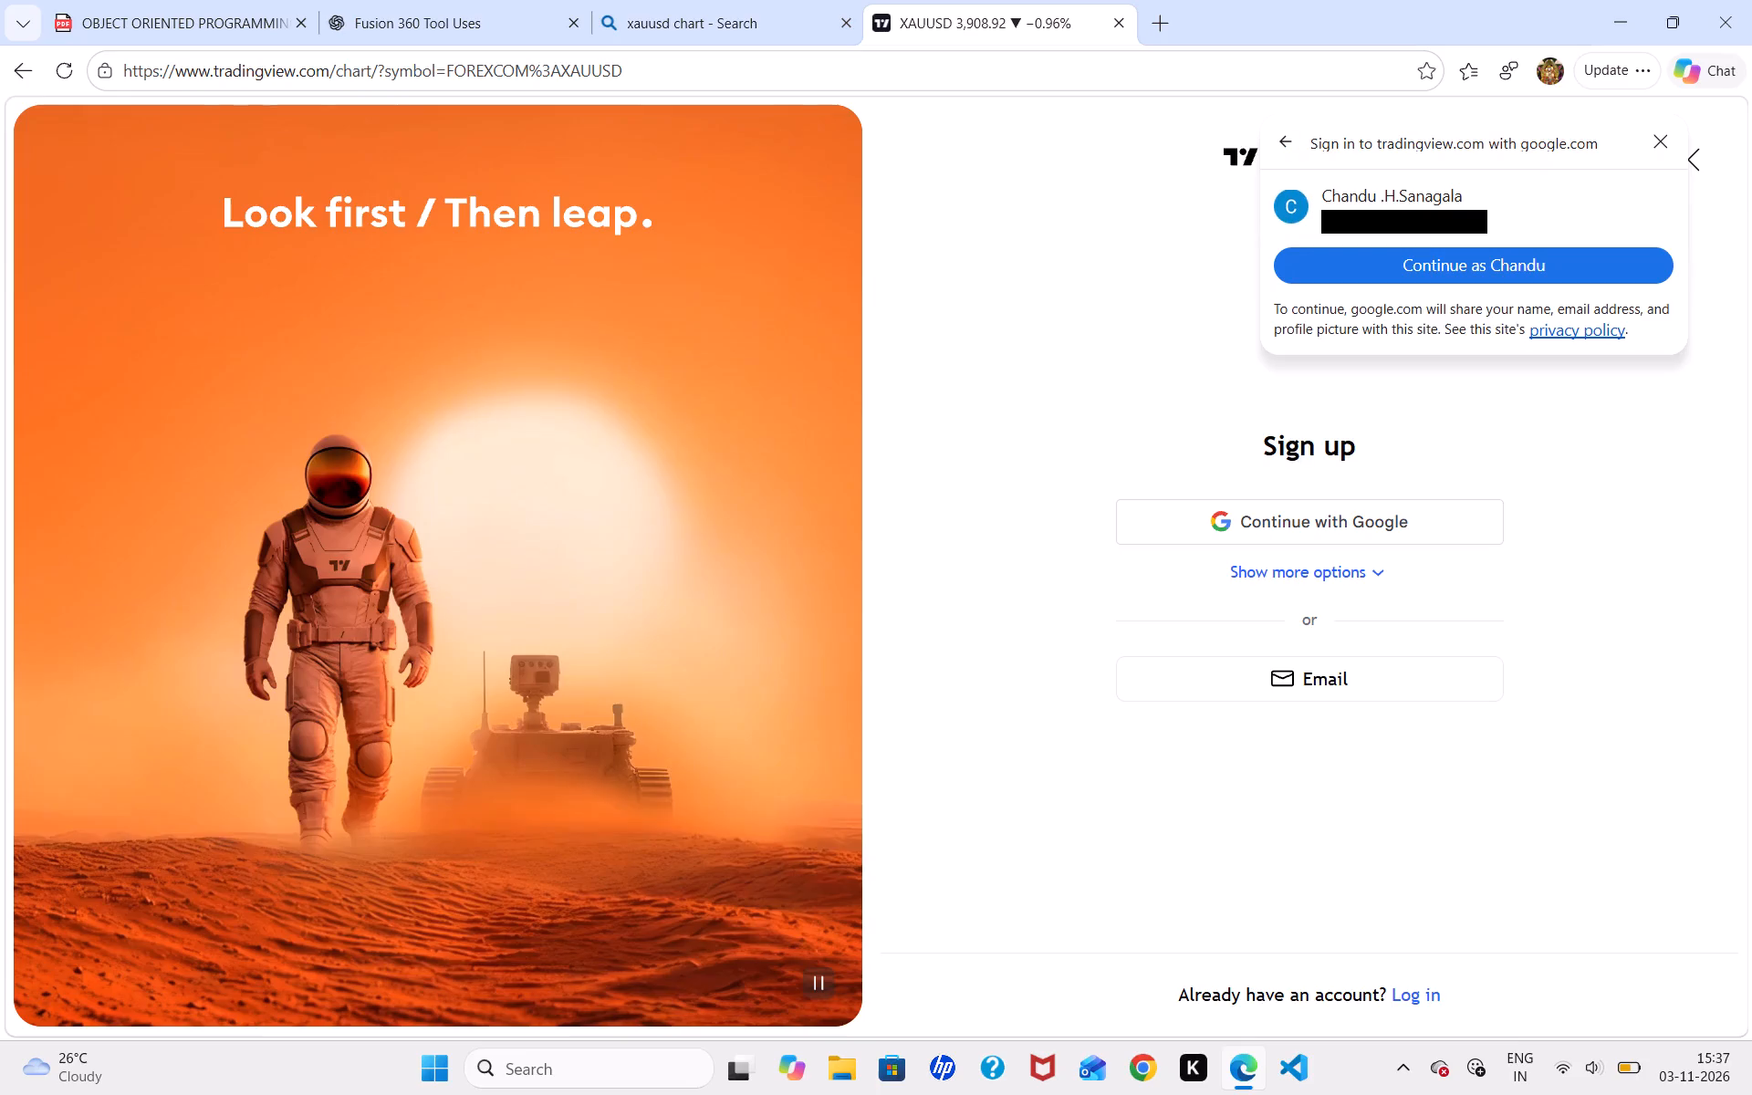
{"action": "left_click", "coordinate": [1446, 264]}
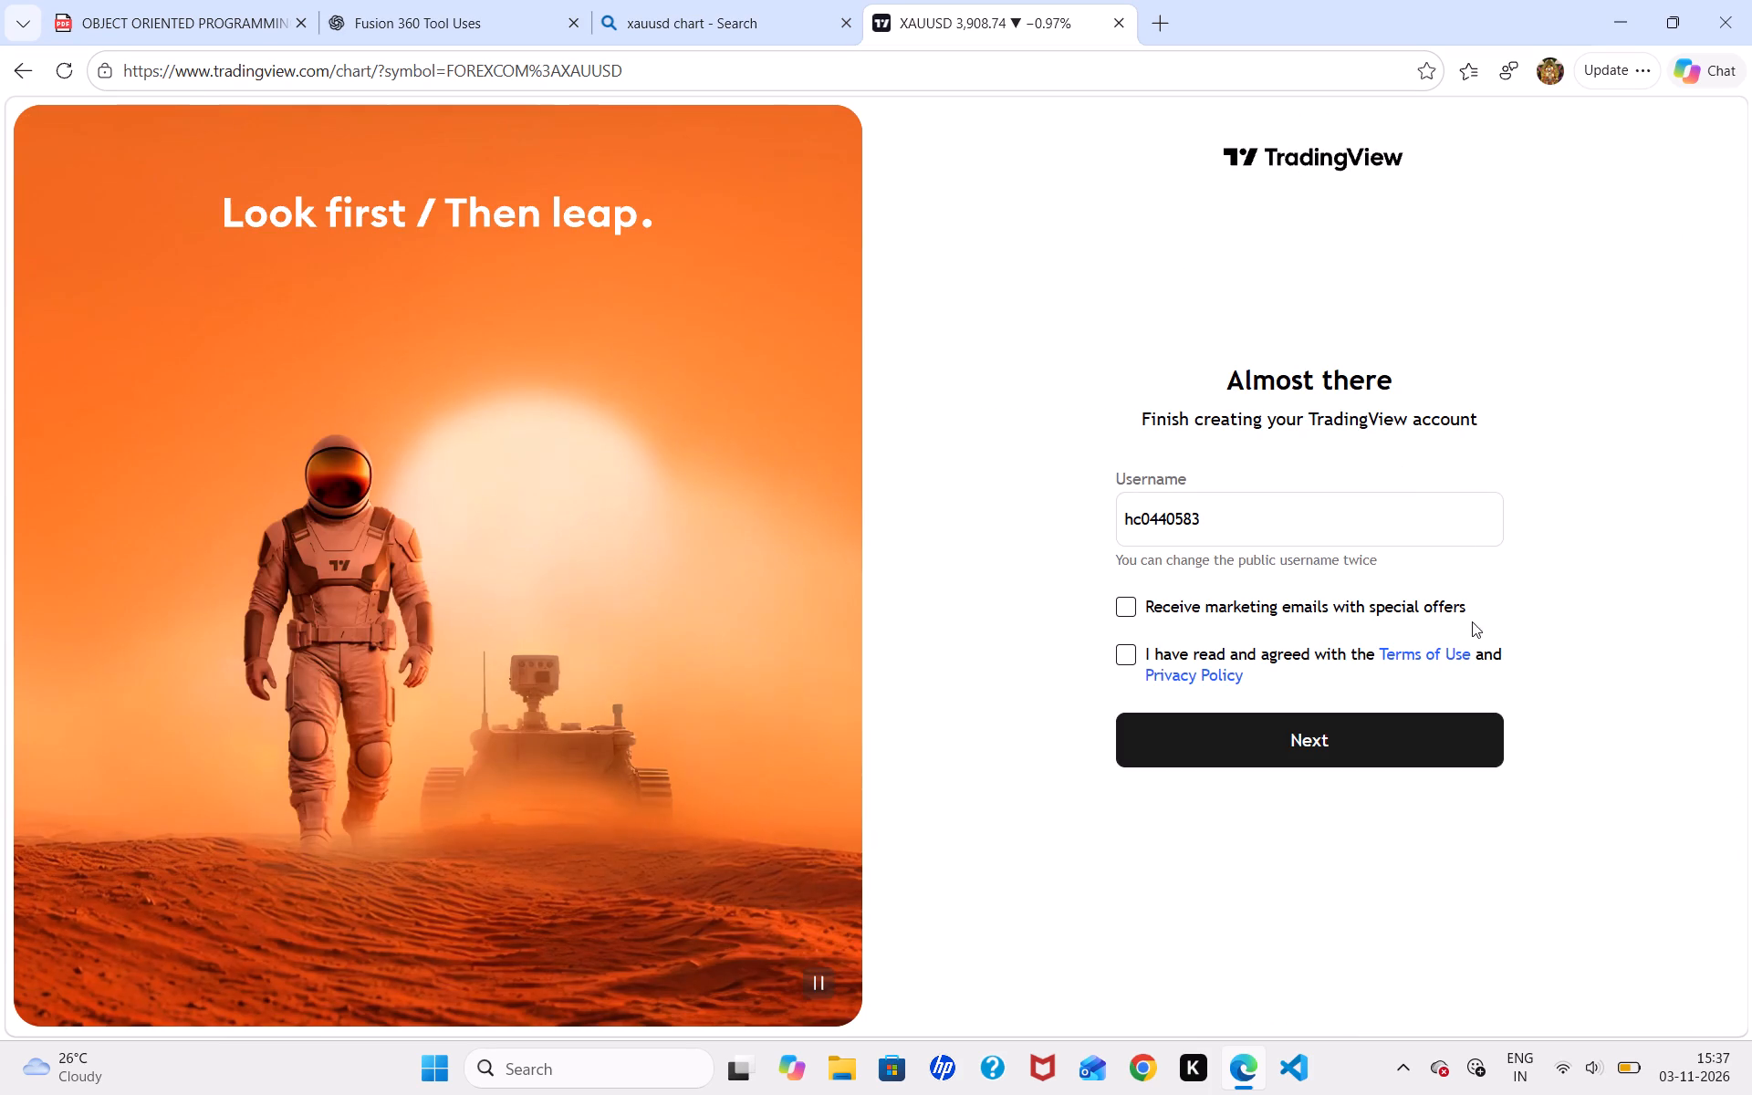
{"action": "left_click", "coordinate": [1130, 589]}
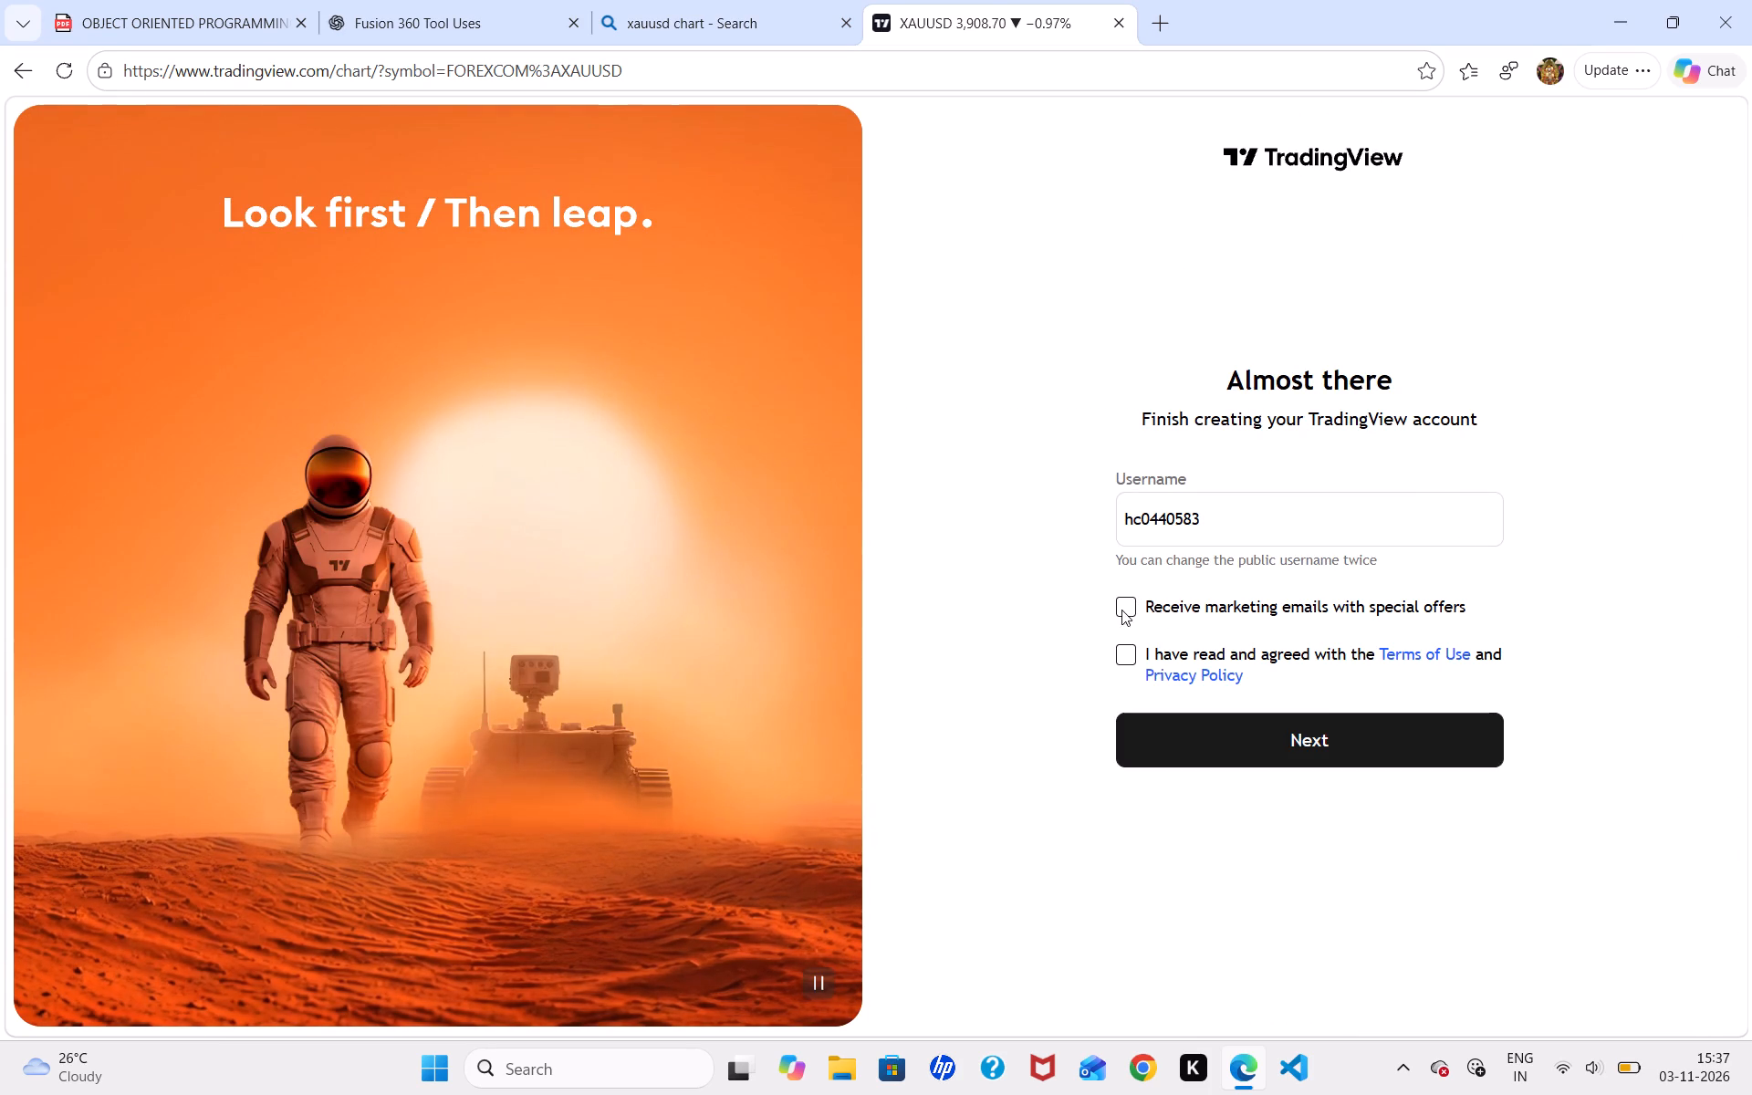
{"action": "left_click", "coordinate": [1121, 610]}
{"action": "left_click", "coordinate": [1115, 664]}
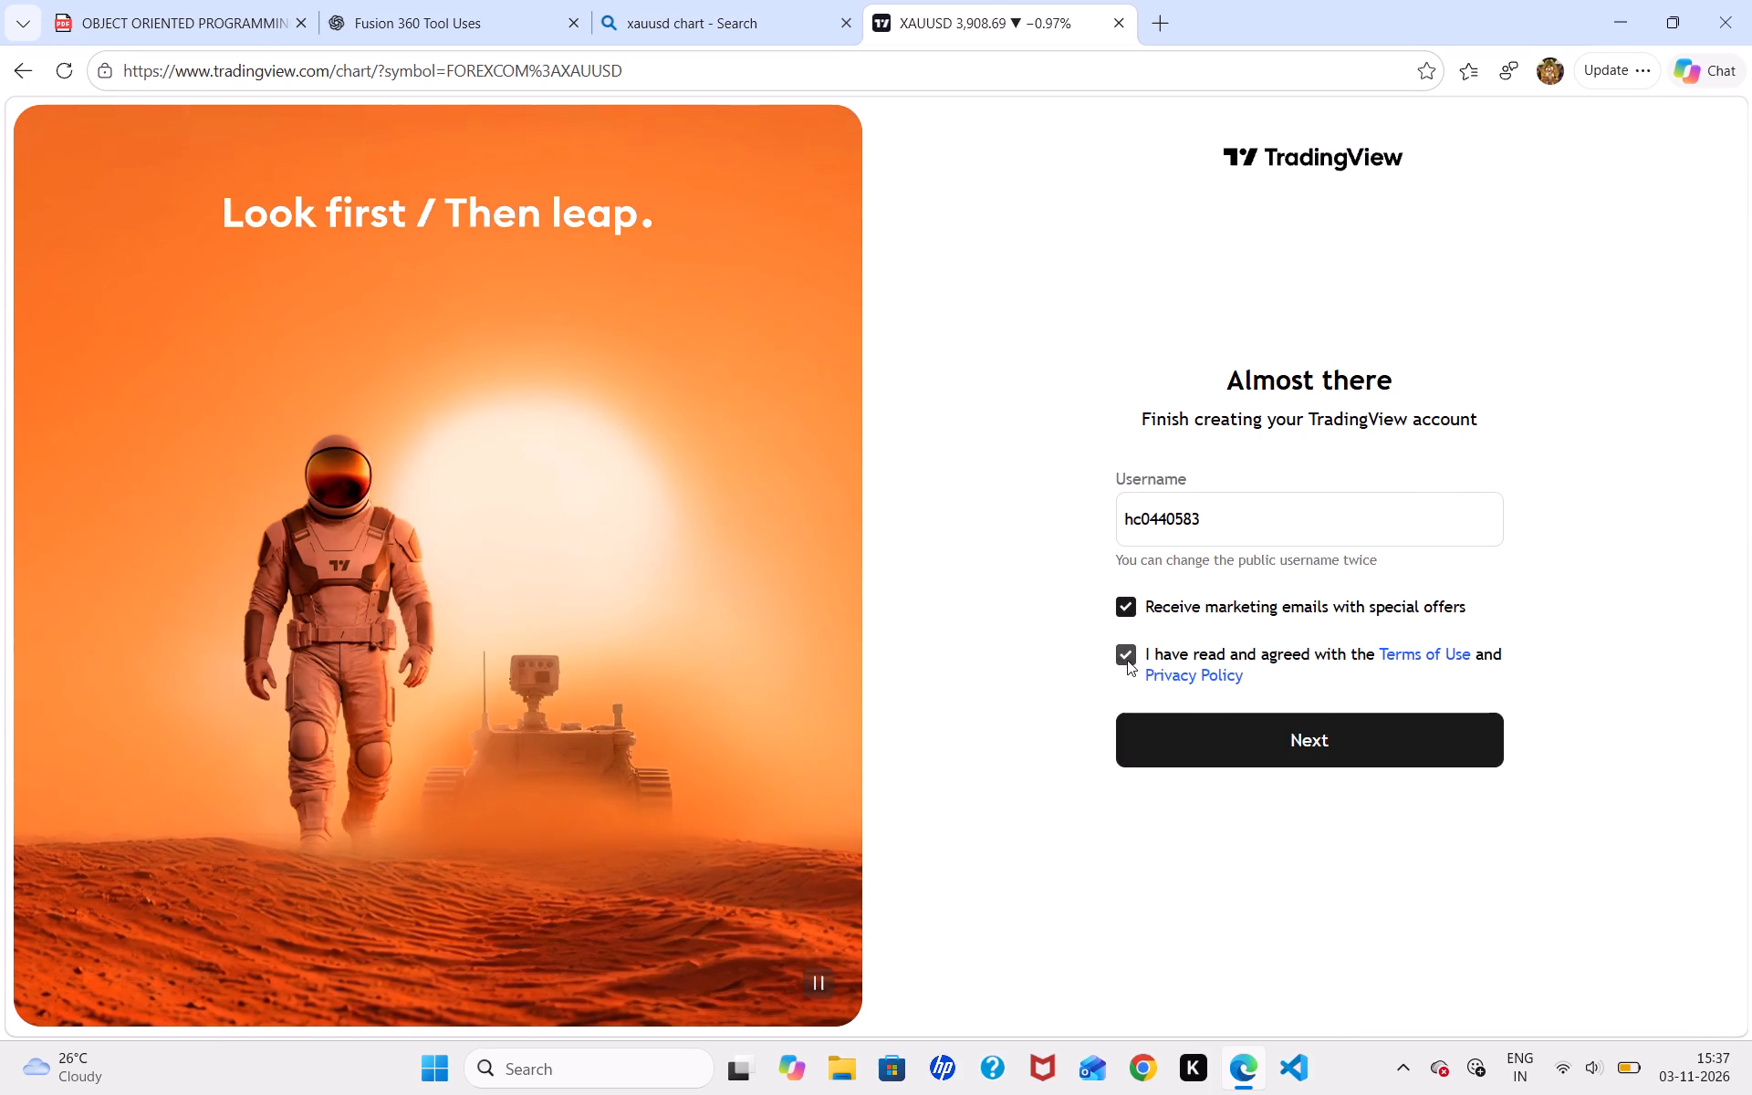
{"action": "left_click", "coordinate": [1279, 755]}
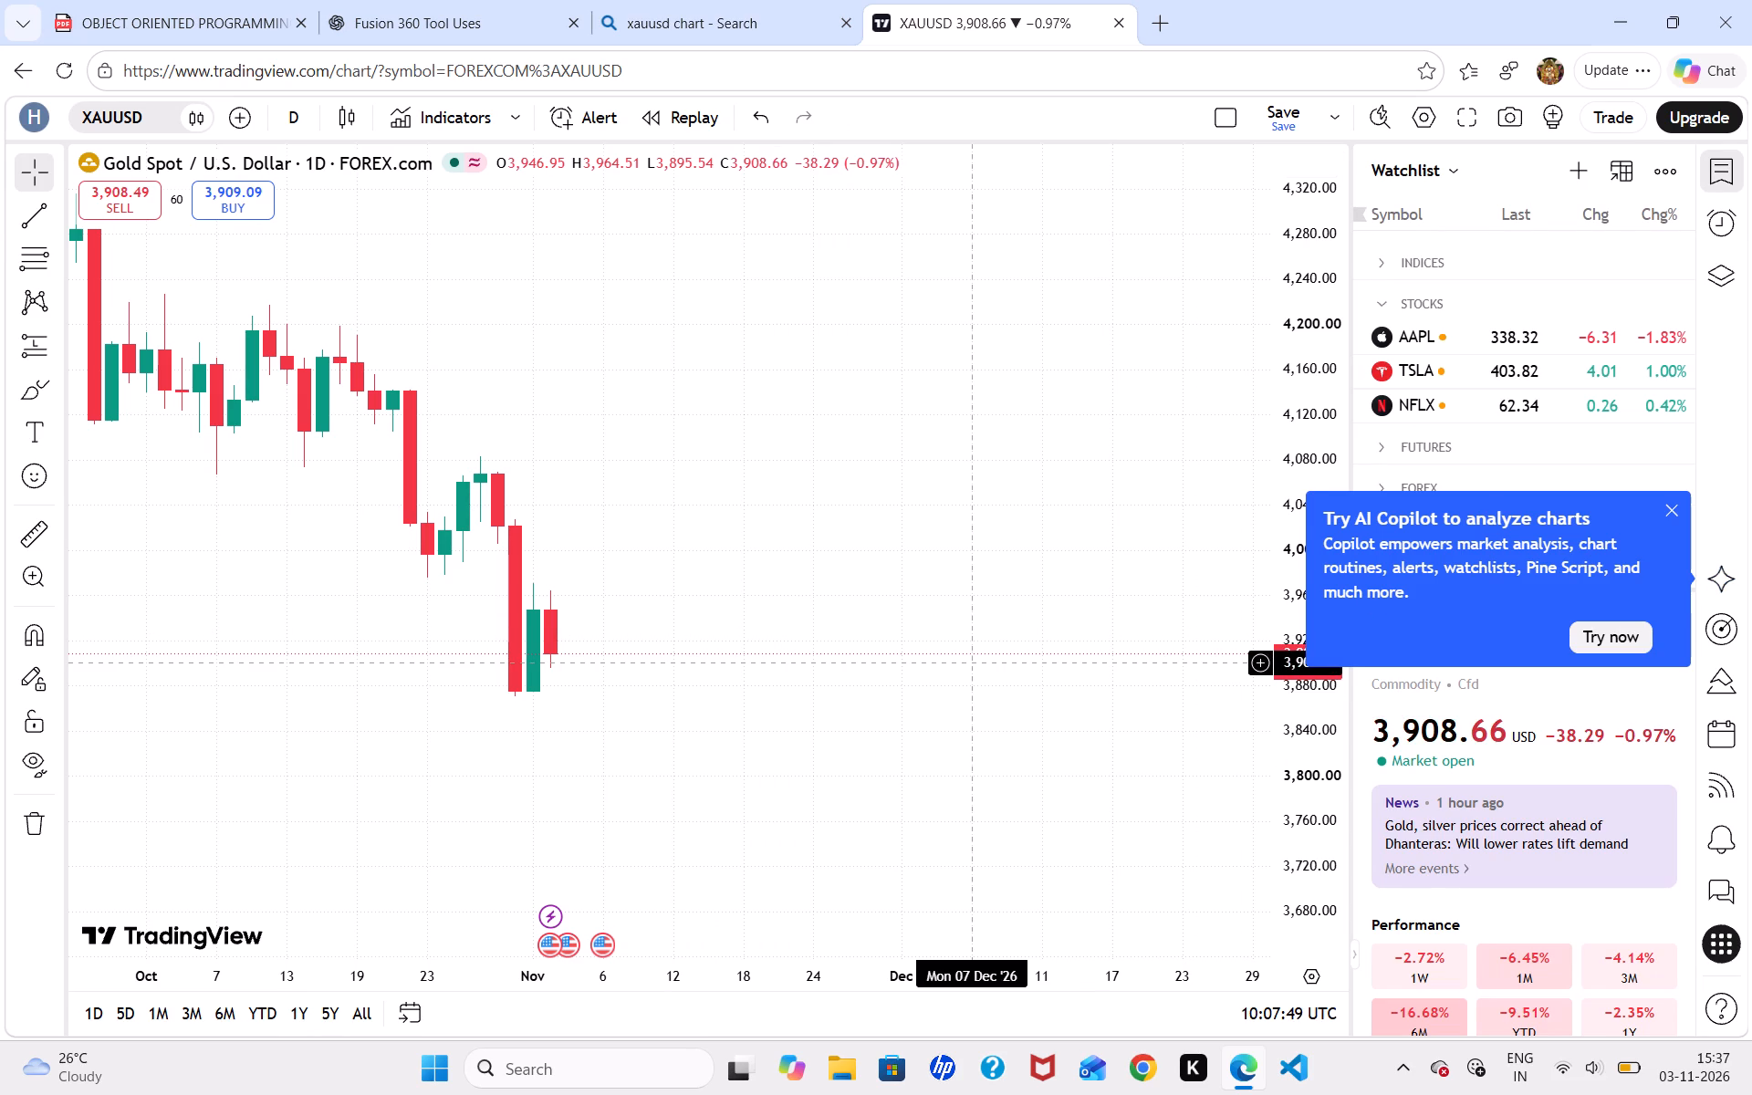
Dismiss the AI Copilot tip and draw a horizontal trend line at about 3,972.54 from 30 October to 5 November.
{"action": "left_click", "coordinate": [1674, 511]}
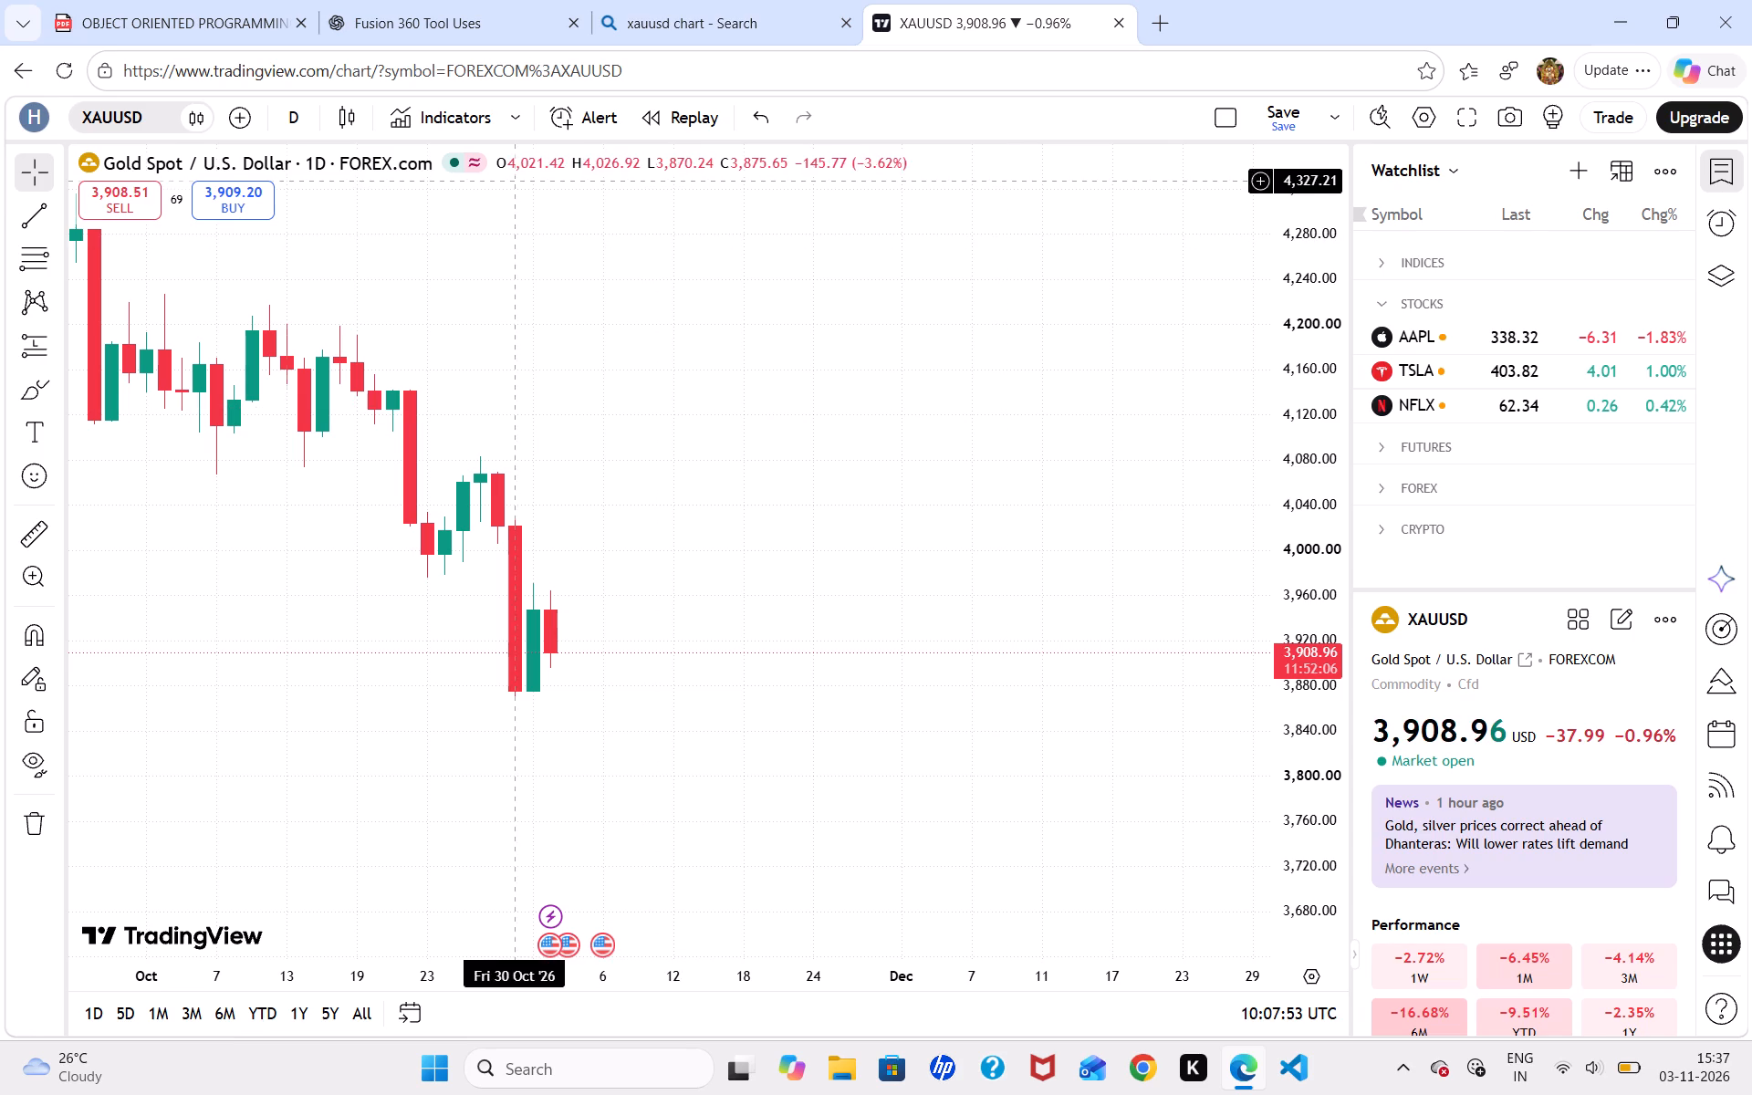
{"action": "left_click", "coordinate": [14, 230]}
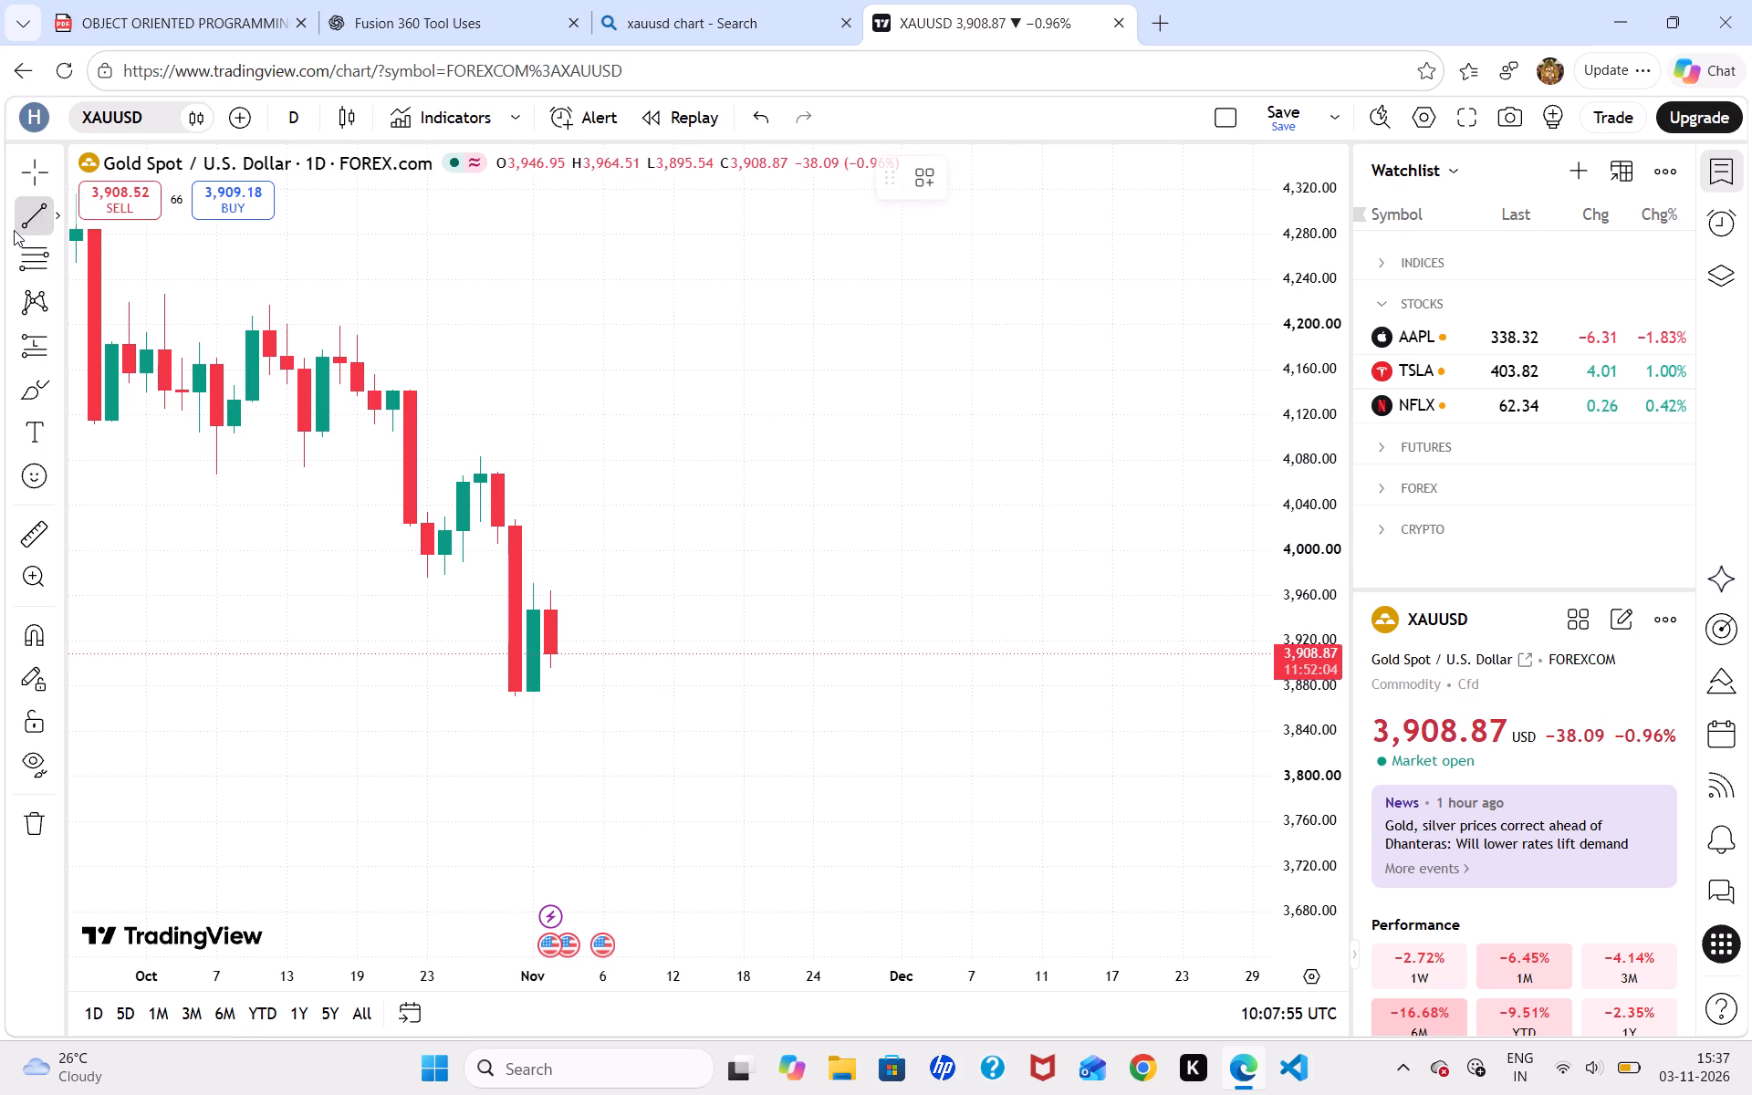
{"action": "left_click", "coordinate": [509, 581]}
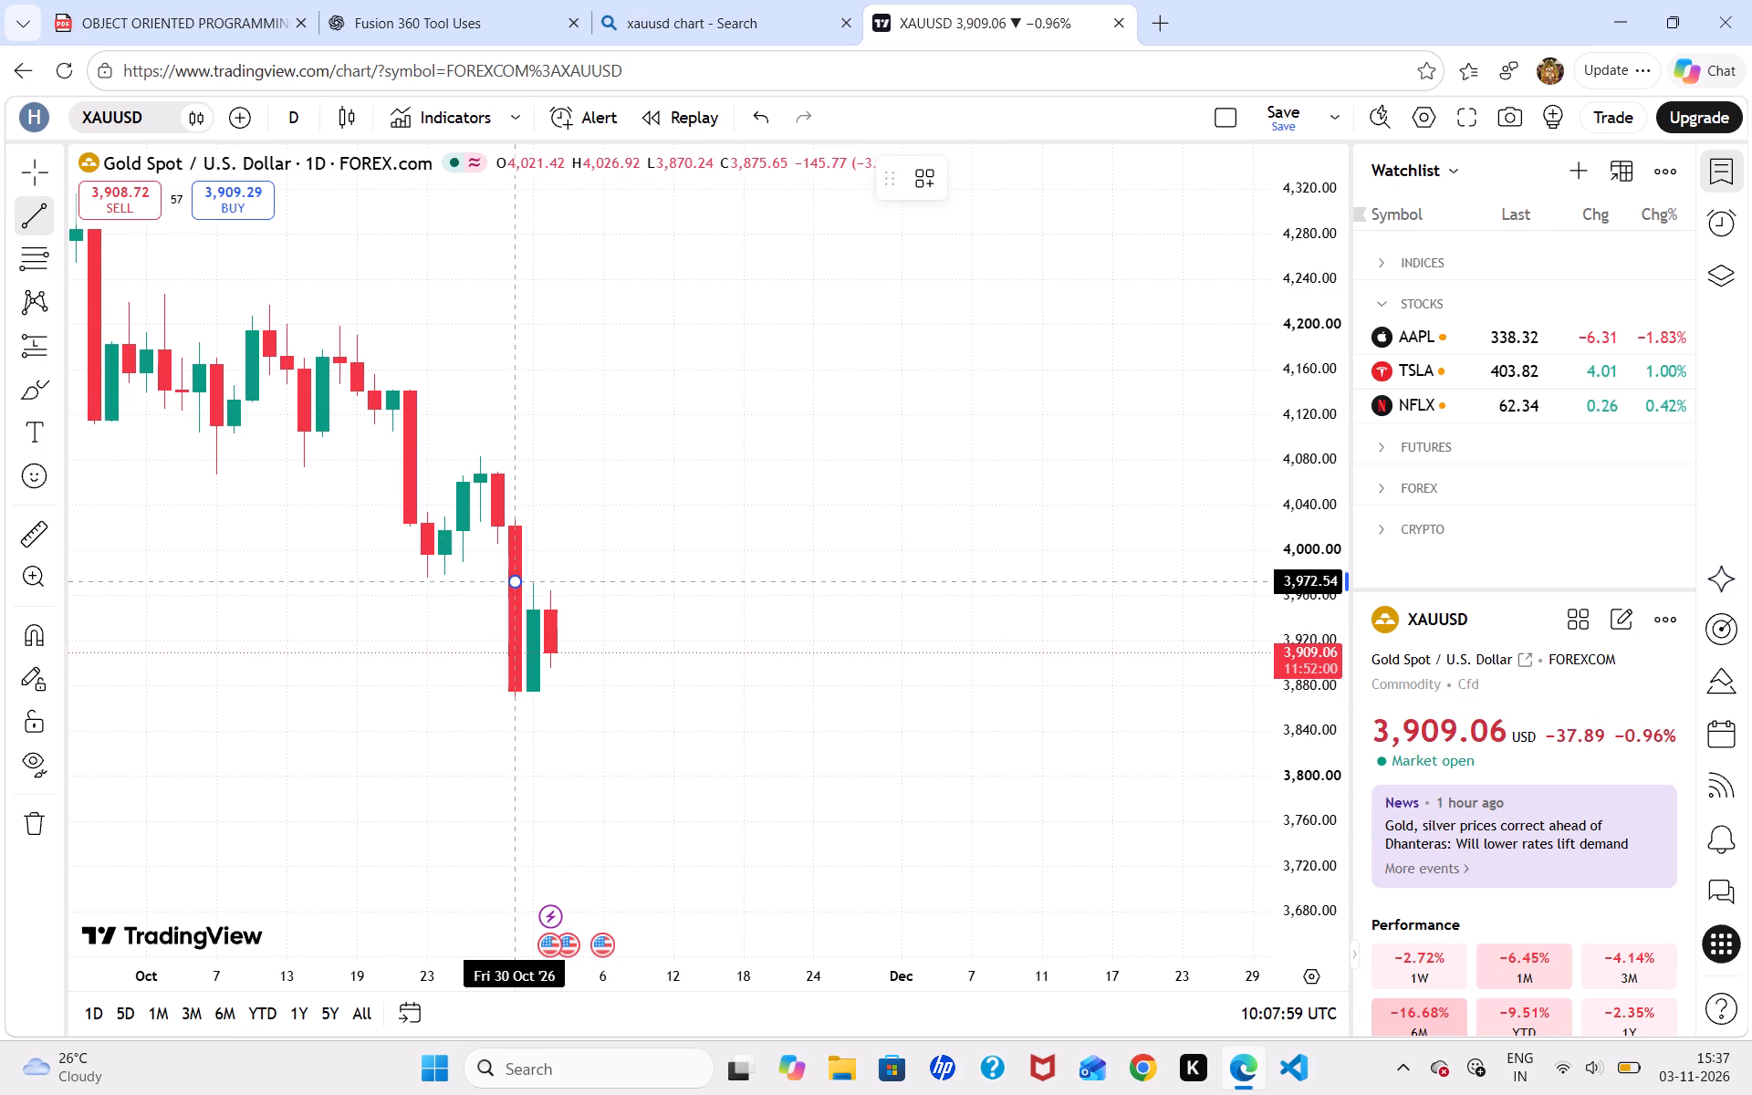
{"action": "left_click", "coordinate": [582, 585], "text": "shift"}
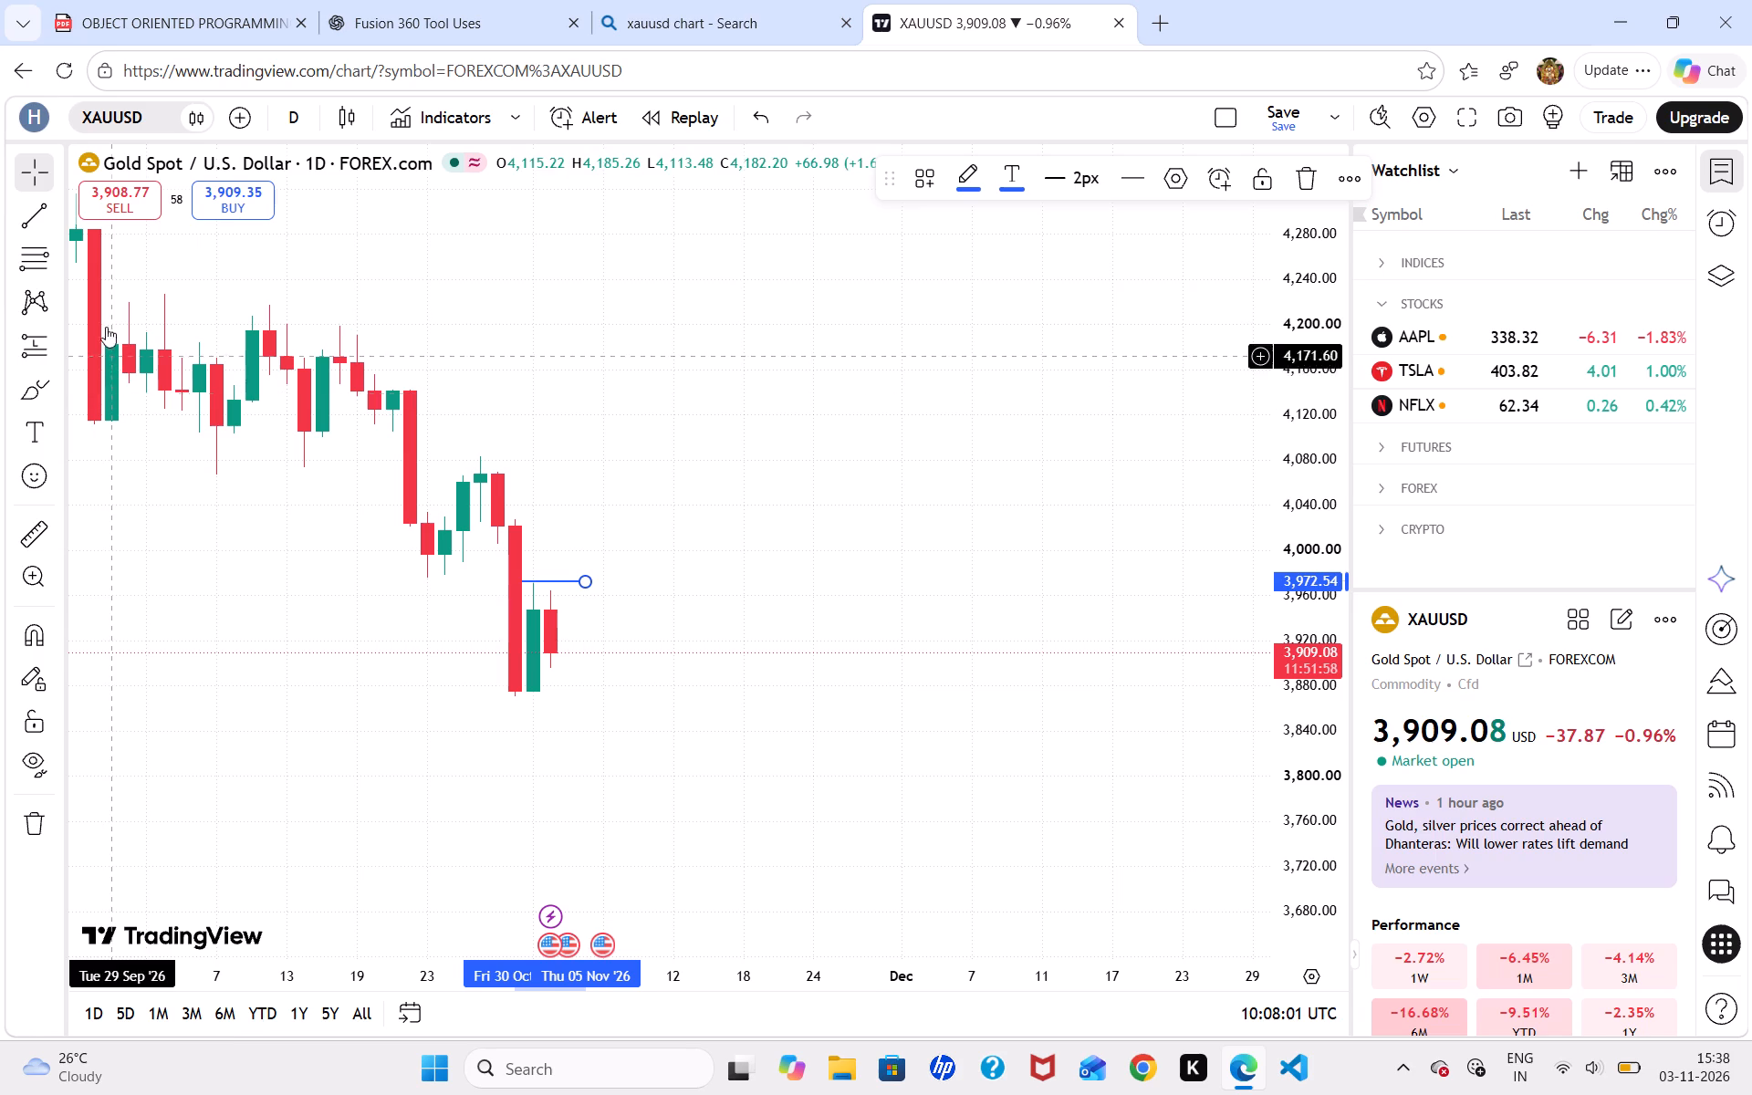
Draw a second horizontal trend line at about 3,875.53, near the recent candle lows, from 30 October to 5 November.
{"action": "left_click", "coordinate": [27, 215]}
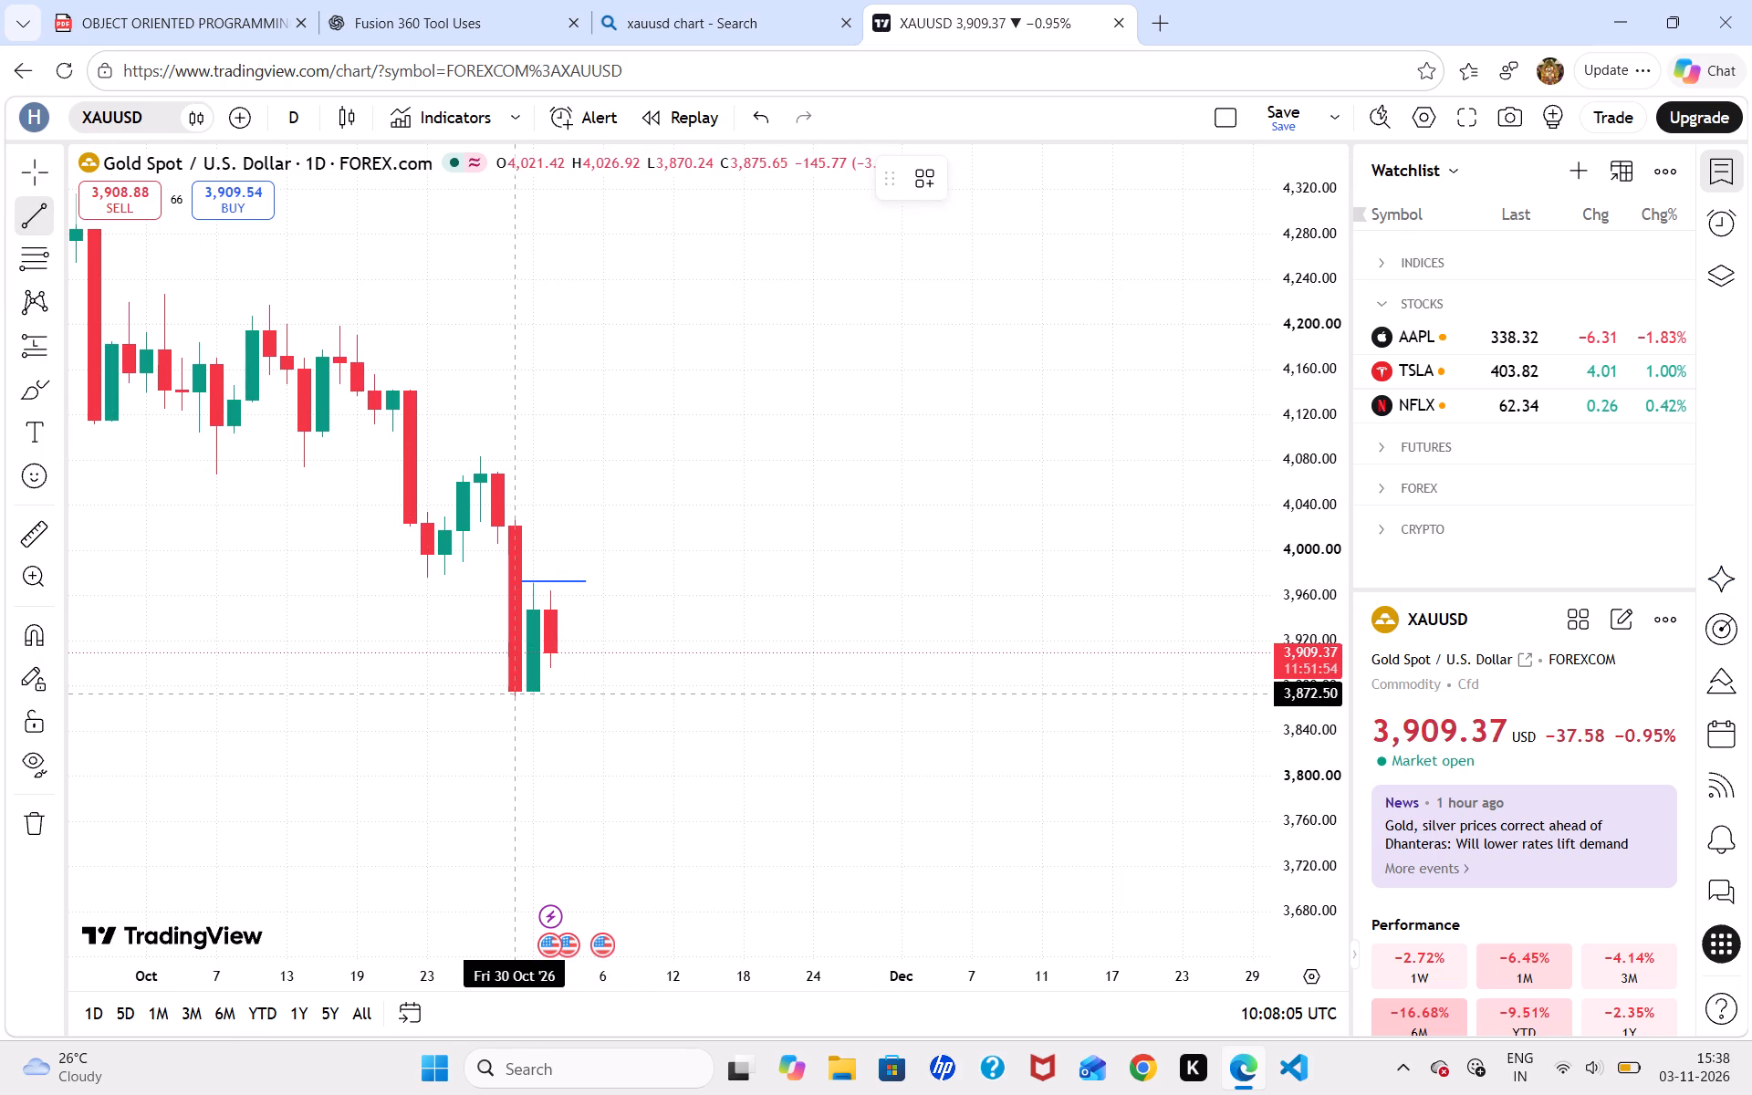
{"action": "left_click", "coordinate": [519, 691], "text": "shift"}
{"action": "left_click", "coordinate": [585, 691], "text": "shift"}
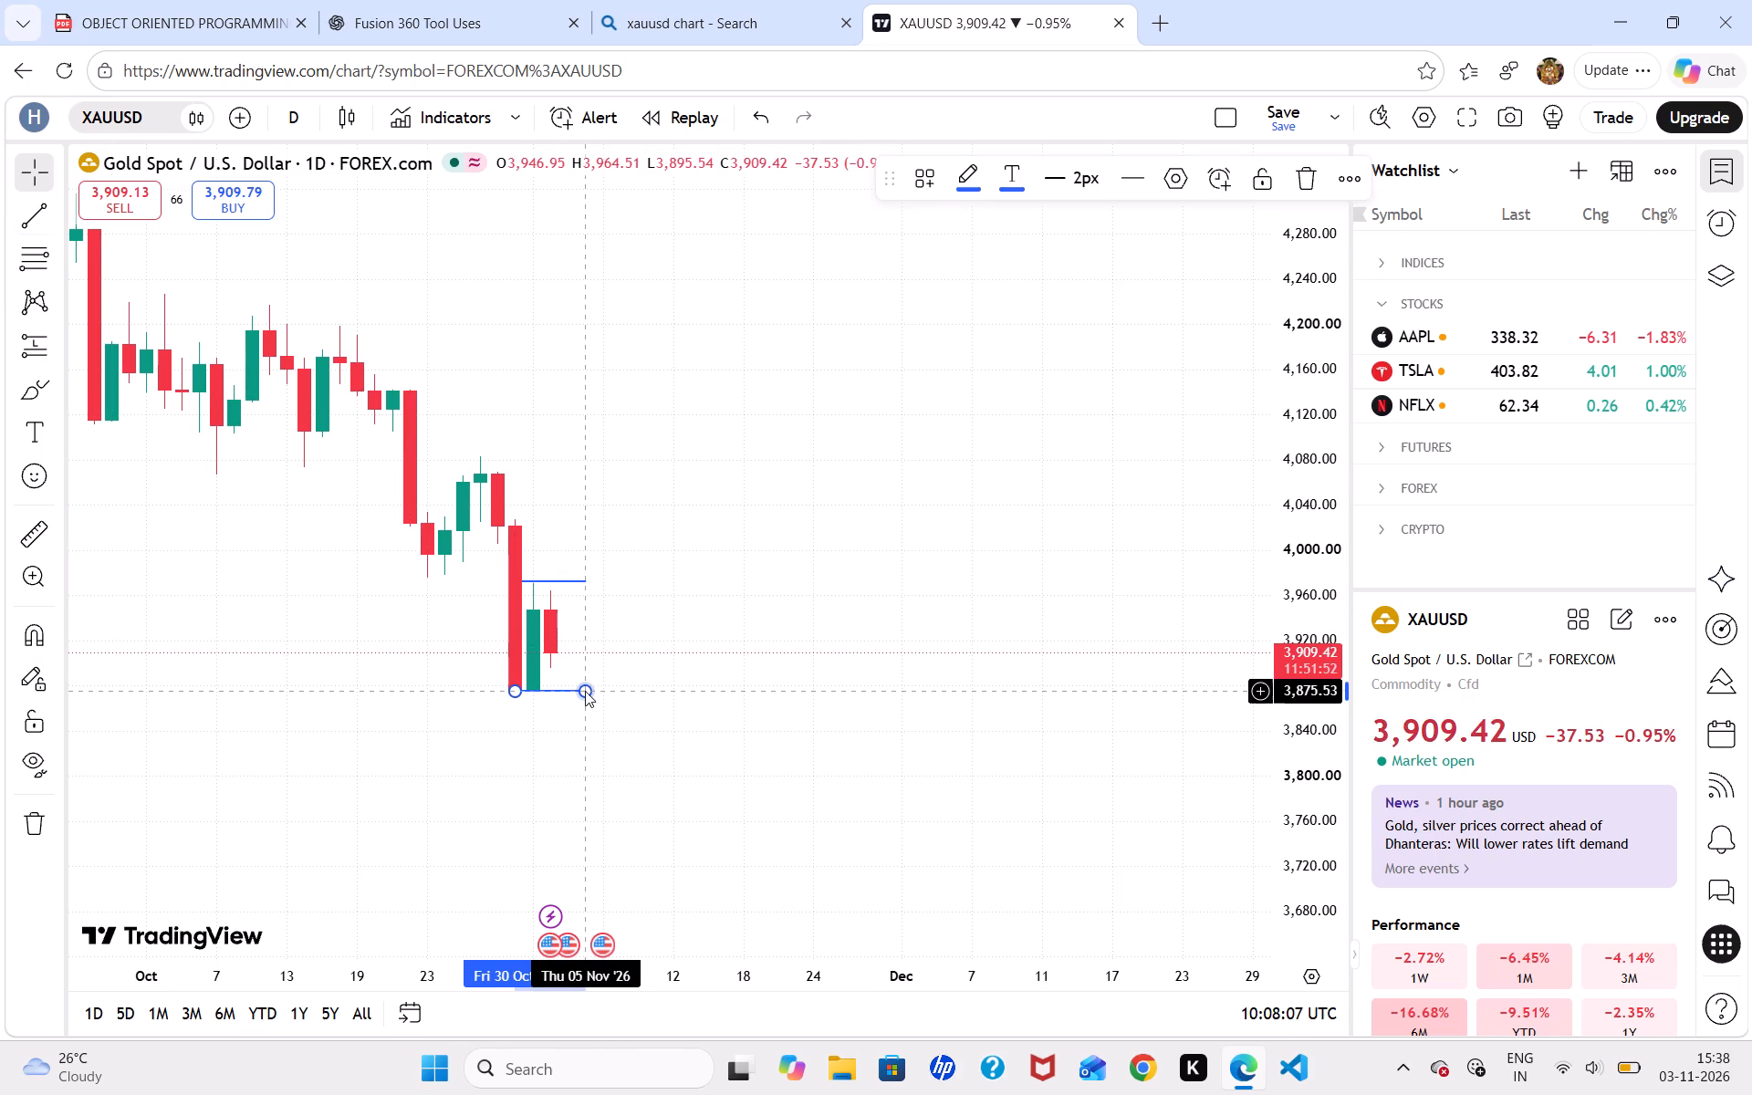
{"action": "left_click", "coordinate": [760, 626]}
Set the chart interval to 15 minutes and examine the recent candles between the two trend lines.
{"action": "type", "text": "15"}
{"action": "key", "text": "Return"}
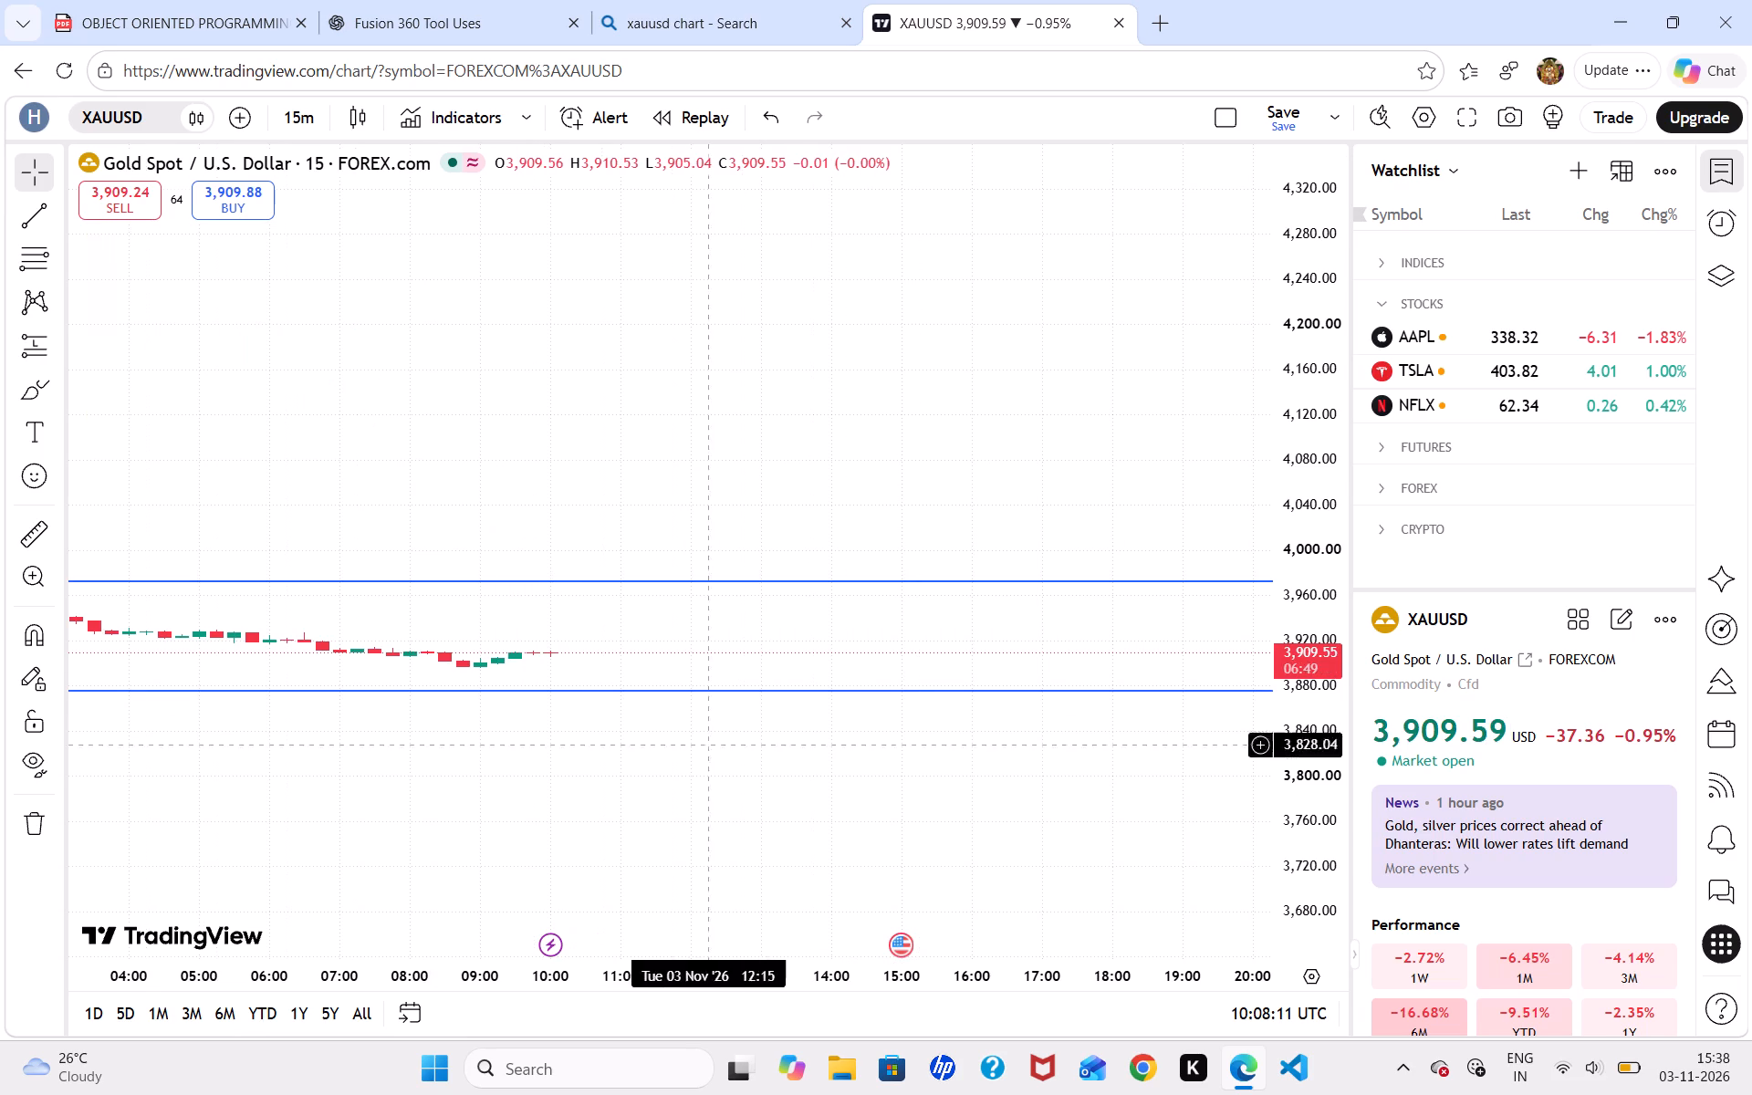
{"action": "left_click_drag", "start_coordinate": [805, 985], "coordinate": [1164, 974]}
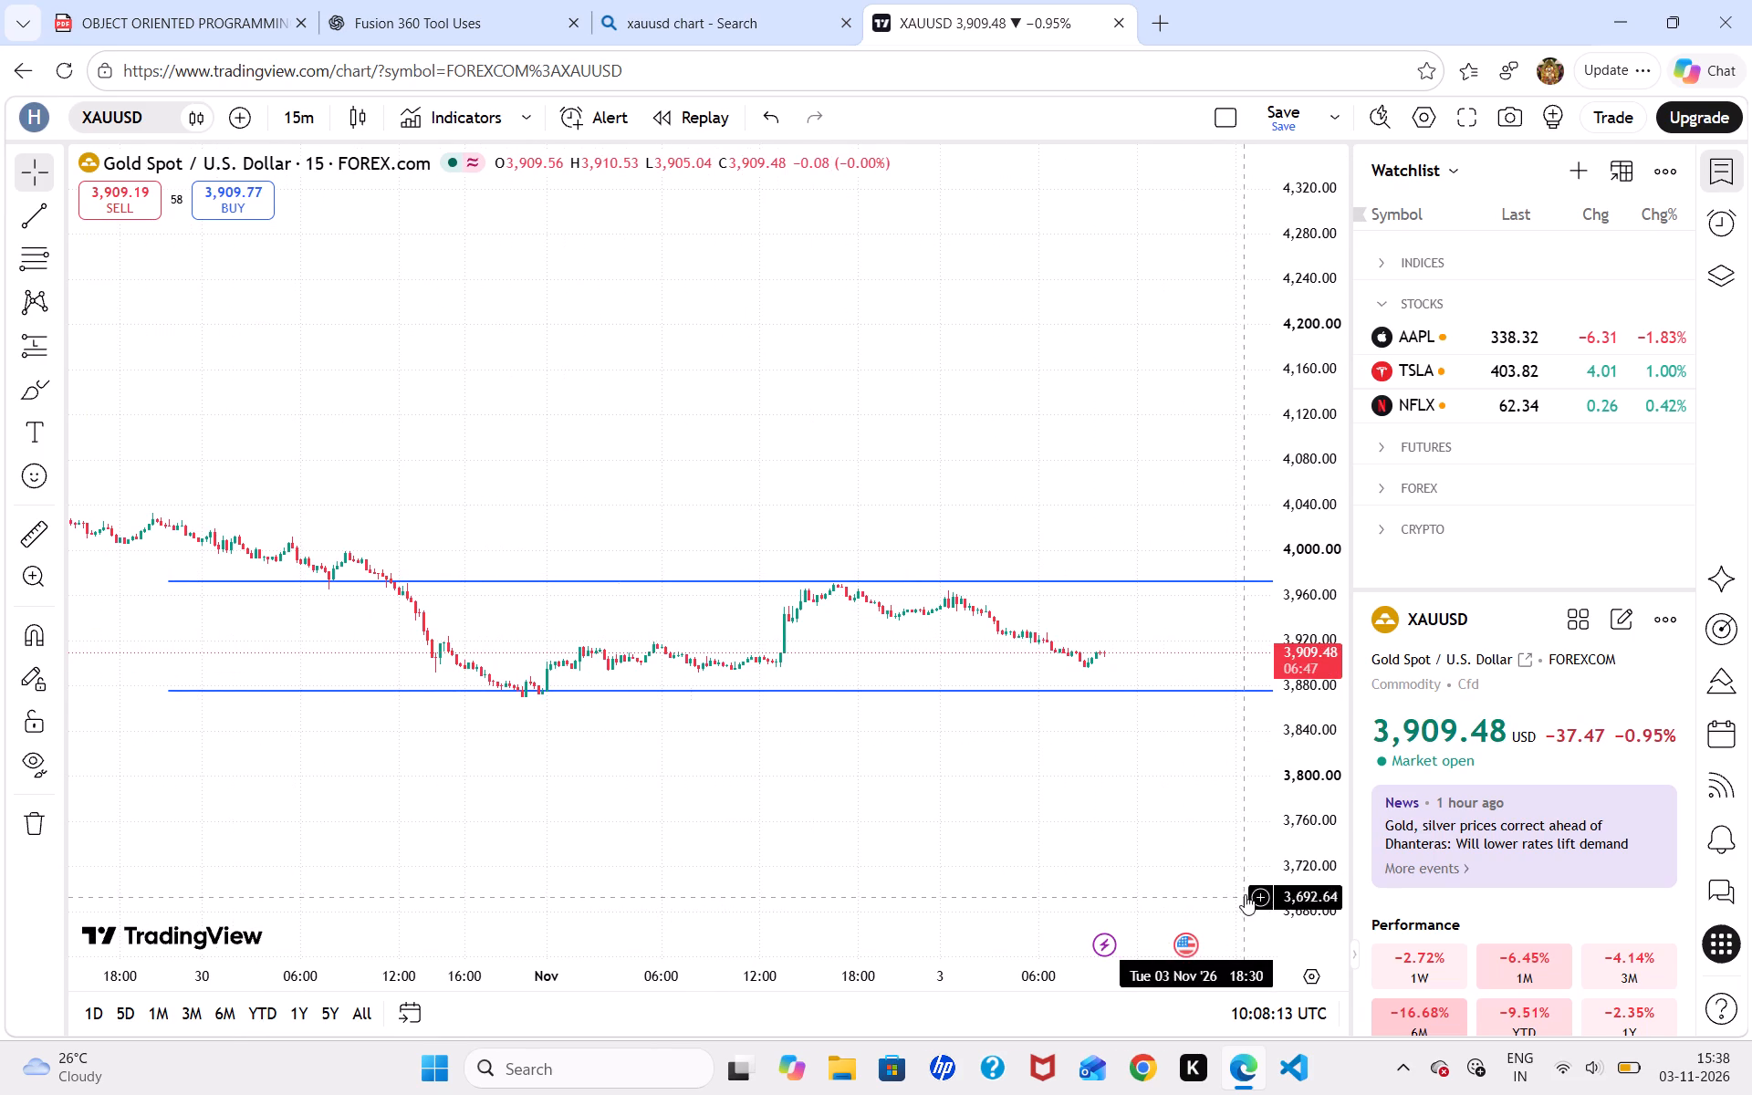
{"action": "left_click_drag", "start_coordinate": [1311, 834], "coordinate": [1220, 286]}
{"action": "left_click_drag", "start_coordinate": [1170, 873], "coordinate": [1152, 633]}
{"action": "left_click_drag", "start_coordinate": [1303, 778], "coordinate": [1291, 685]}
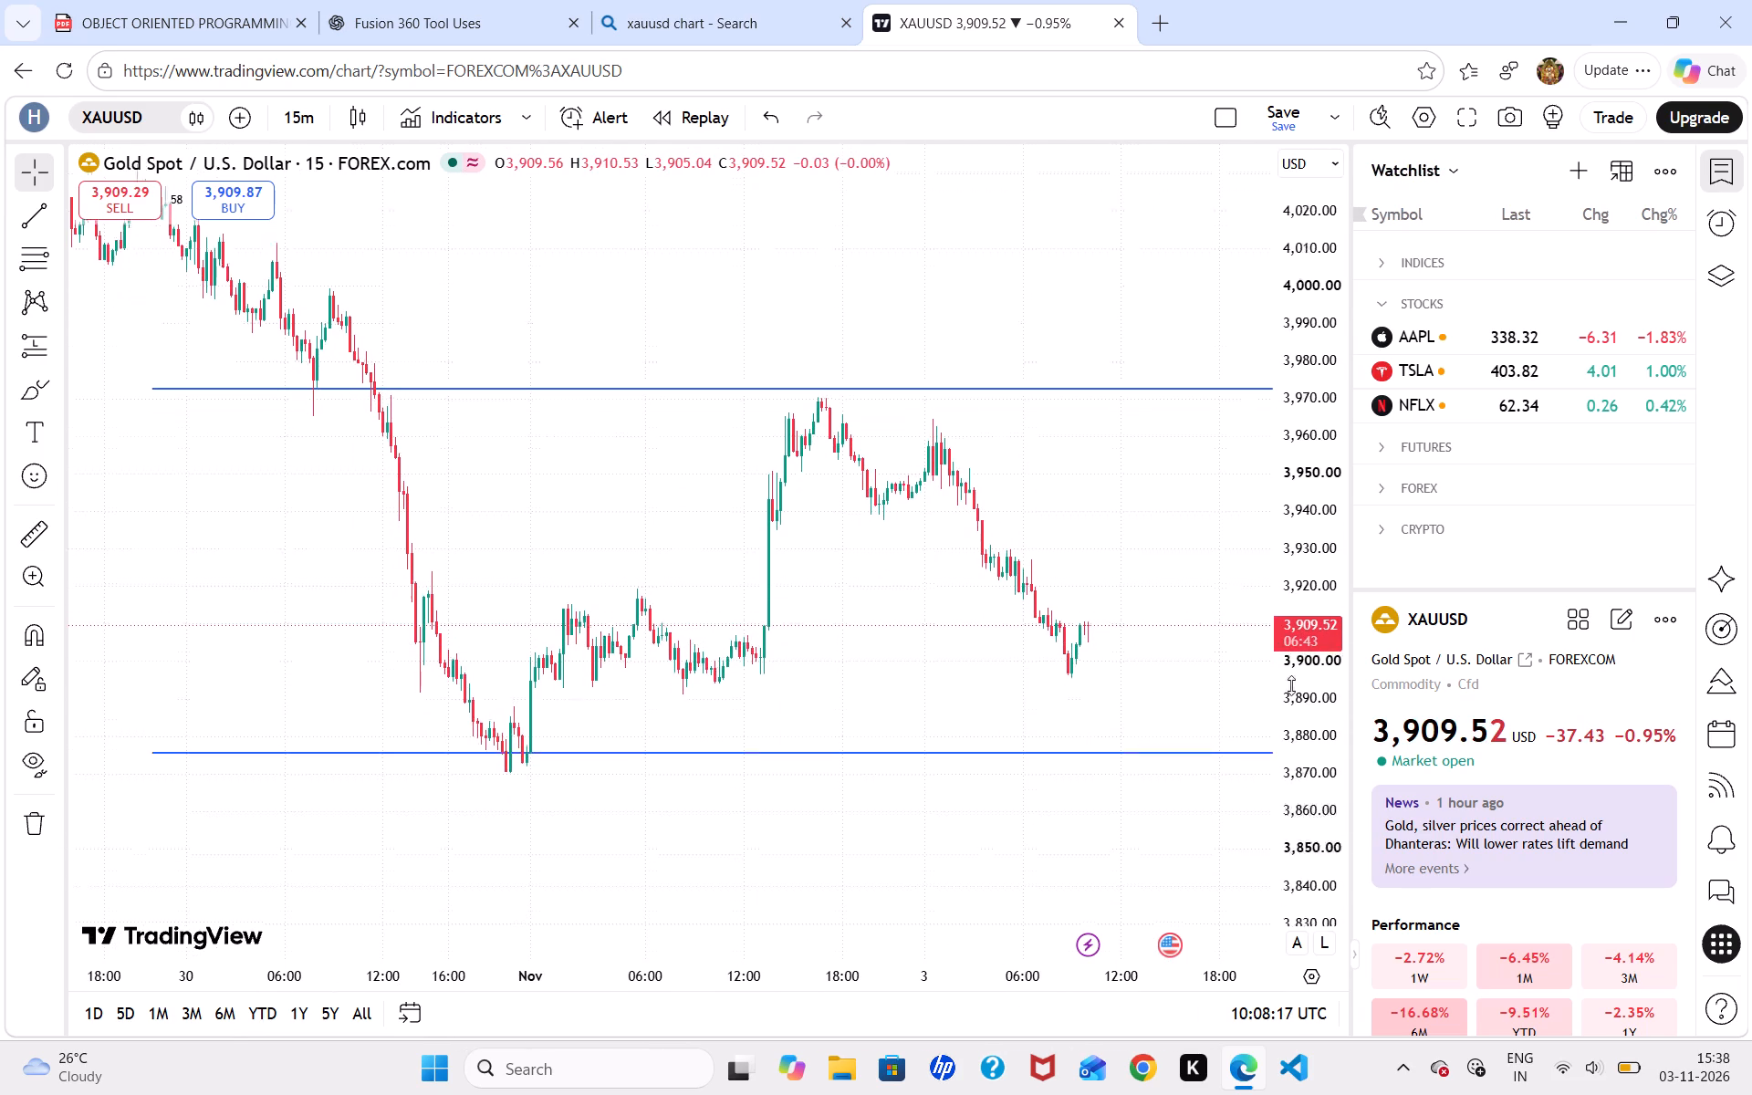
{"action": "left_click_drag", "start_coordinate": [1291, 685], "coordinate": [1206, 473]}
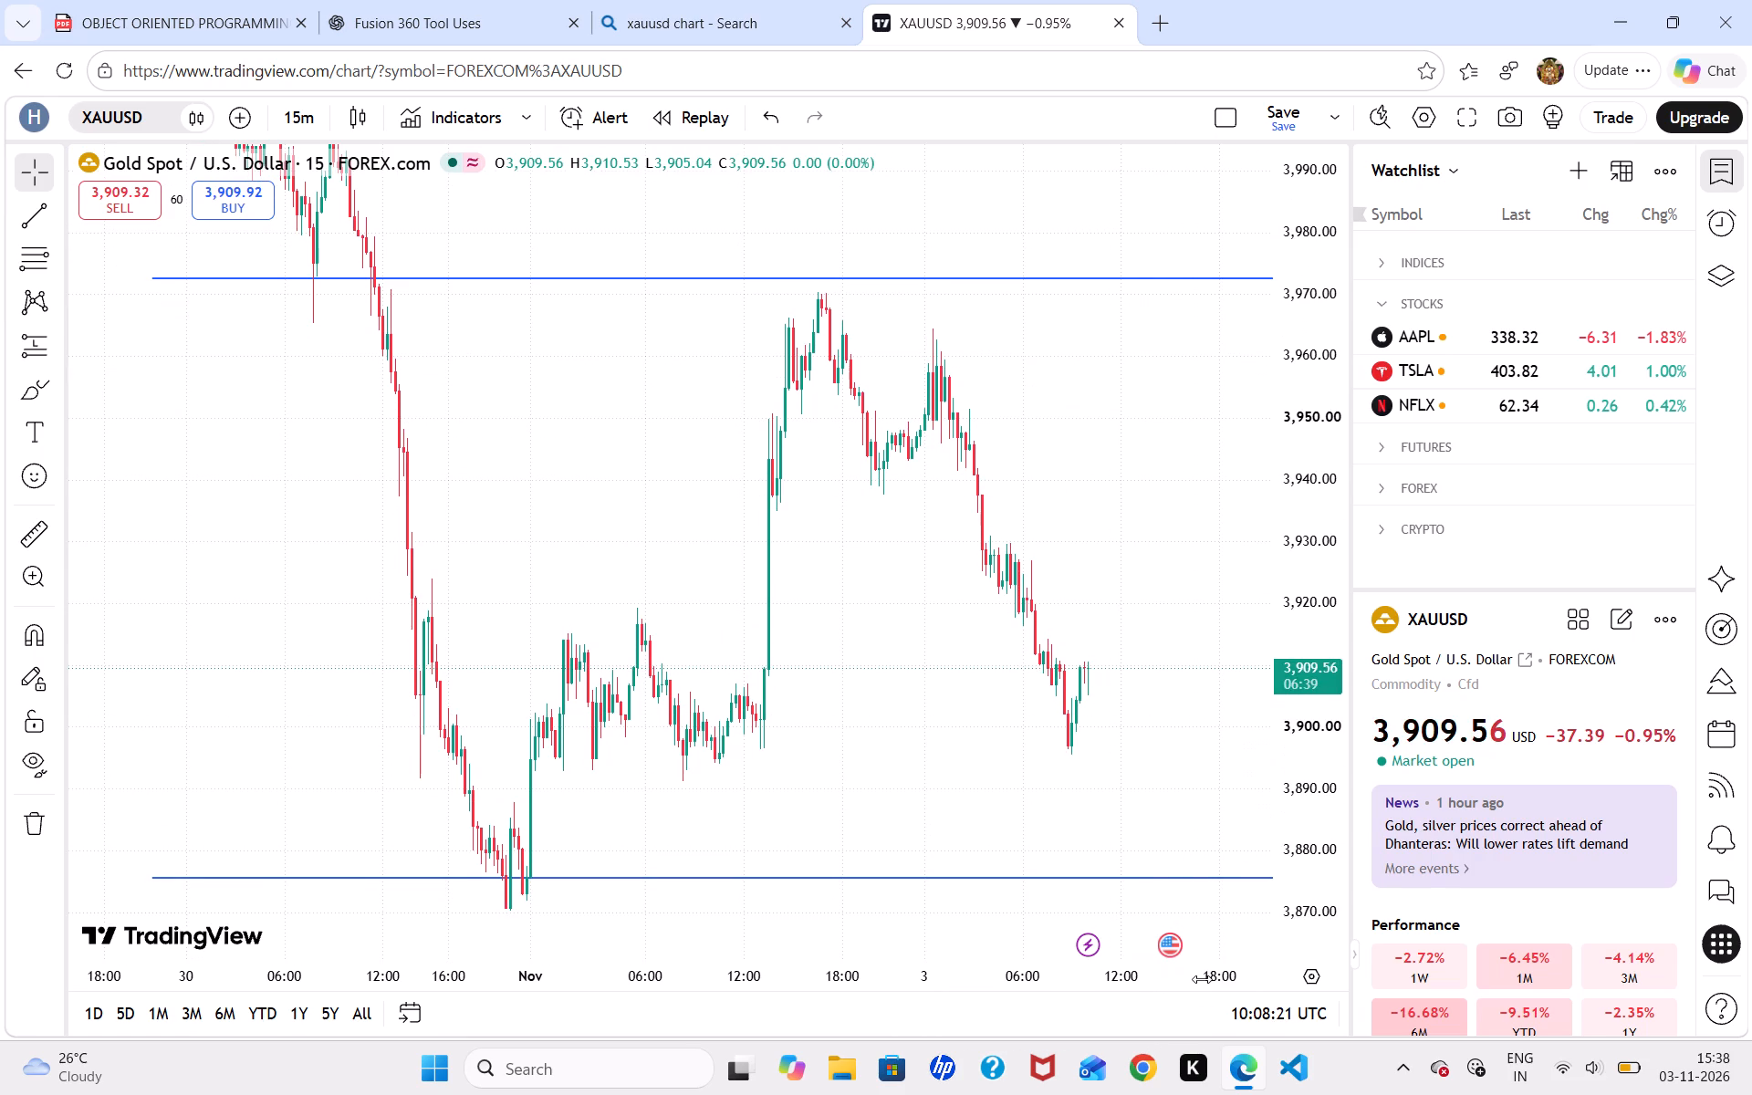
{"action": "left_click_drag", "start_coordinate": [1202, 979], "coordinate": [1114, 968]}
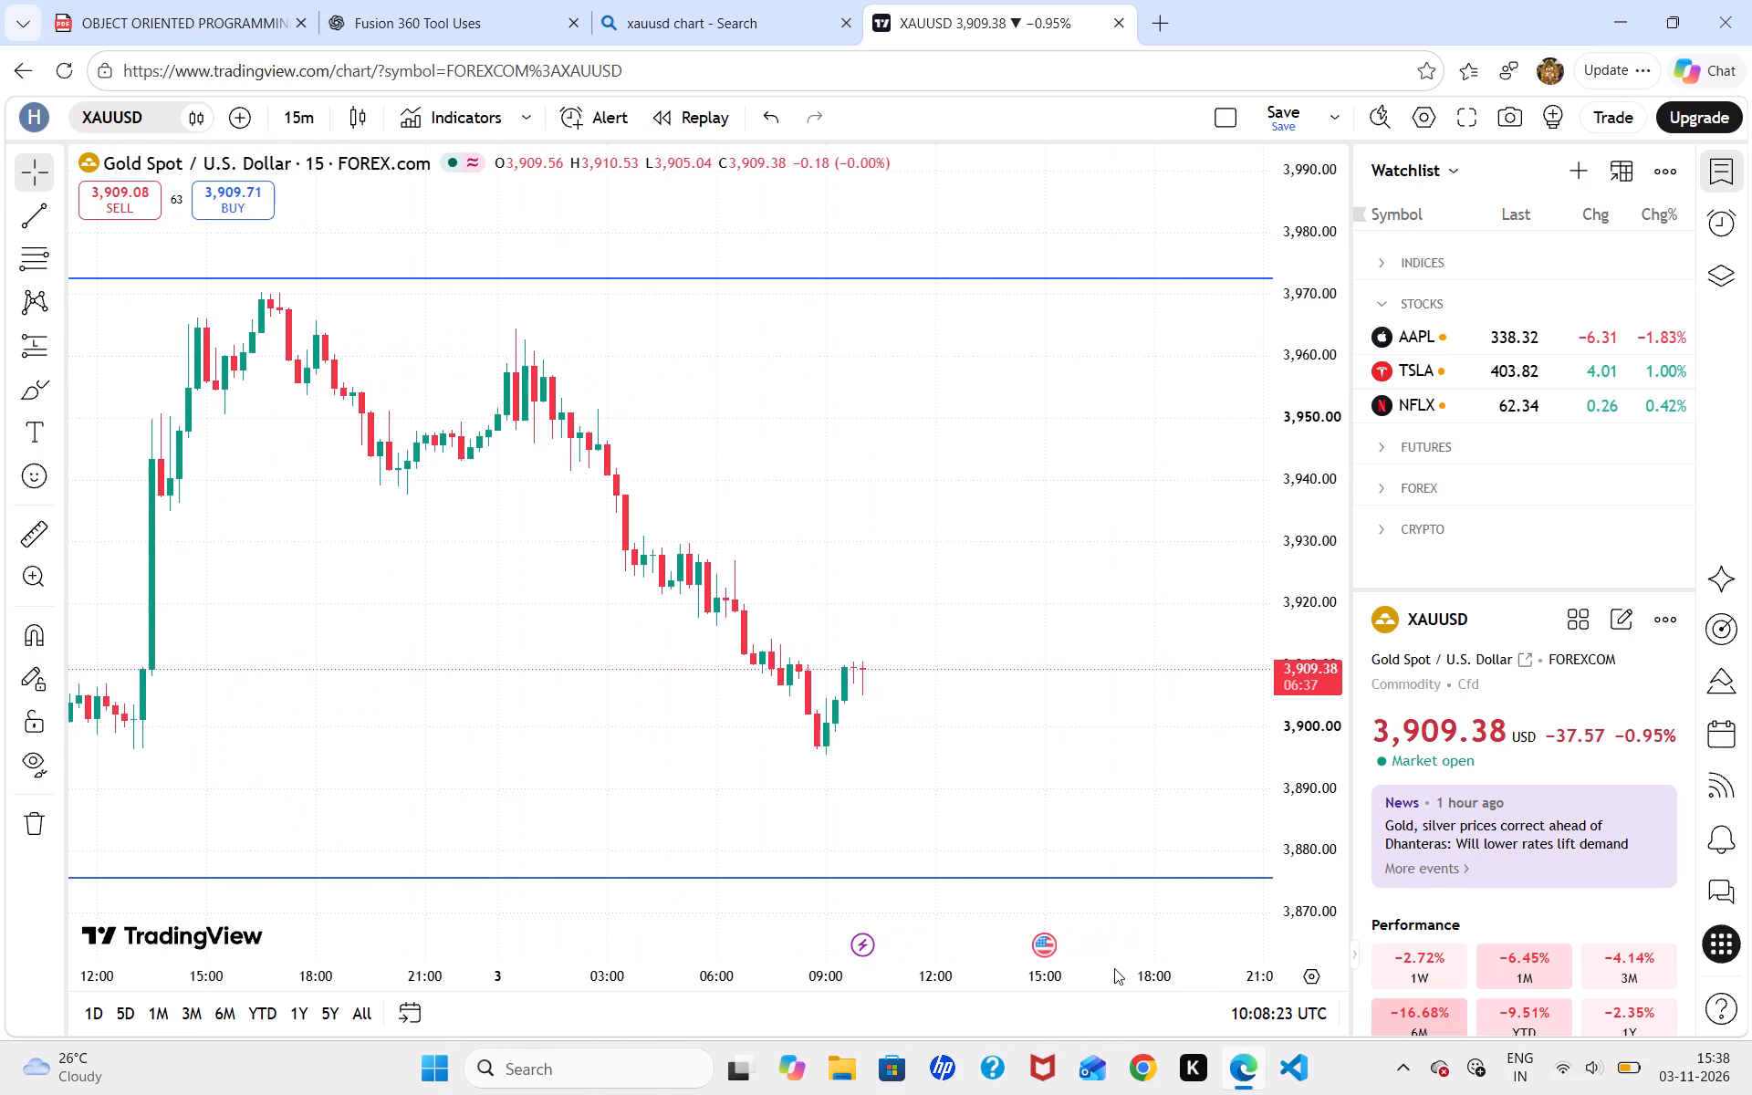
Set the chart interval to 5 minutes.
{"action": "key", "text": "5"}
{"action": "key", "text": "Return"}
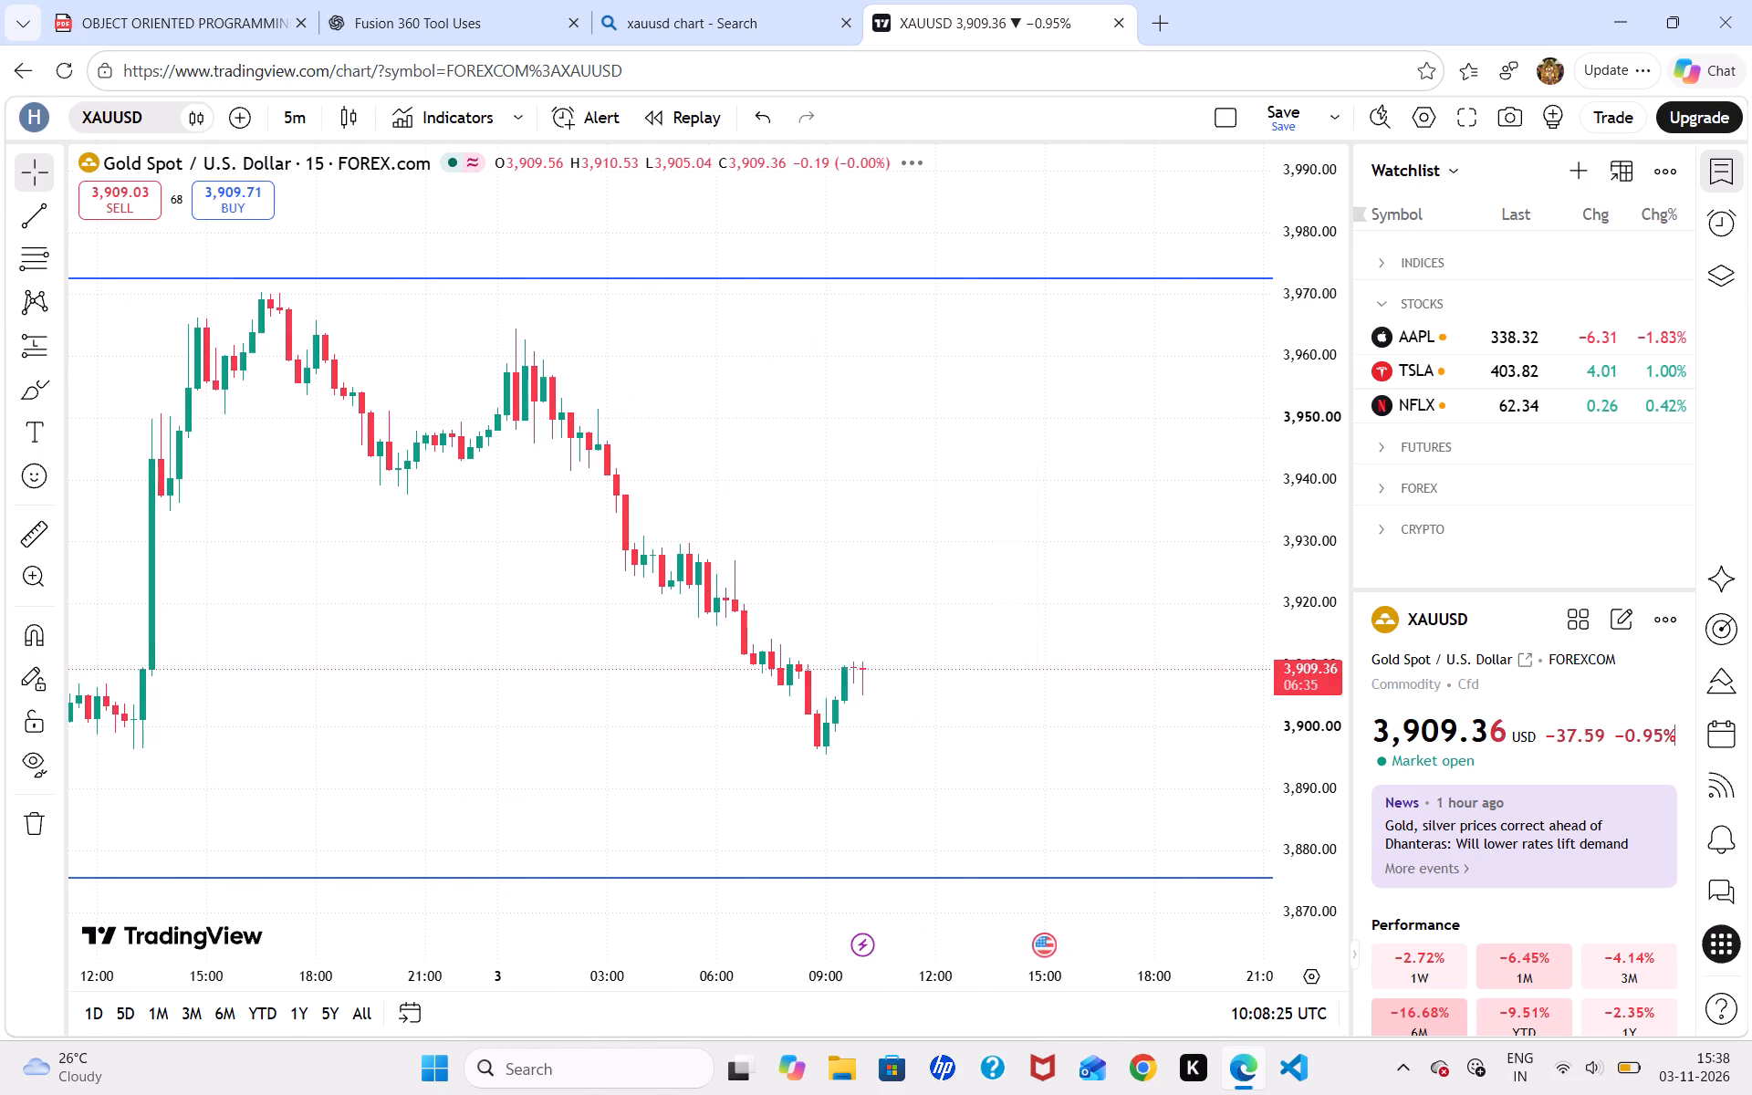
Set the chart interval to 1 day and lower the upper trend line to about 3,970.29.
{"action": "key", "text": "1"}
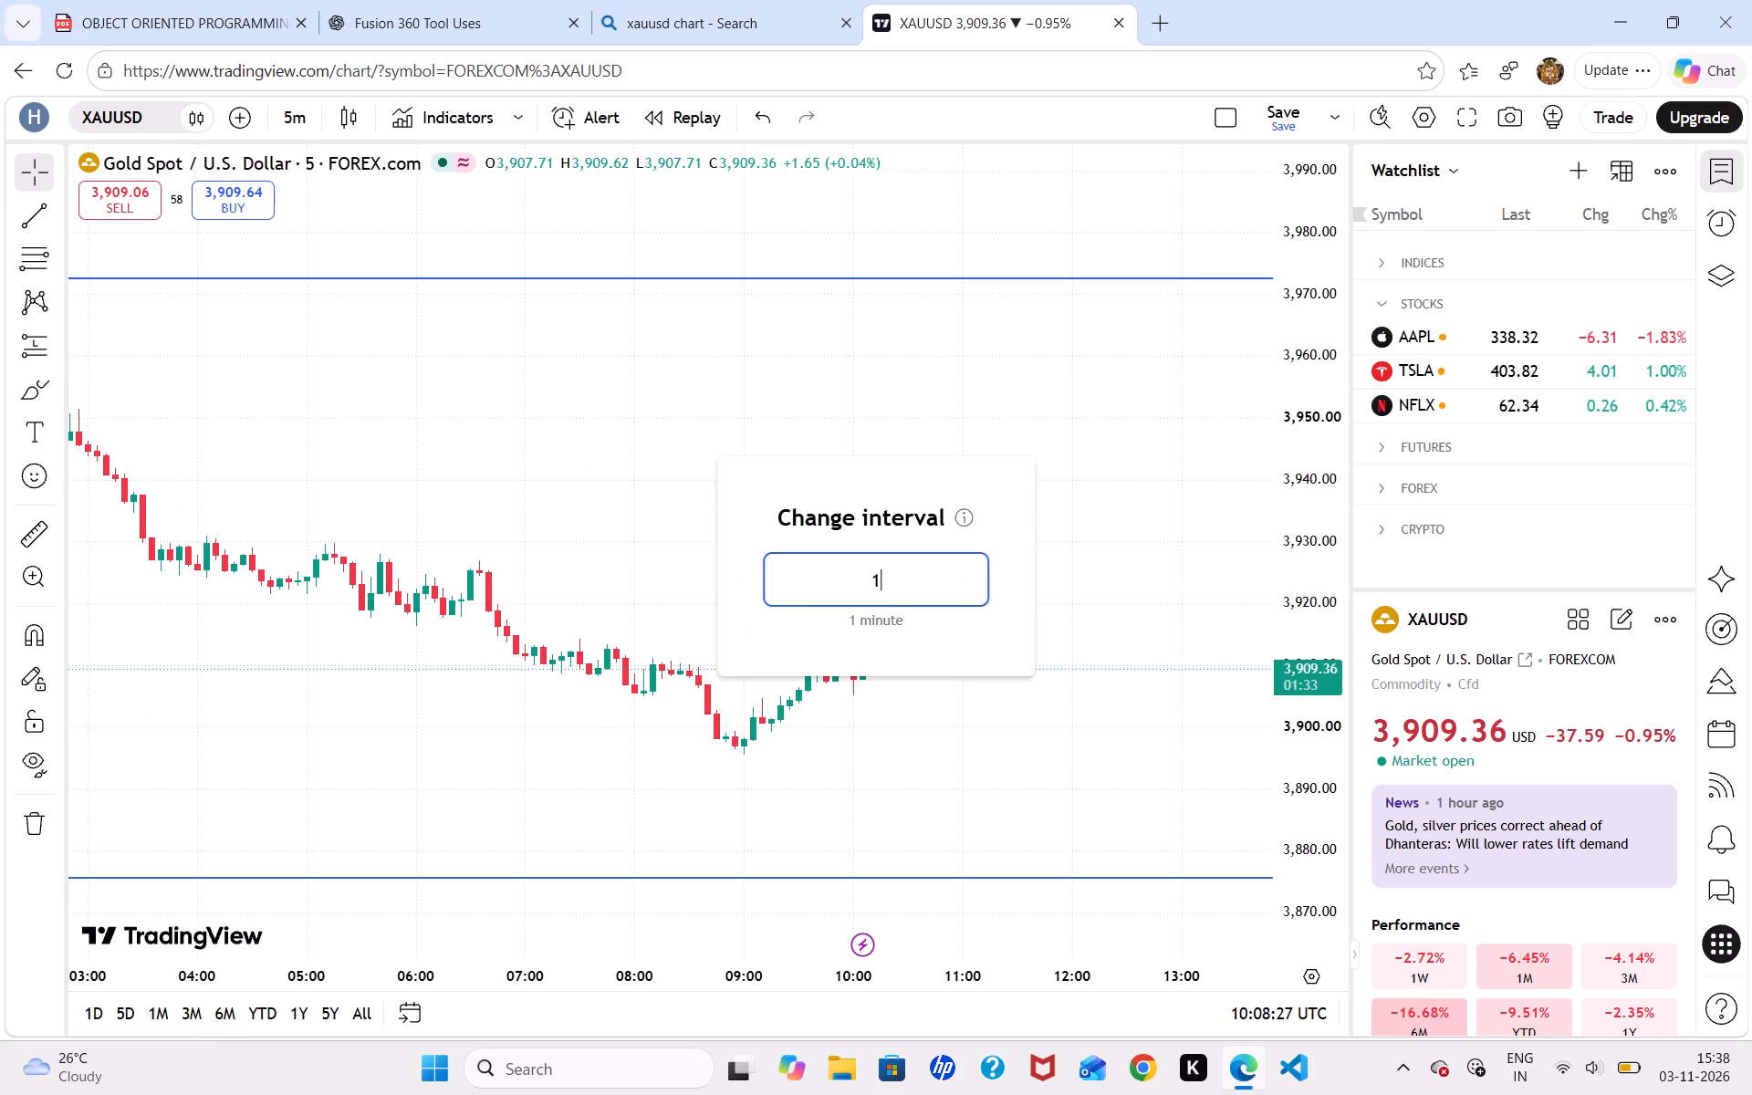
{"action": "key", "text": "d"}
{"action": "key", "text": "Return"}
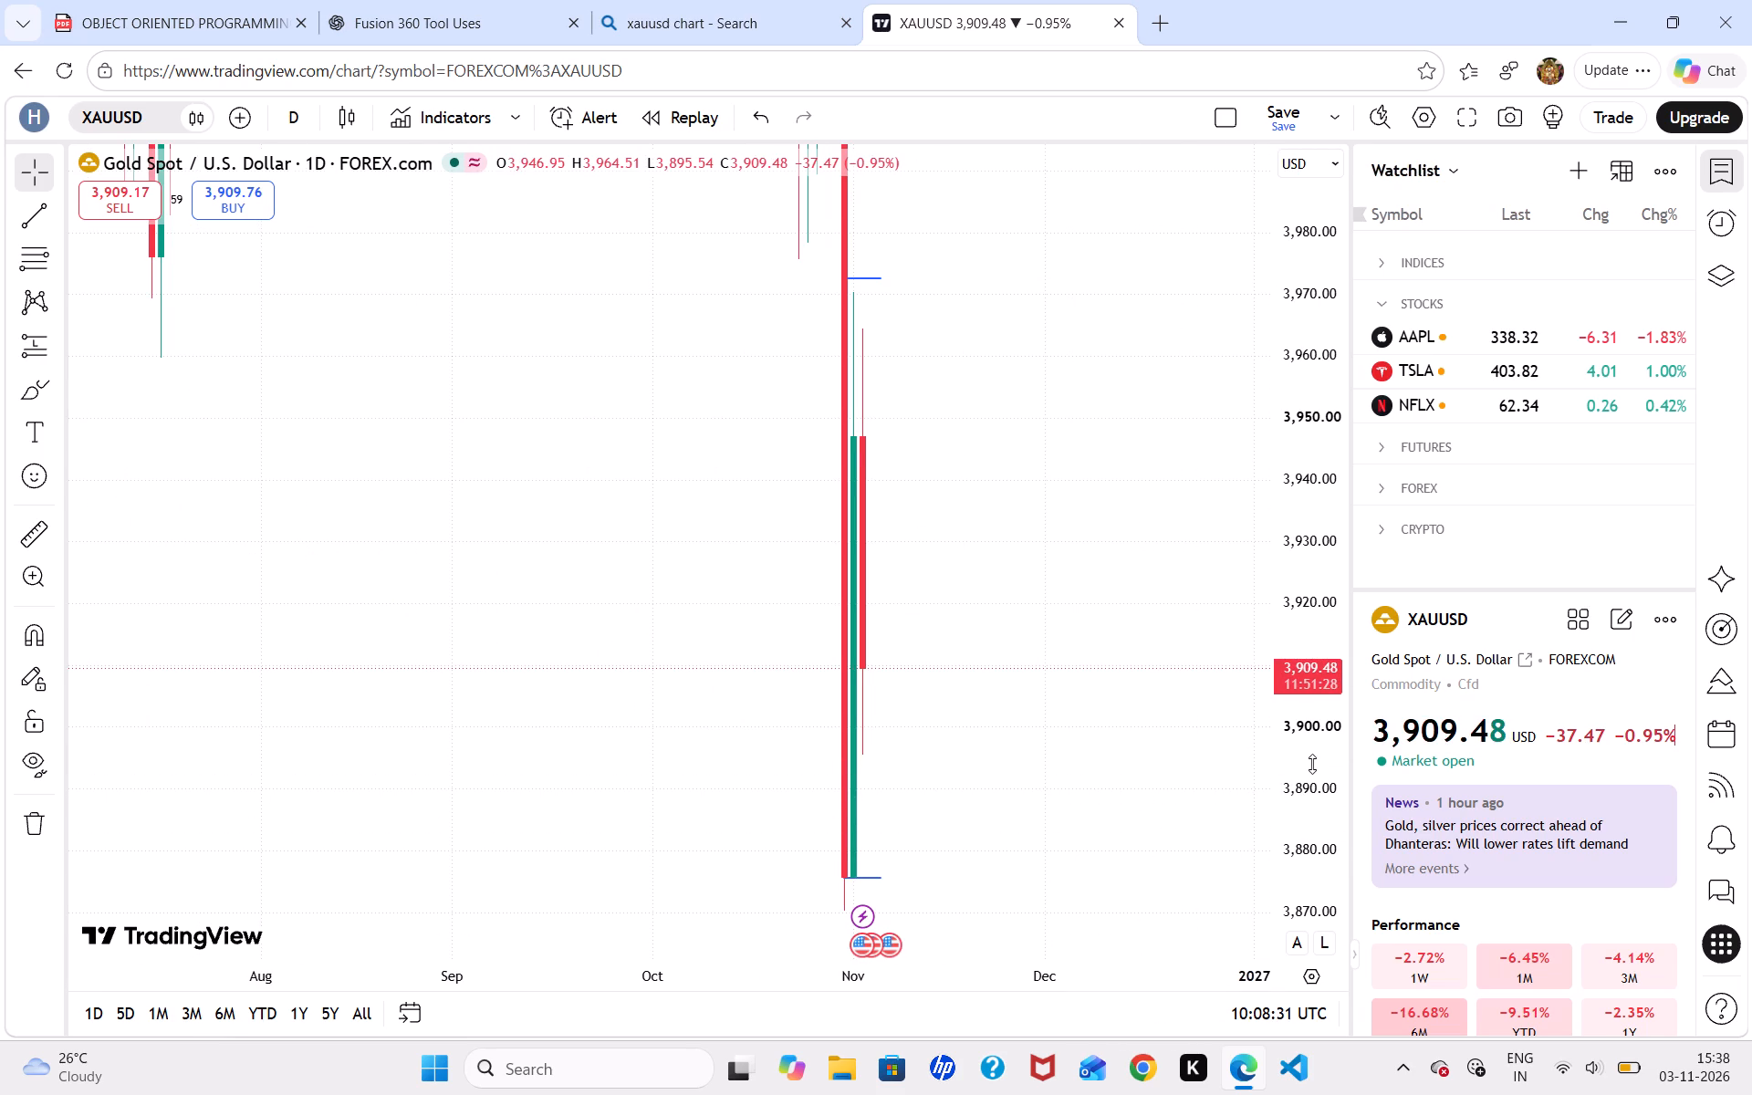
{"action": "left_click_drag", "start_coordinate": [1312, 764], "coordinate": [1333, 1006]}
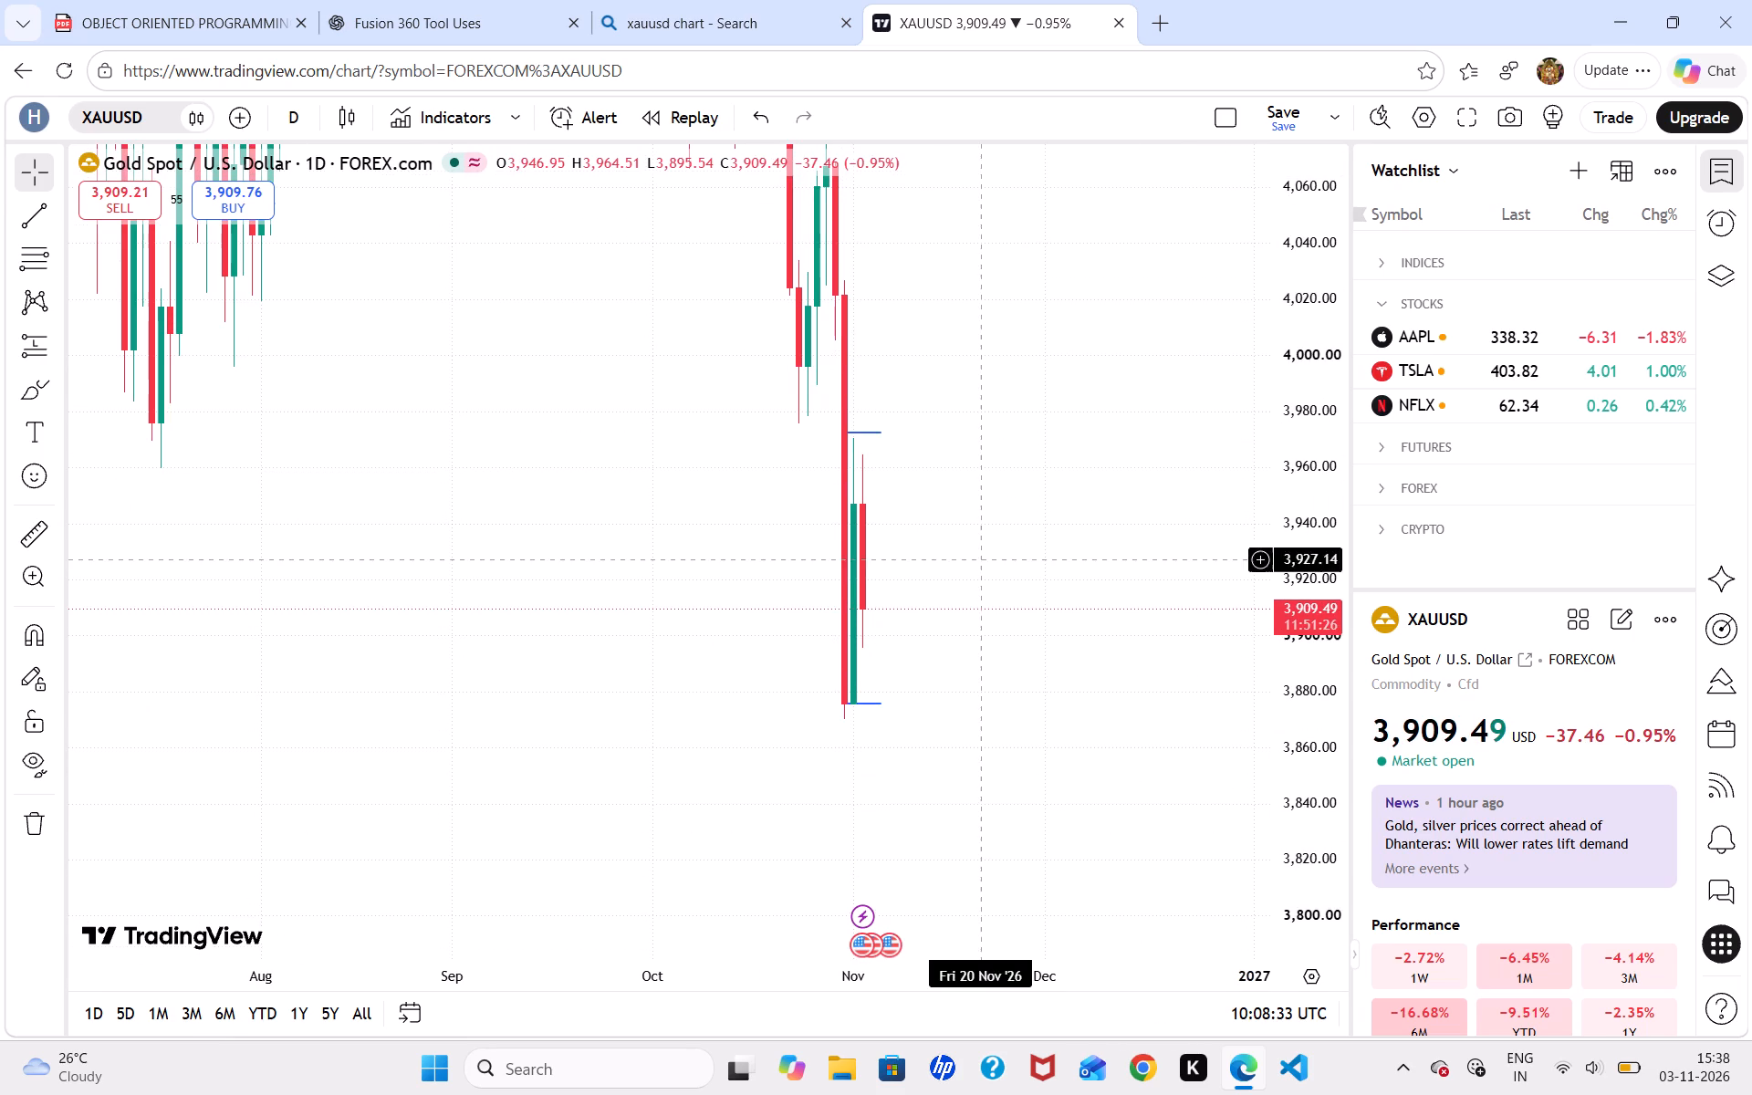
{"action": "left_click", "coordinate": [860, 433]}
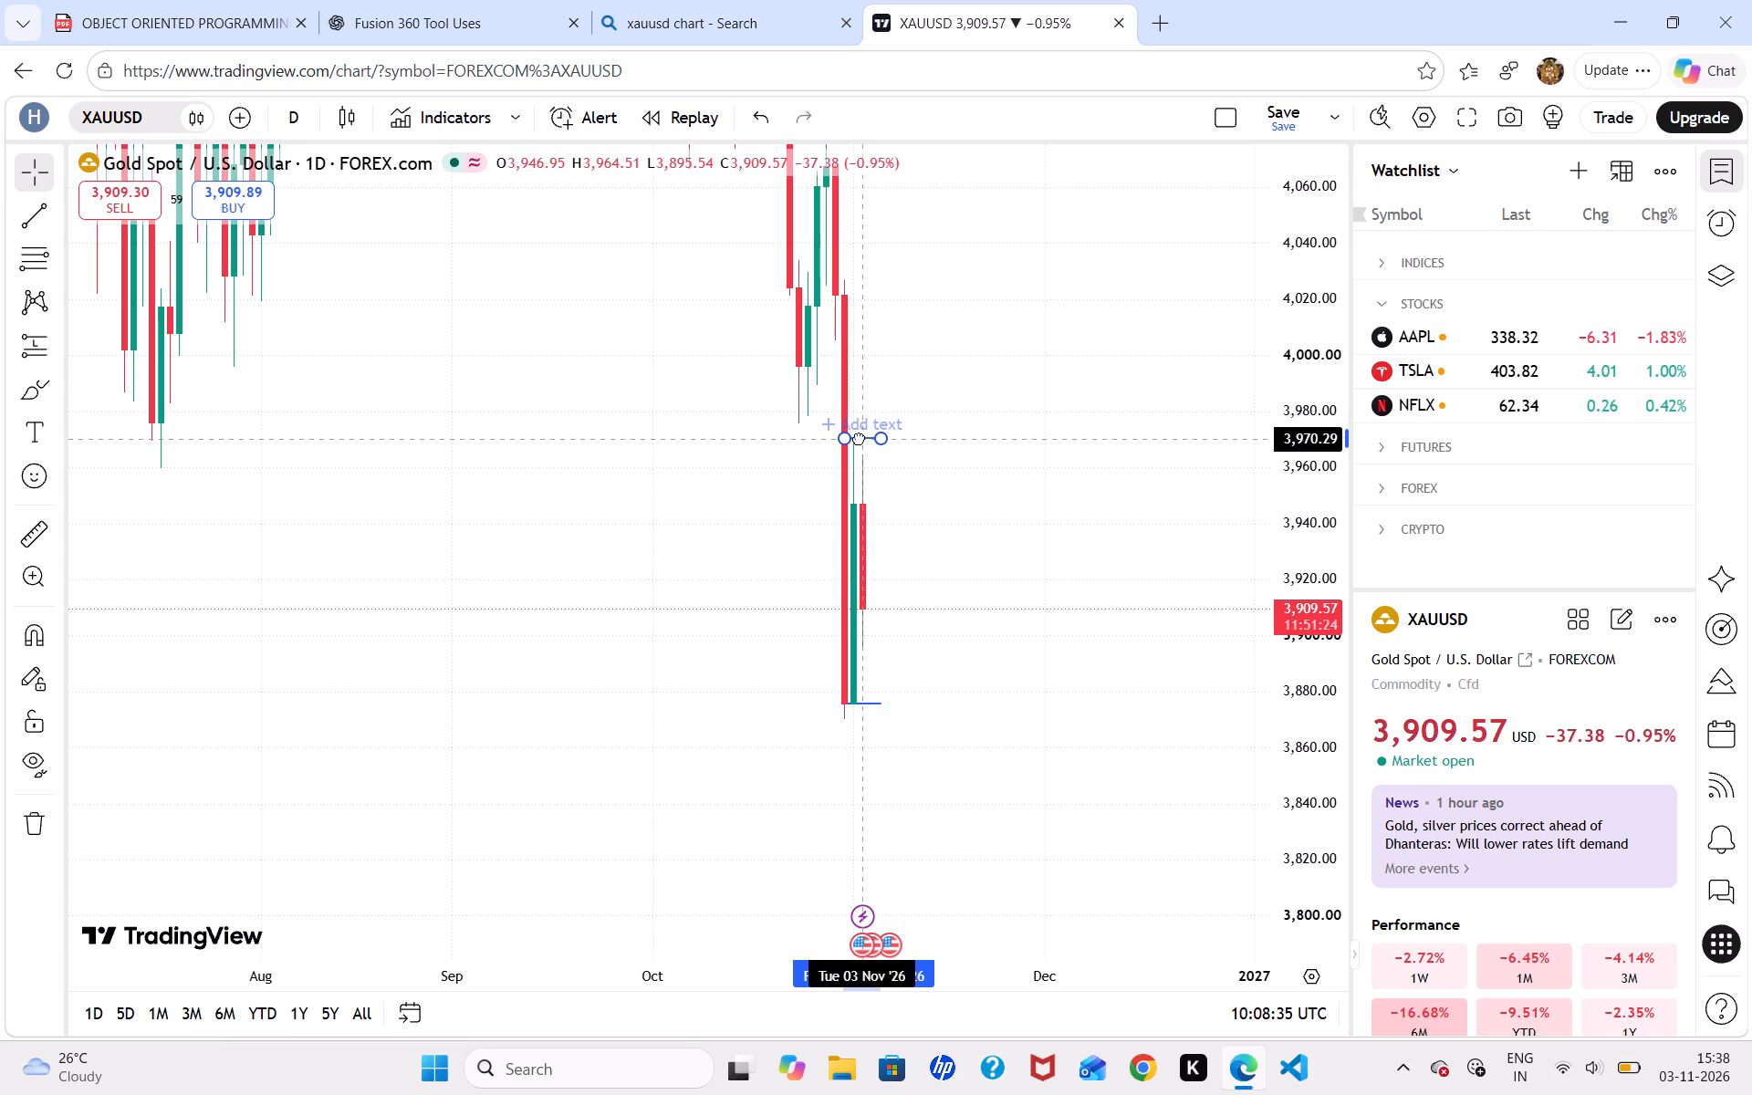
{"action": "left_click", "coordinate": [1027, 454]}
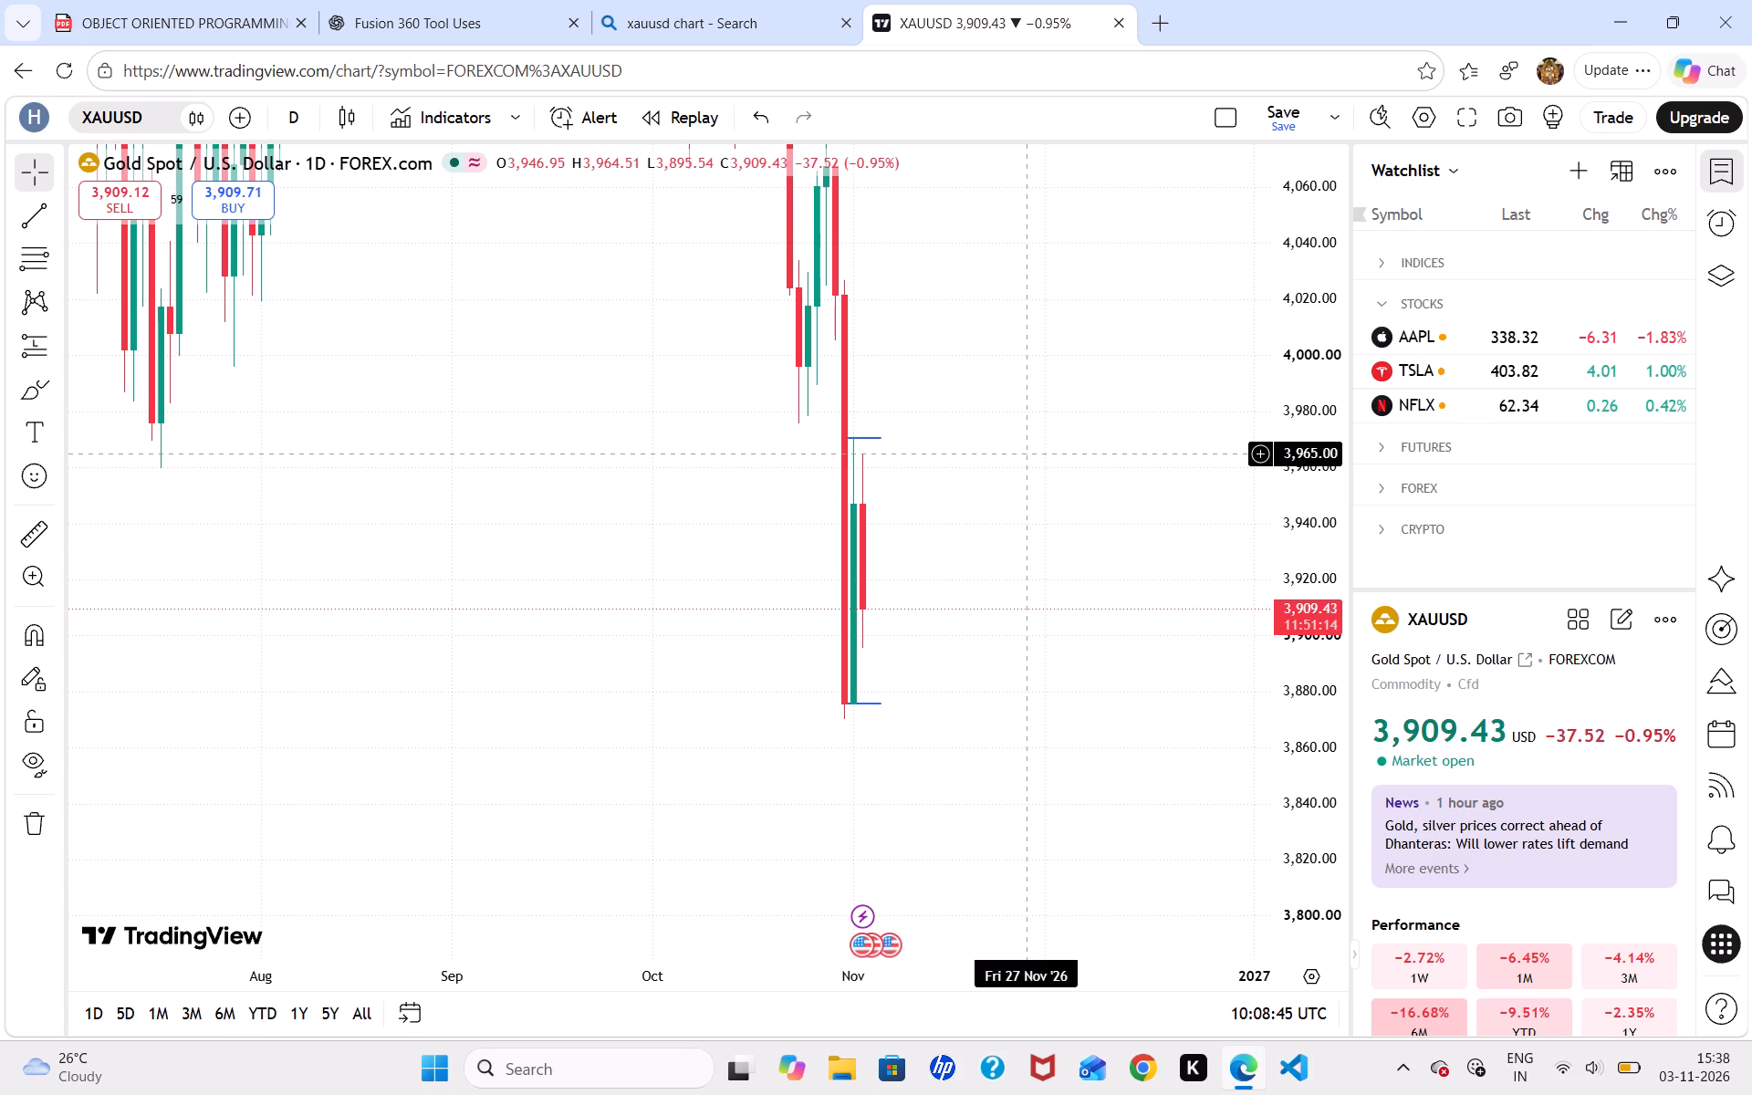
Set the chart interval to 15 minutes.
{"action": "type", "text": "15"}
{"action": "key", "text": "Return"}
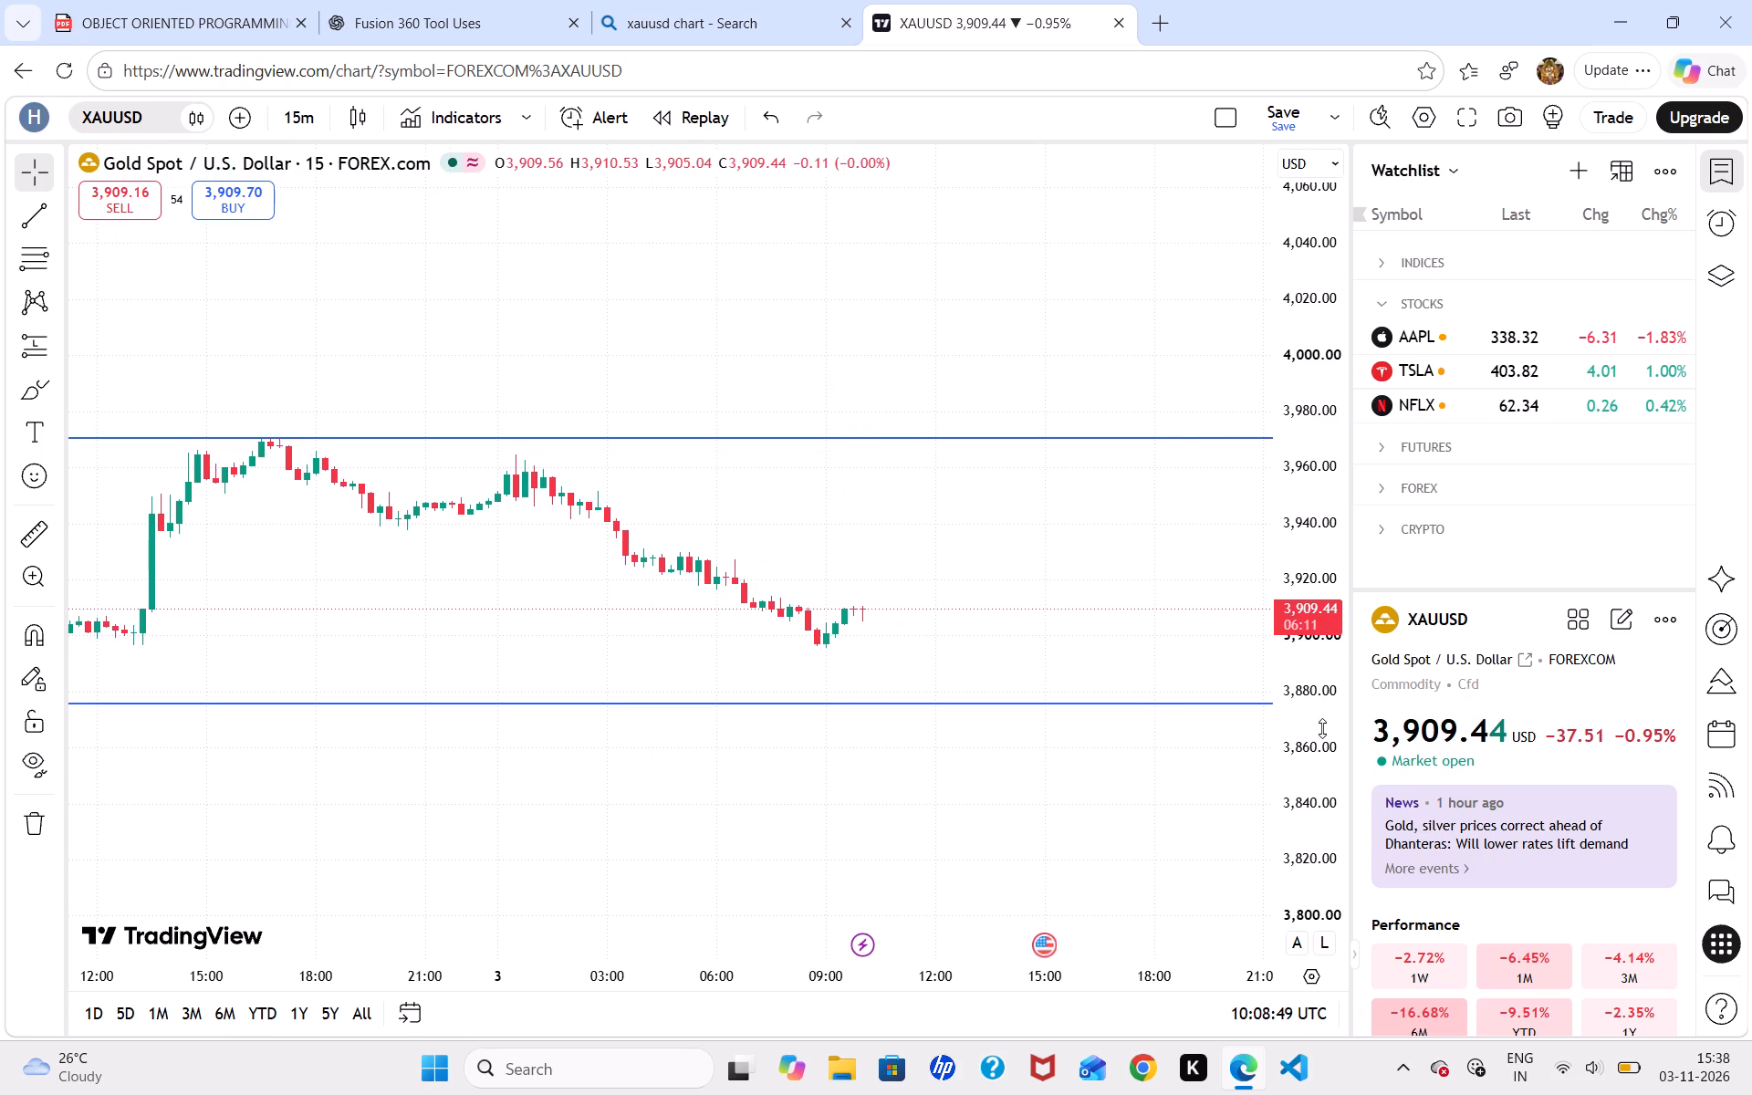
Switch the chart to the XAUUSD symbol provided by OANDA.
{"action": "left_click_drag", "start_coordinate": [1322, 728], "coordinate": [1269, 370]}
{"action": "left_click_drag", "start_coordinate": [1088, 685], "coordinate": [943, 527]}
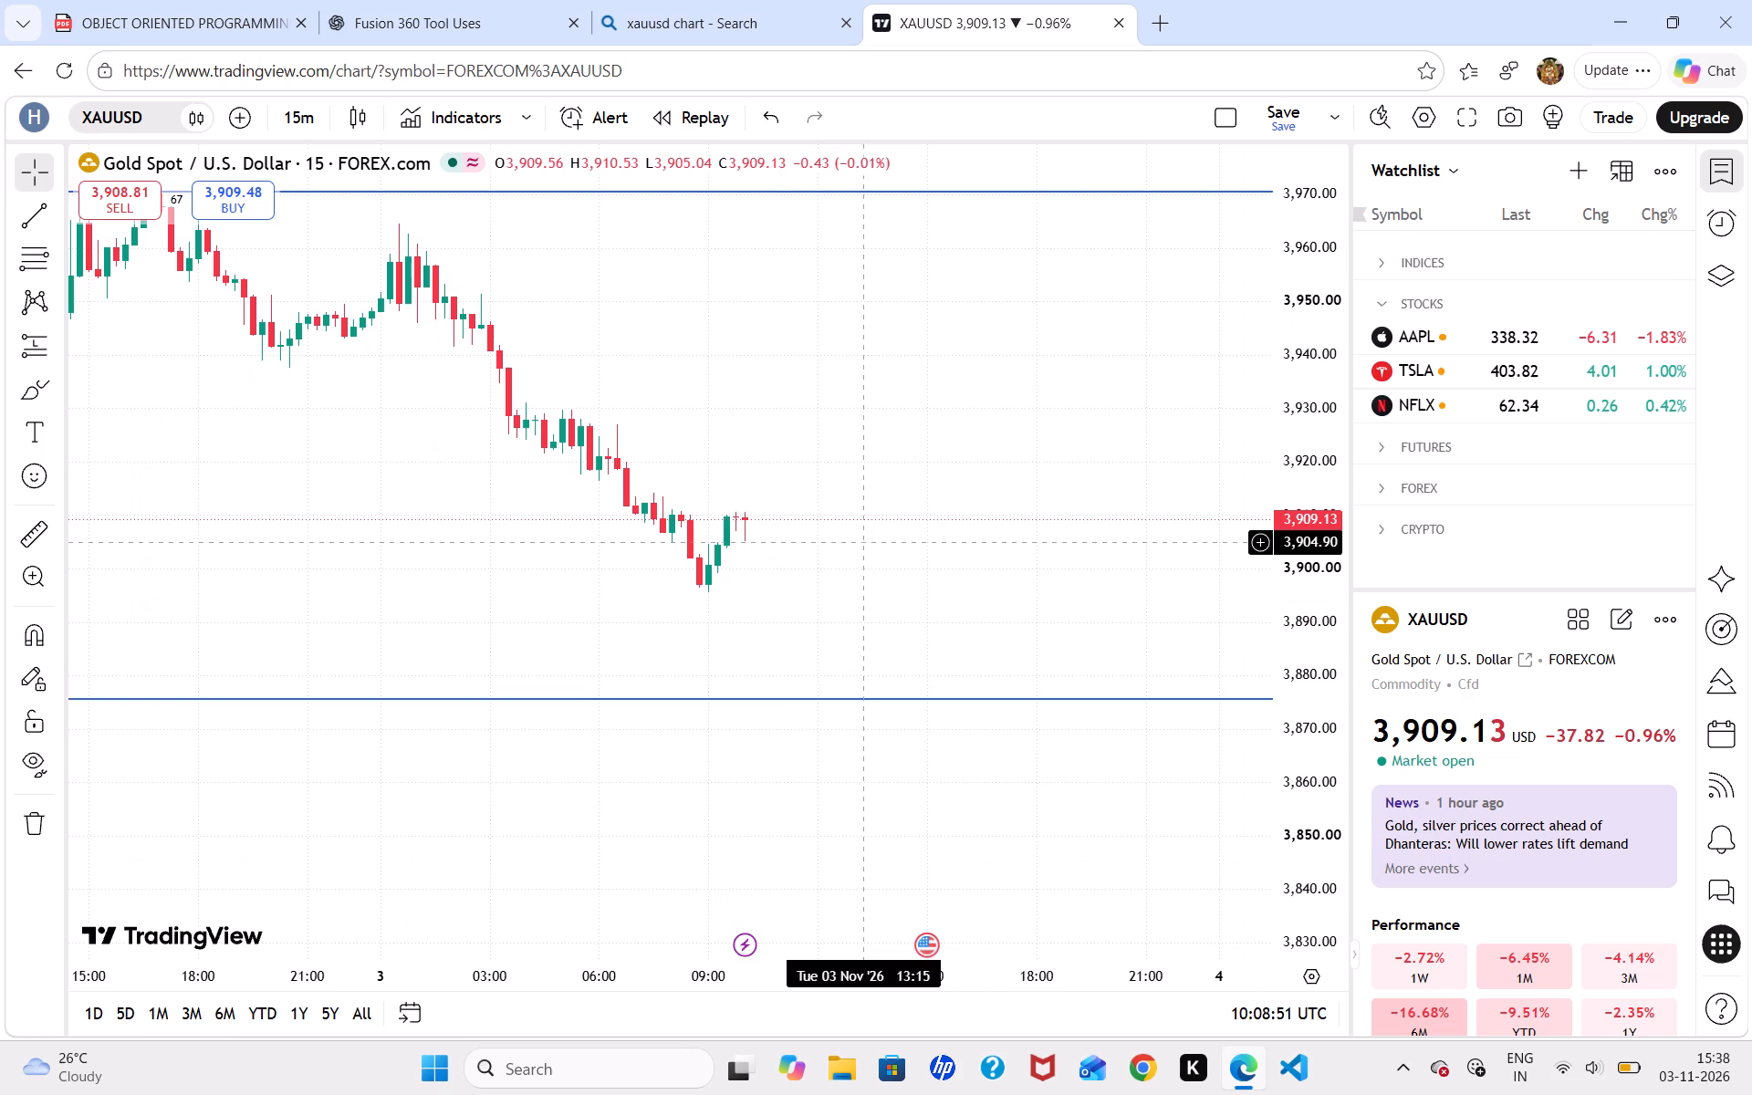
{"action": "left_click_drag", "start_coordinate": [920, 979], "coordinate": [1090, 971]}
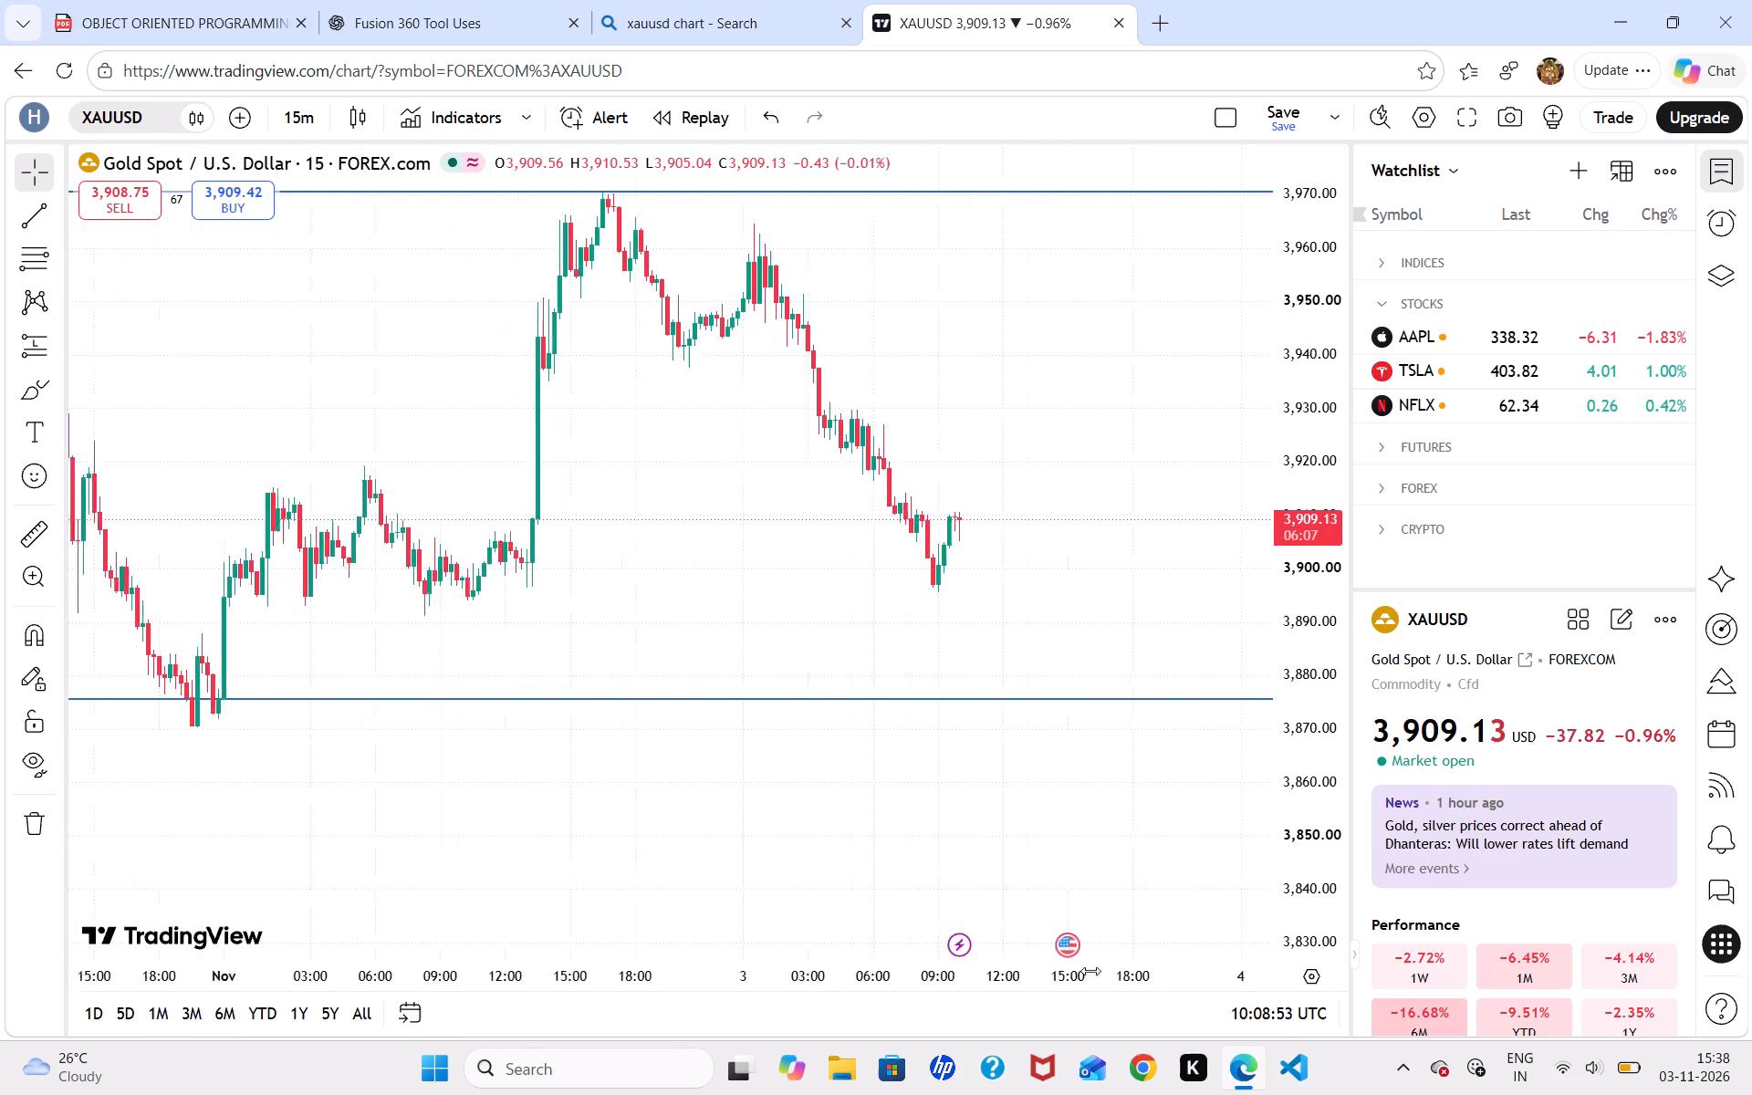
{"action": "left_click_drag", "start_coordinate": [1090, 971], "coordinate": [1136, 975]}
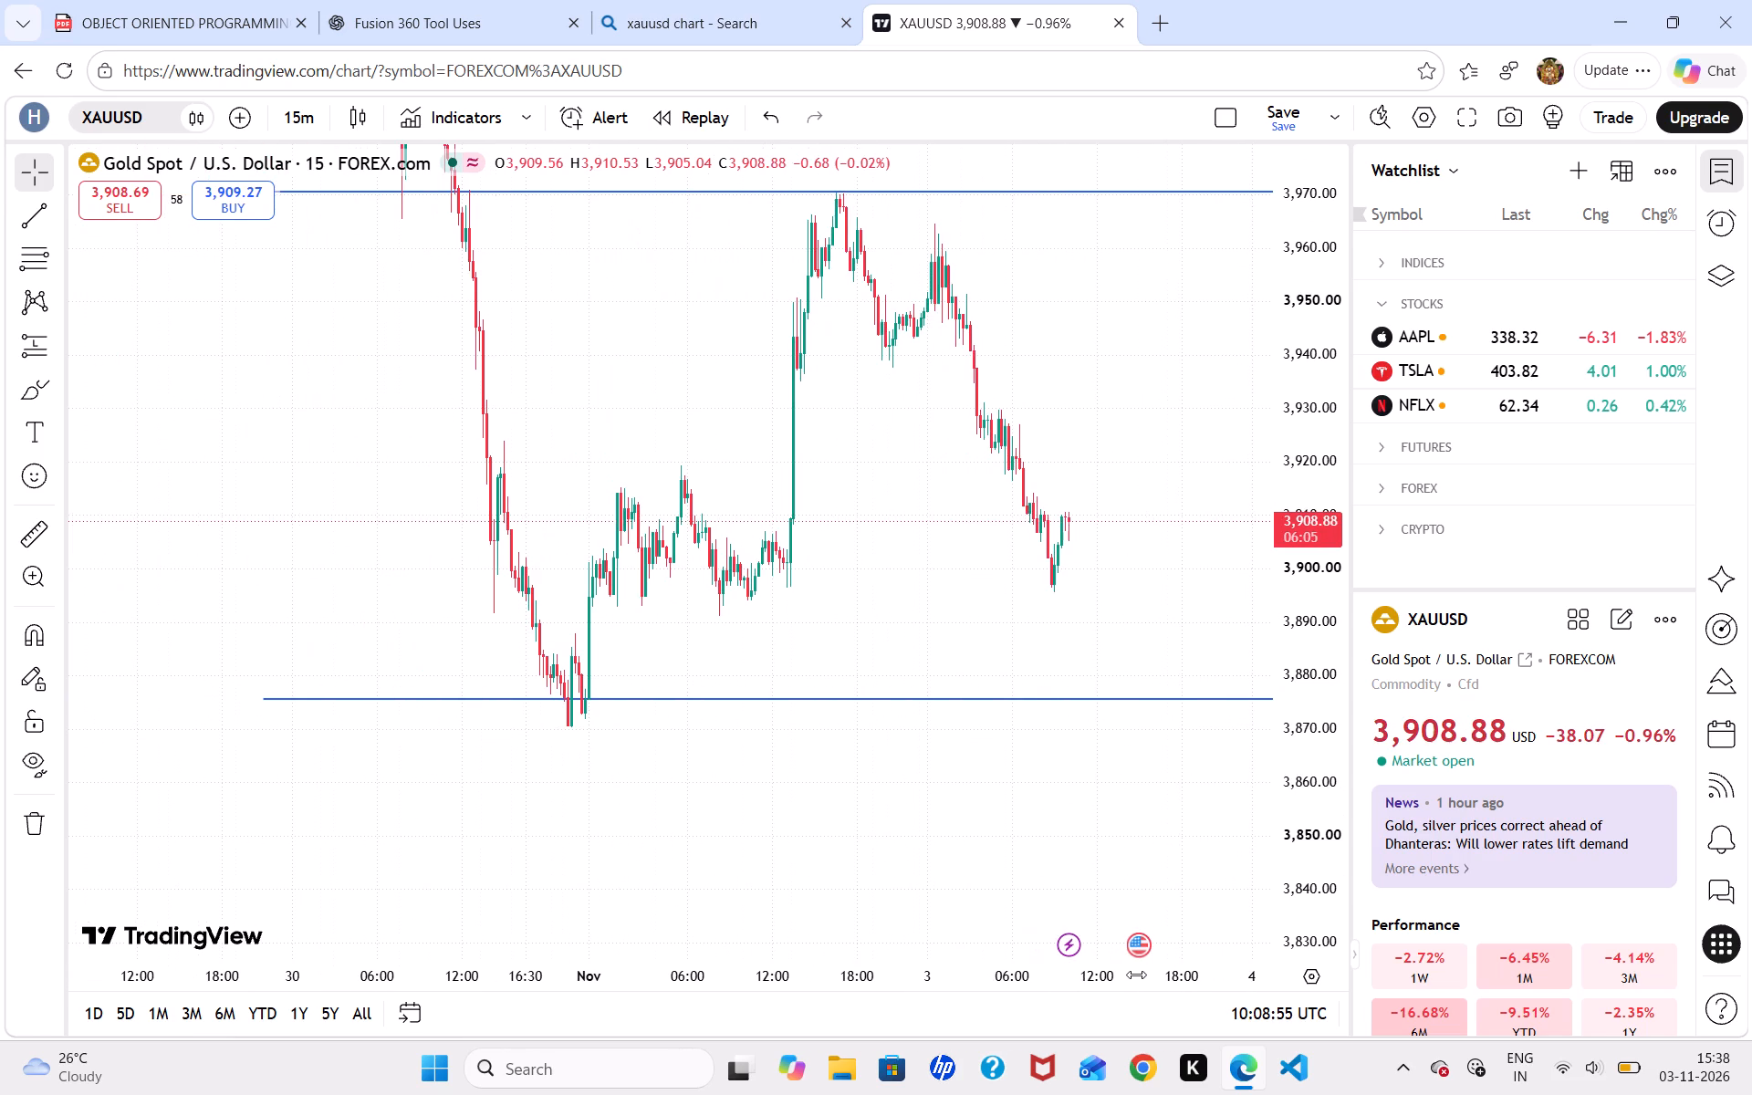
{"action": "left_click_drag", "start_coordinate": [1136, 975], "coordinate": [1051, 975]}
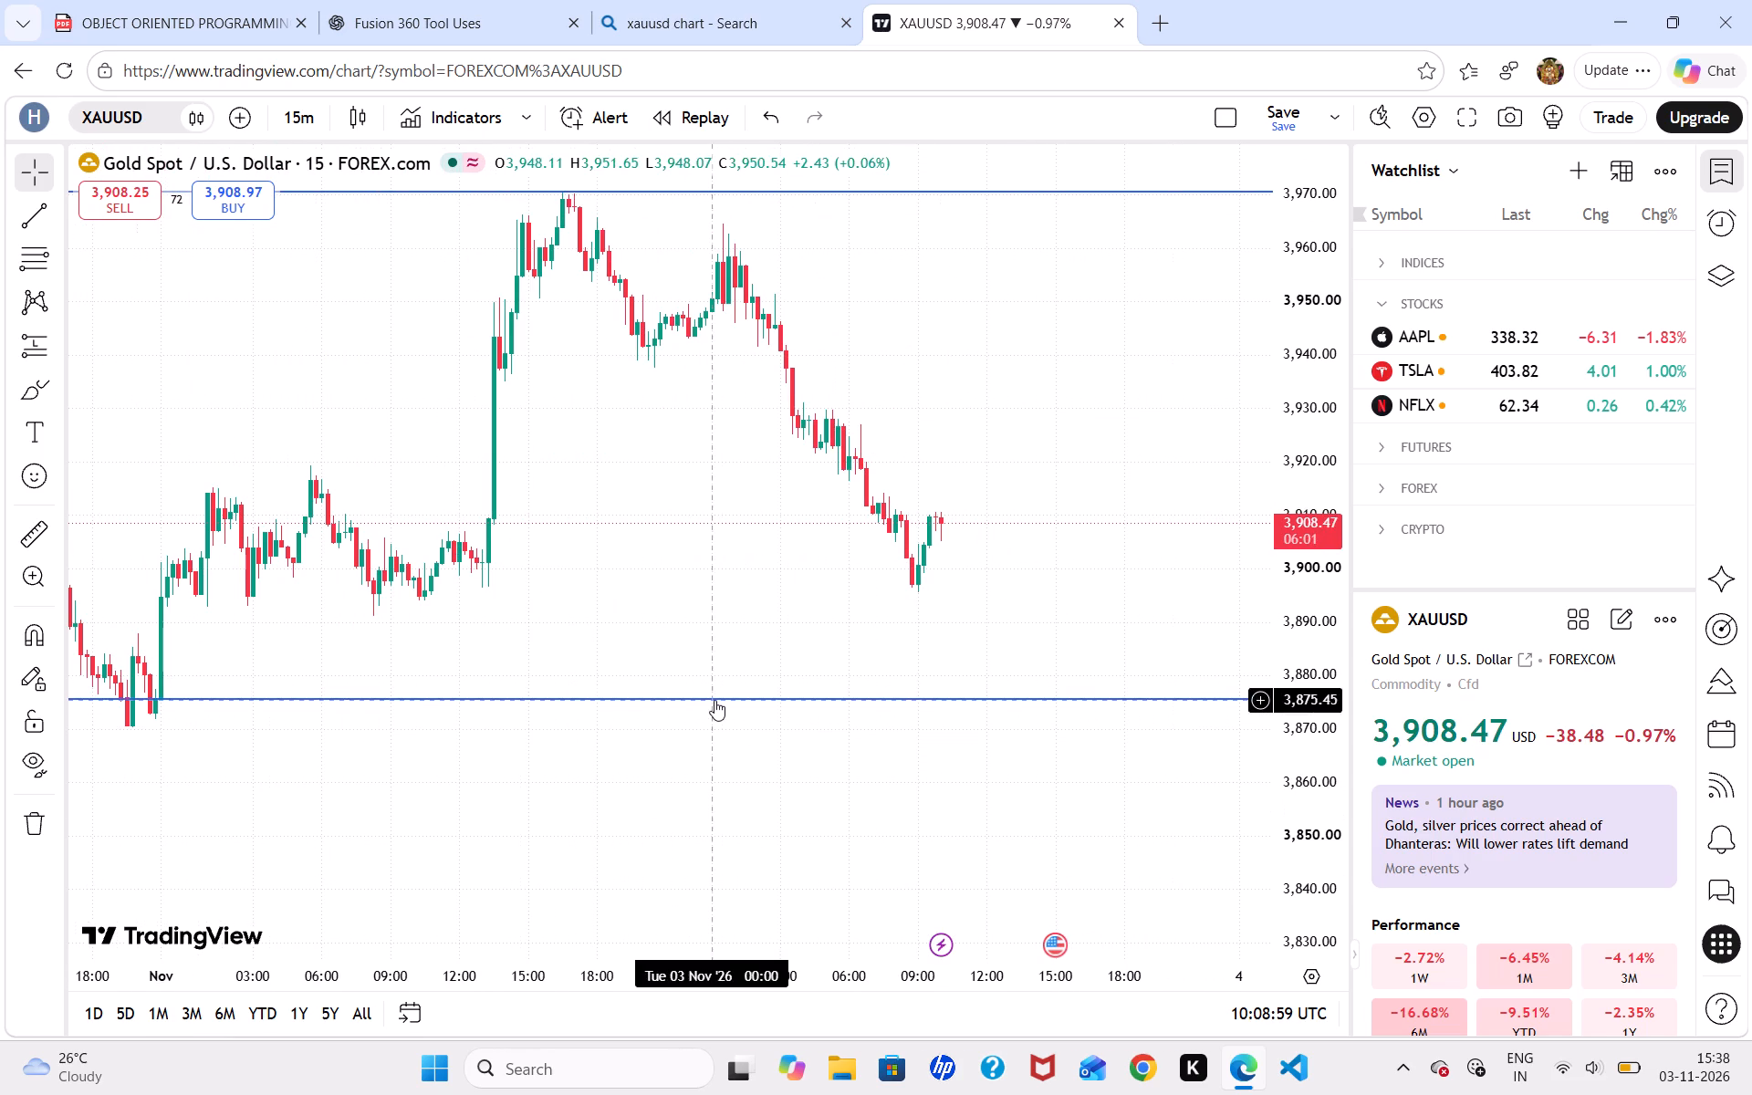
{"action": "left_click", "coordinate": [168, 130]}
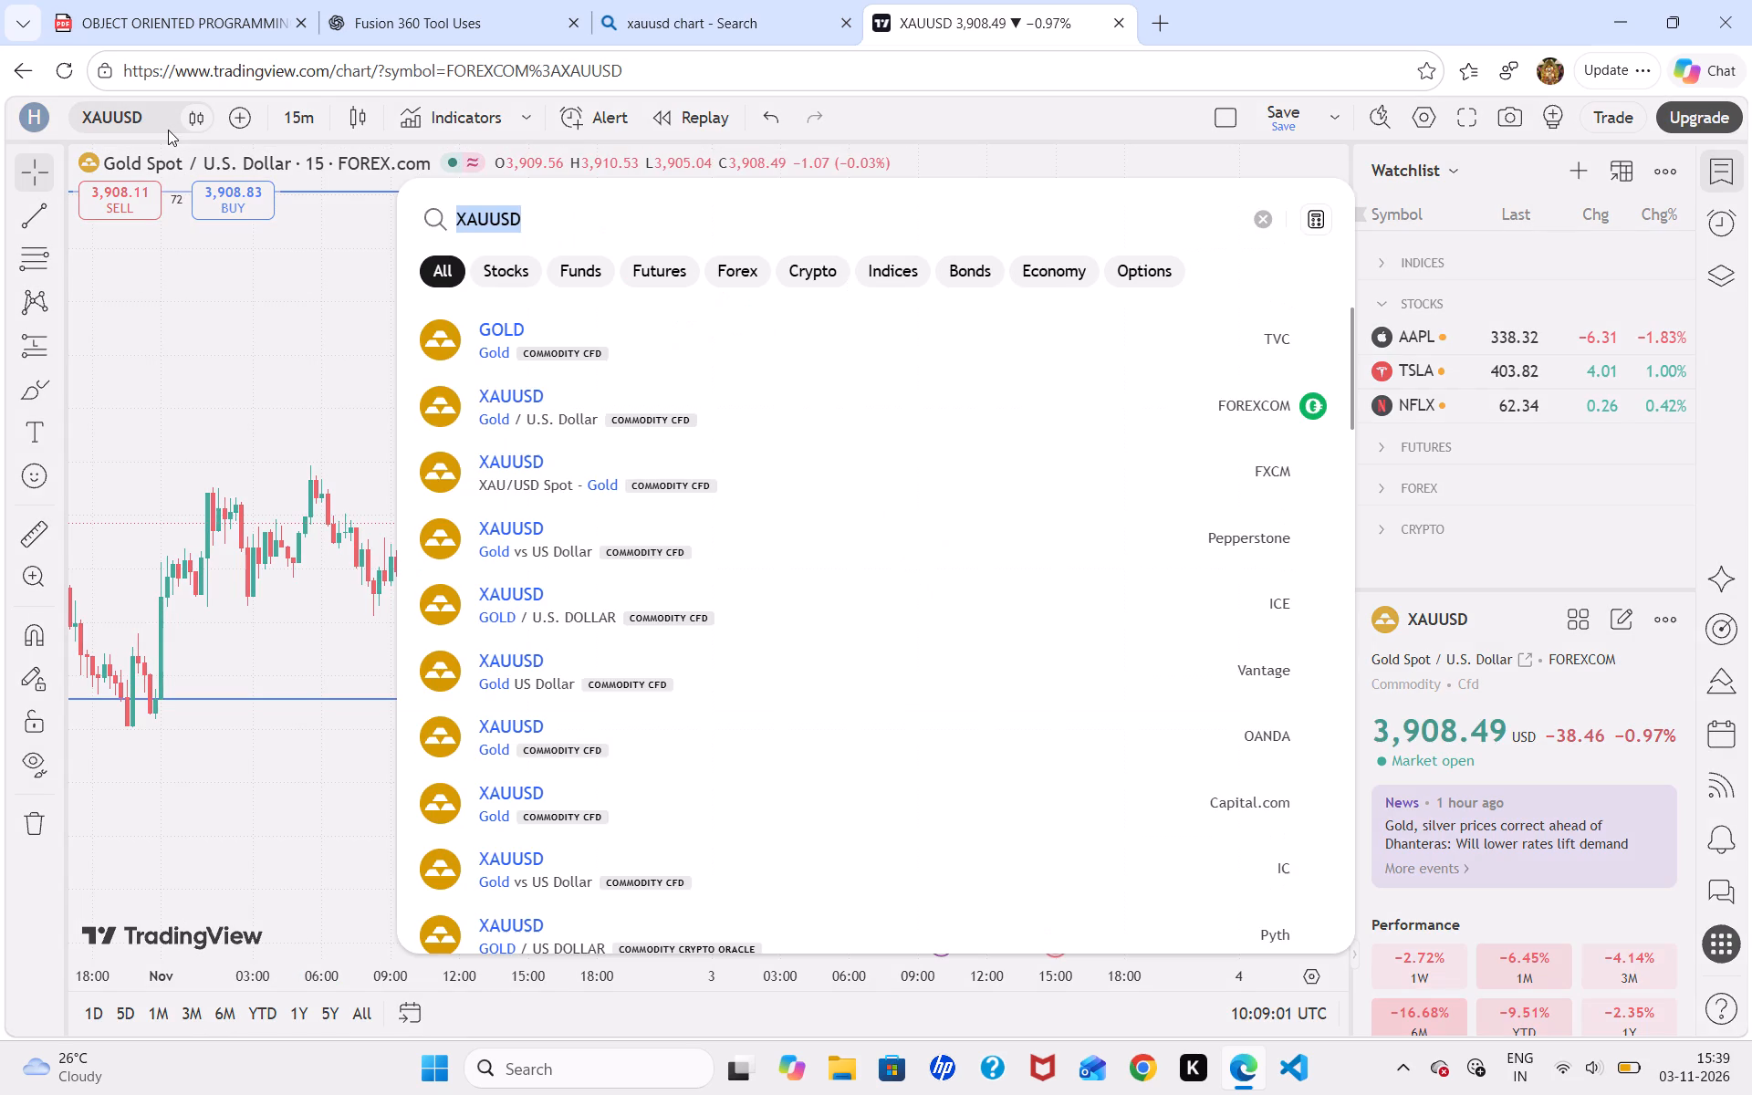
{"action": "left_click", "coordinate": [1233, 732]}
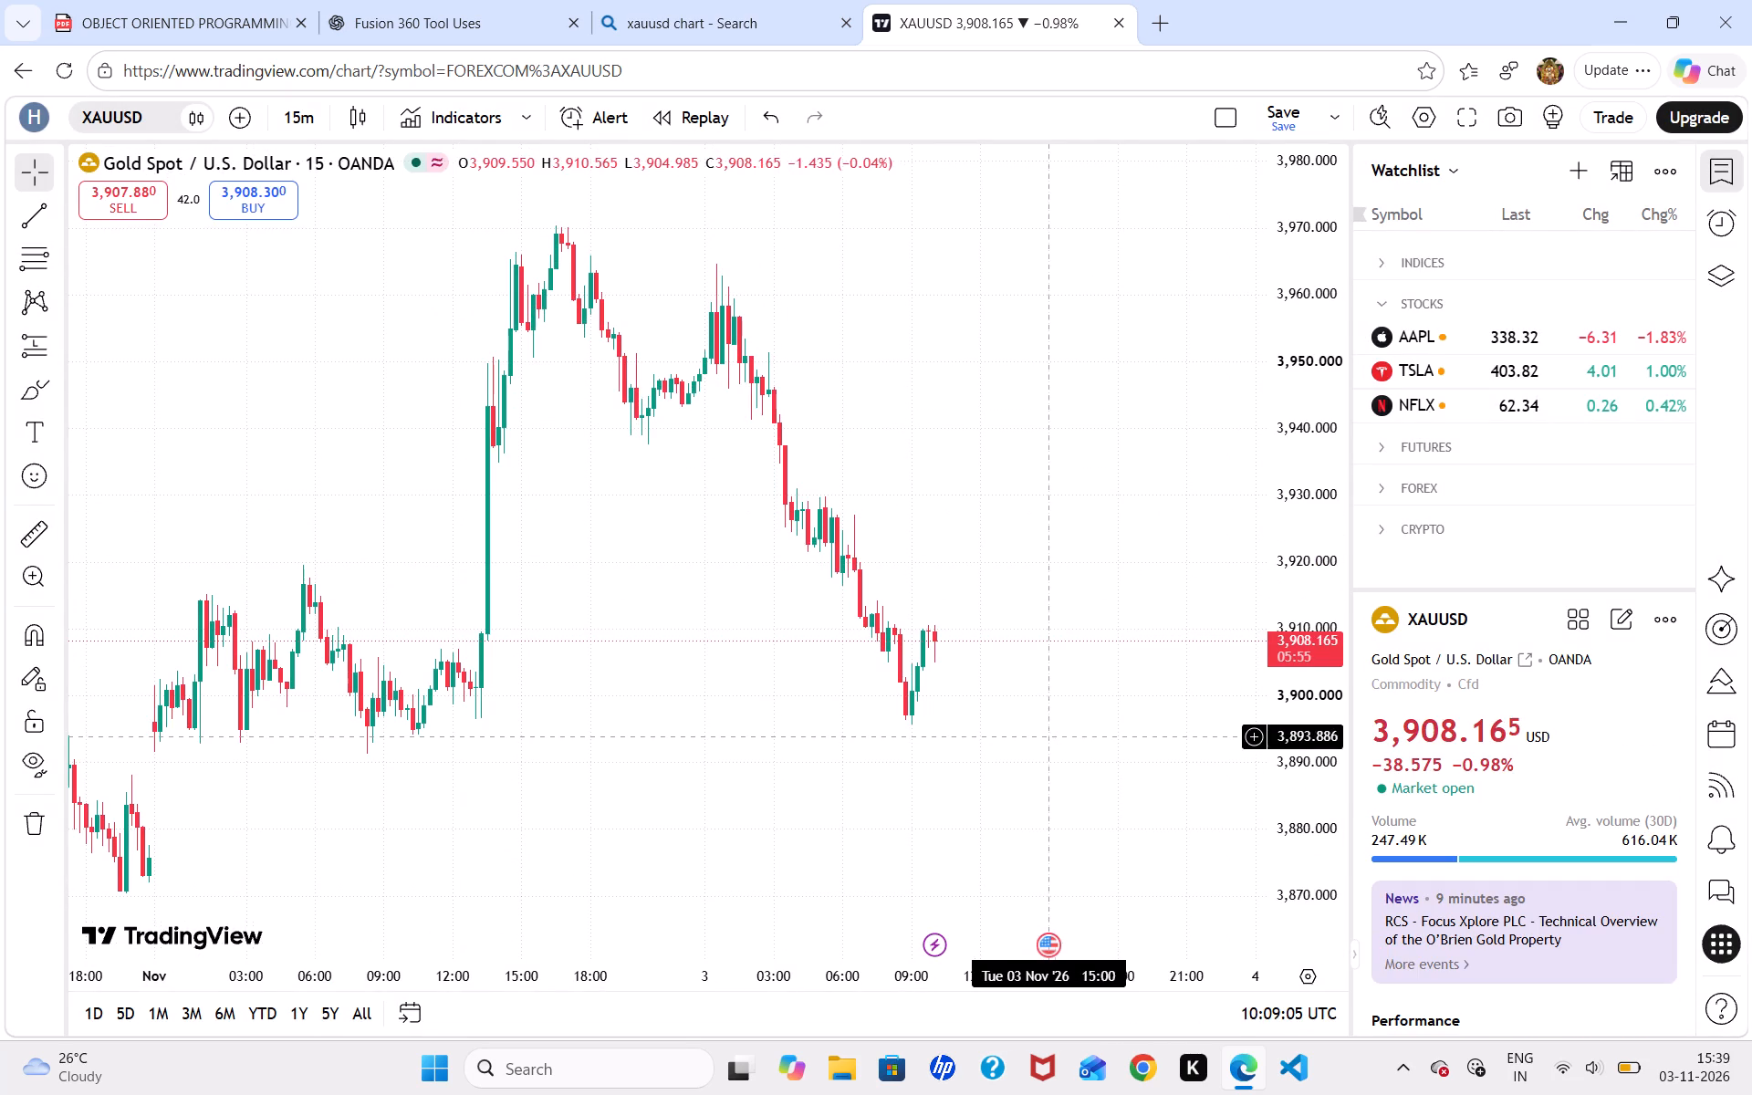
Set the chart interval to 1 day and draw a horizontal trend line at about 3,891.42 from 30 Oct to 5 Nov.
{"action": "key", "text": "1"}
{"action": "key", "text": "d"}
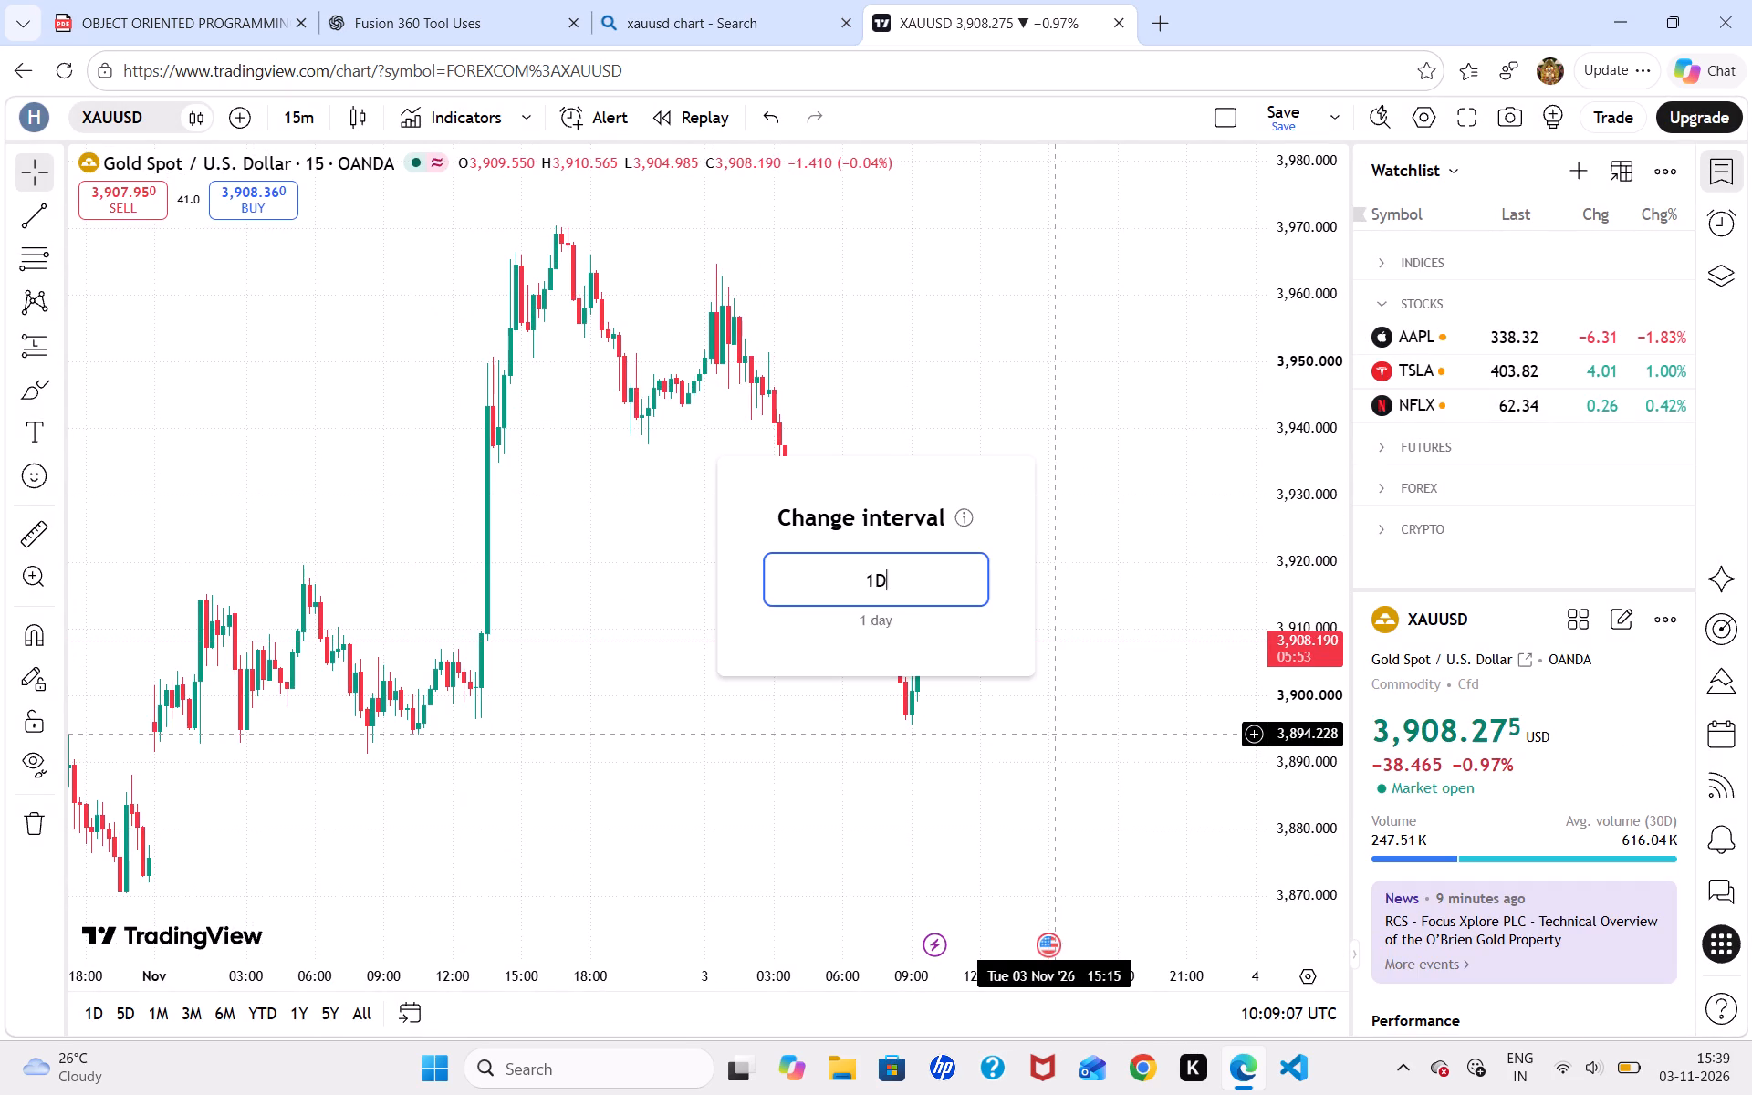
{"action": "key", "text": "Return"}
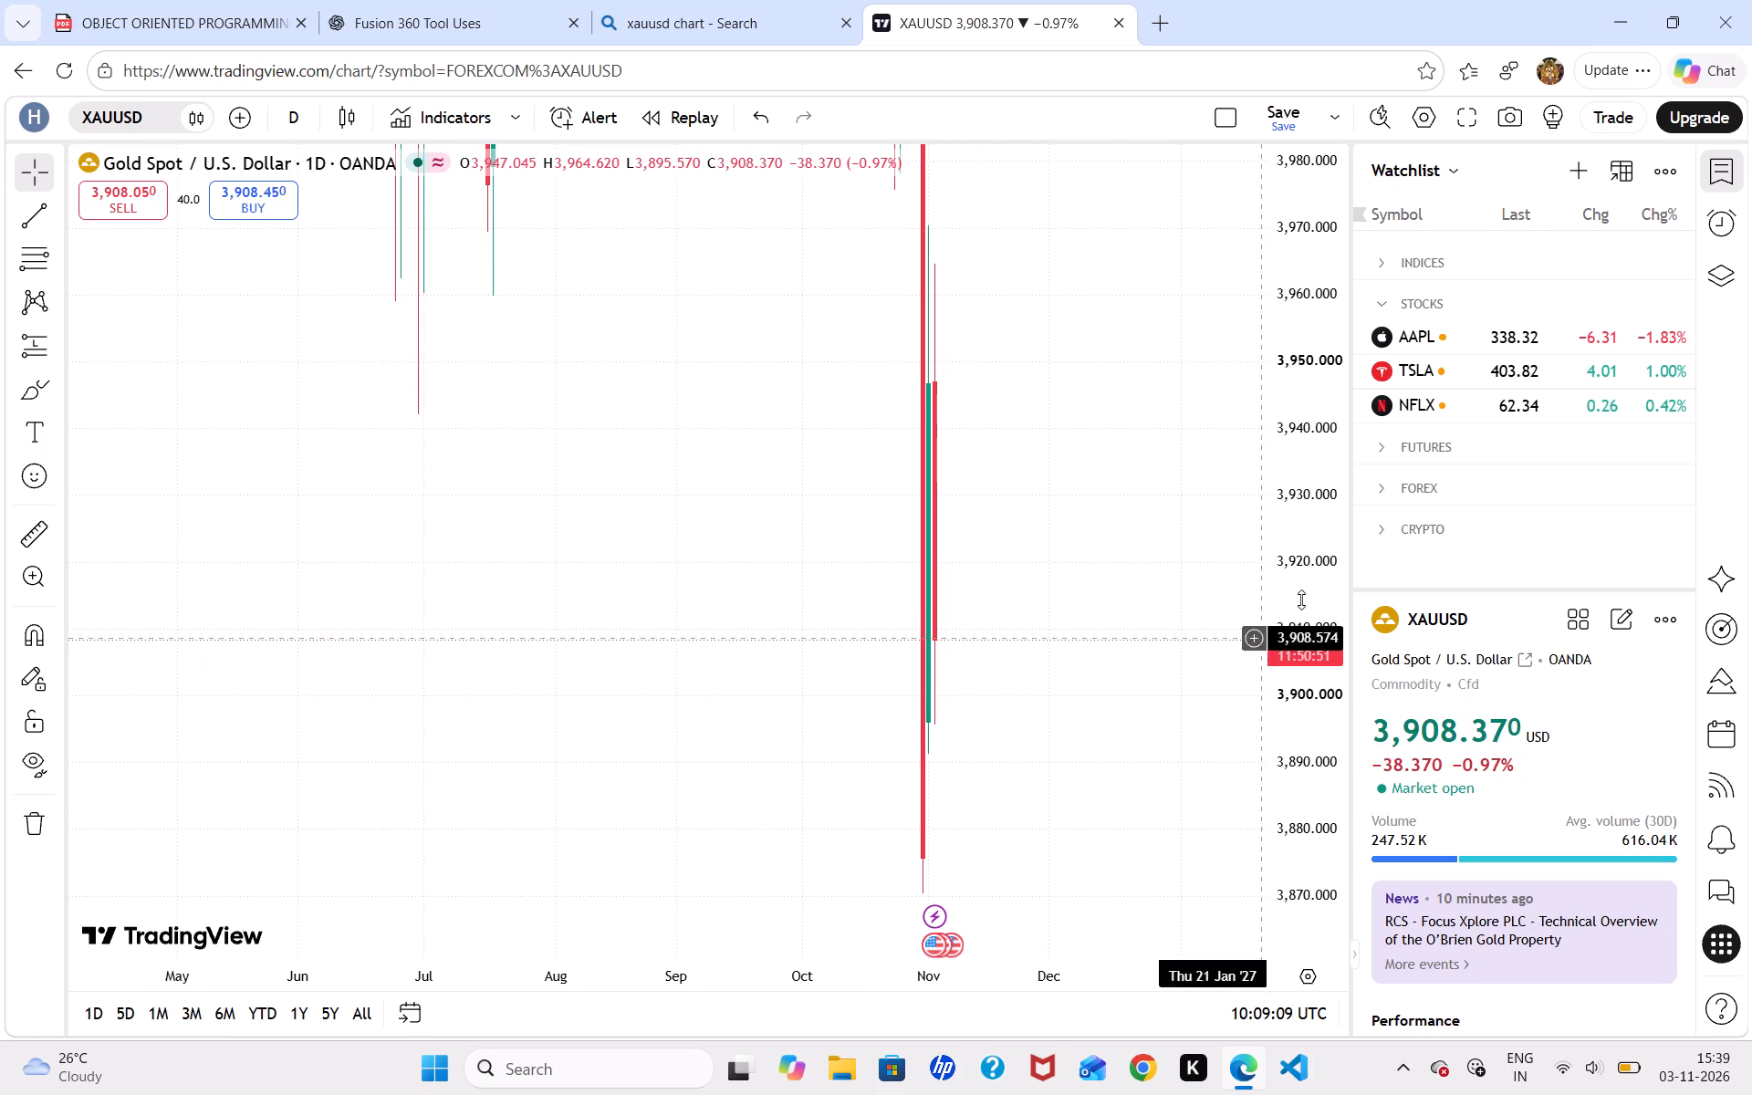
{"action": "left_click_drag", "start_coordinate": [1334, 523], "coordinate": [1301, 805]}
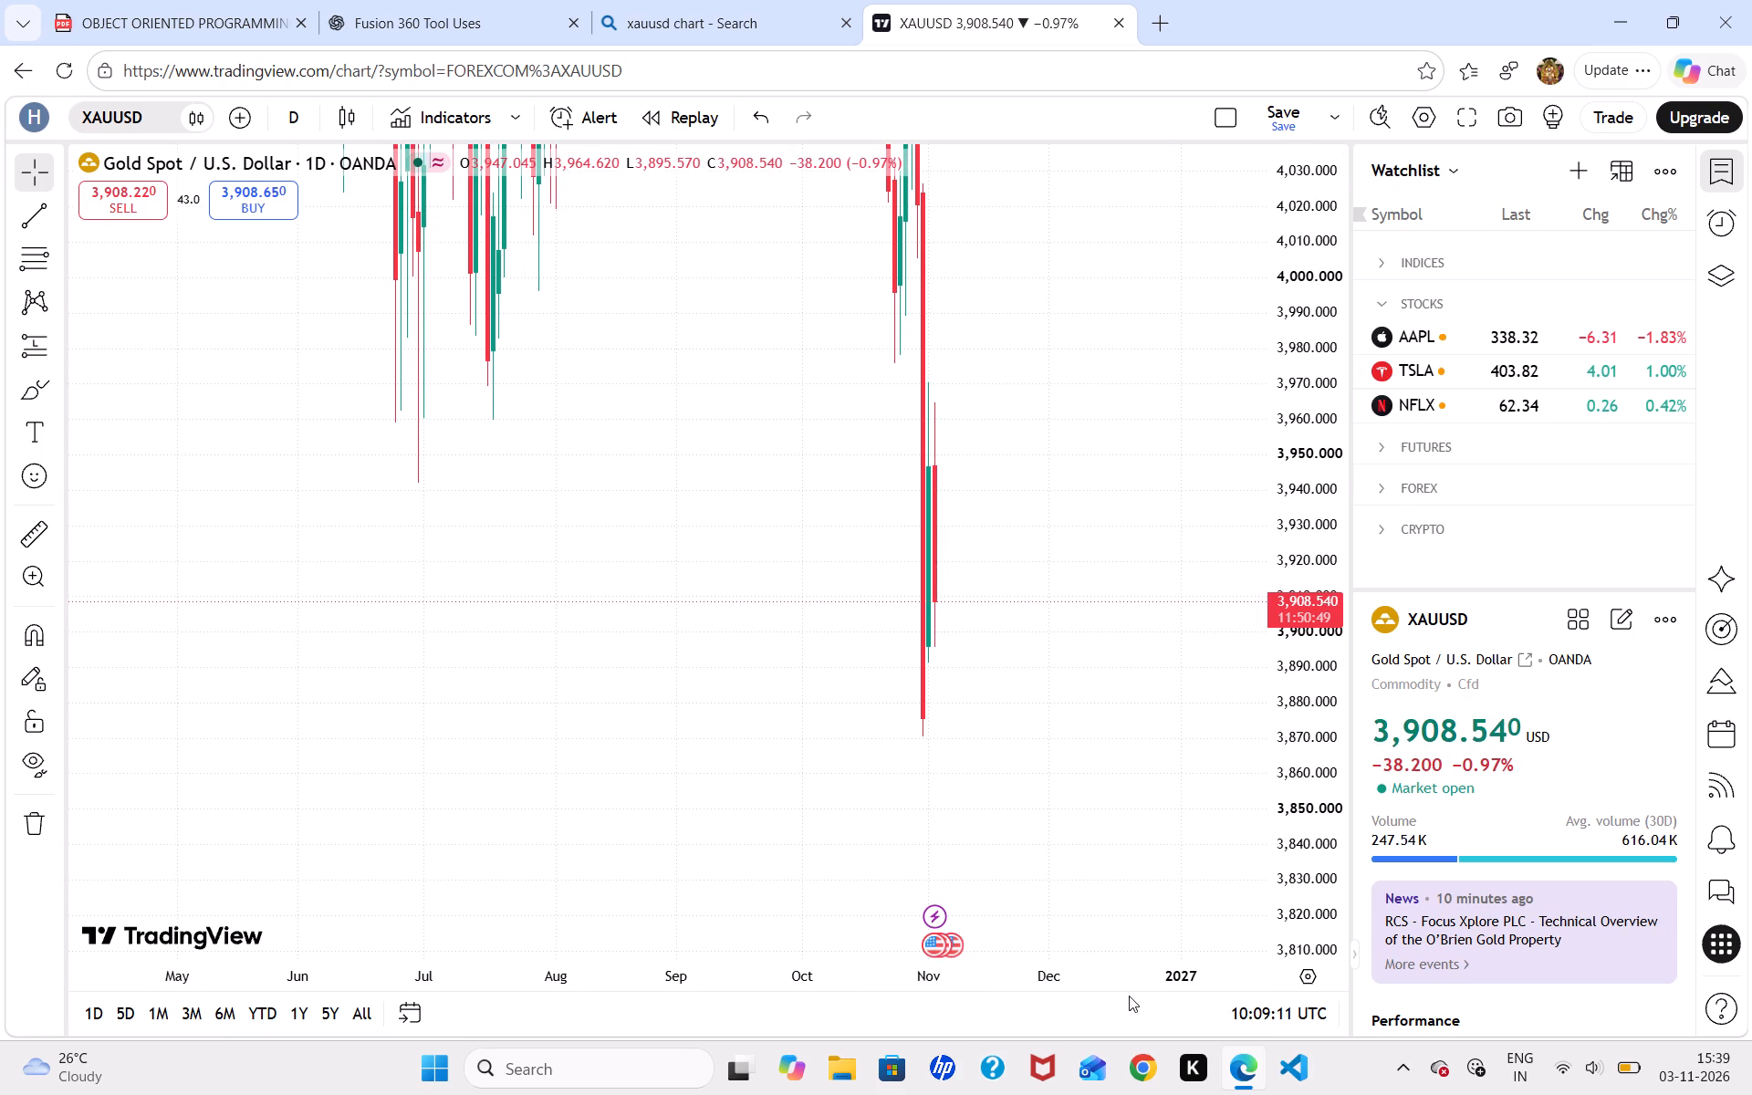
{"action": "left_click_drag", "start_coordinate": [1144, 974], "coordinate": [932, 969]}
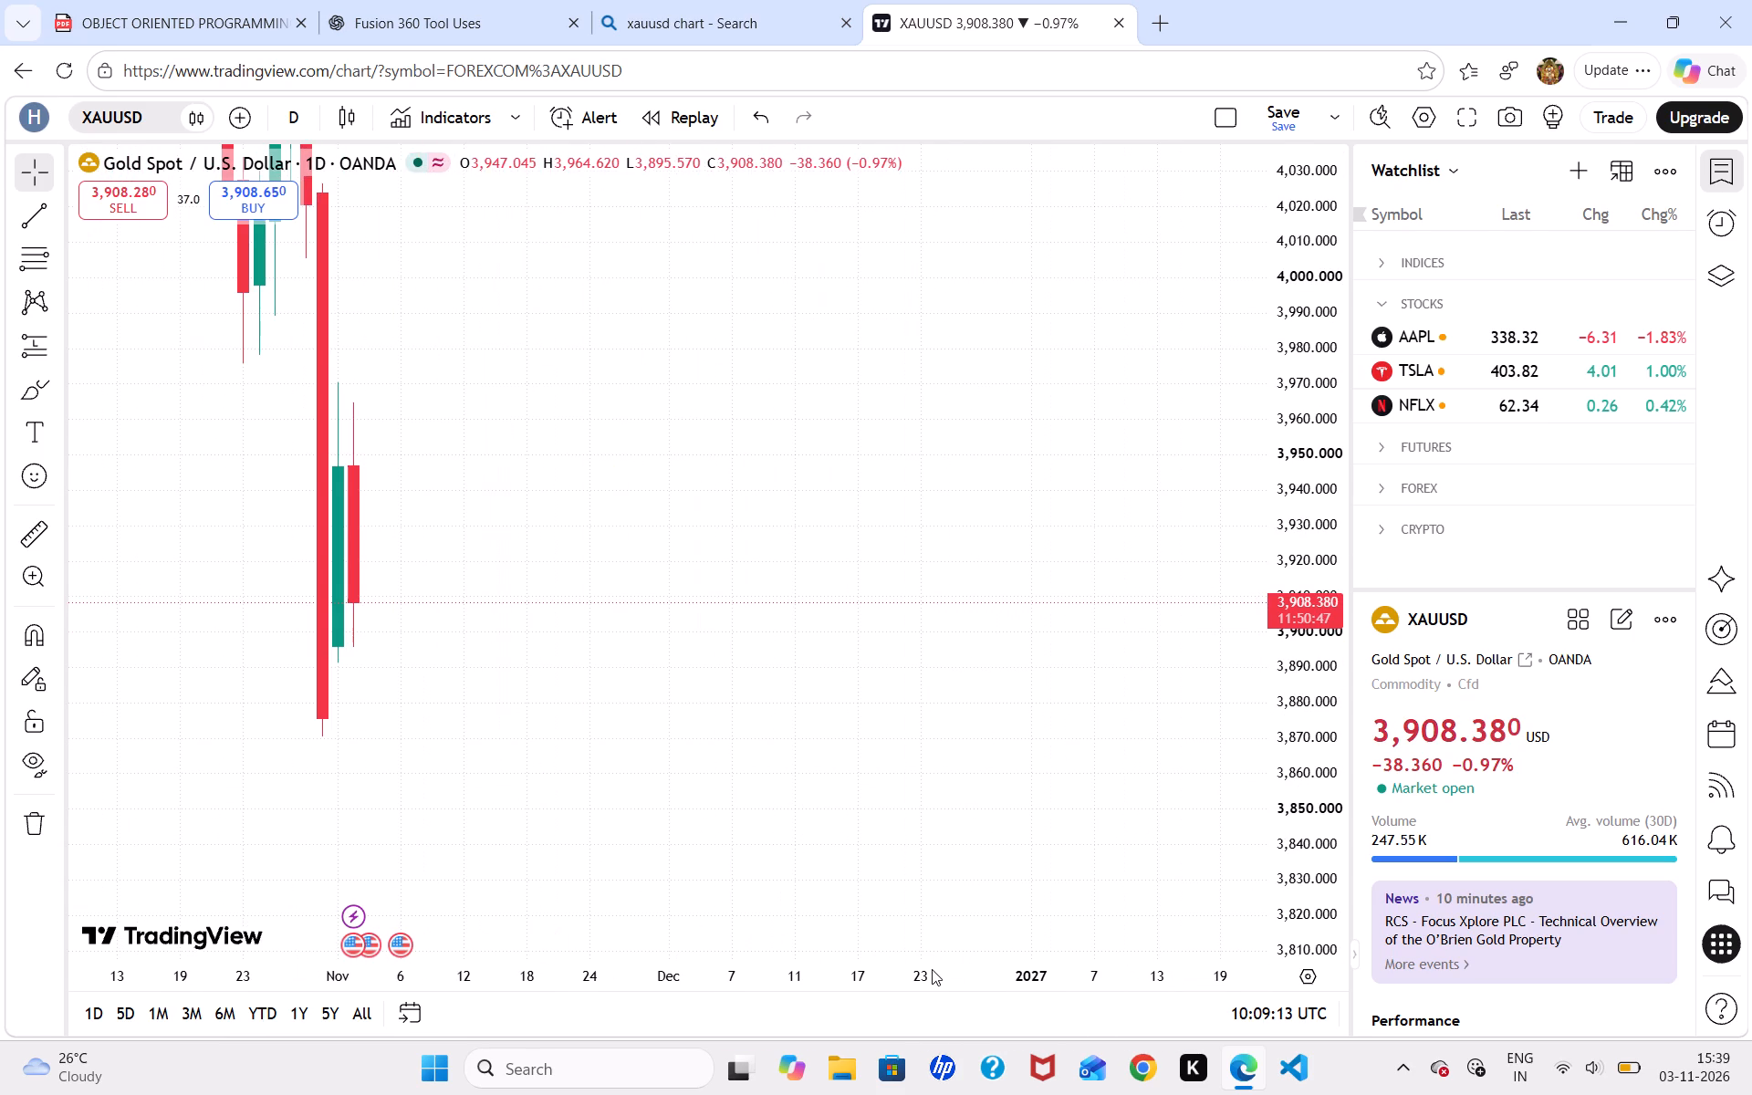
{"action": "left_click", "coordinate": [39, 224]}
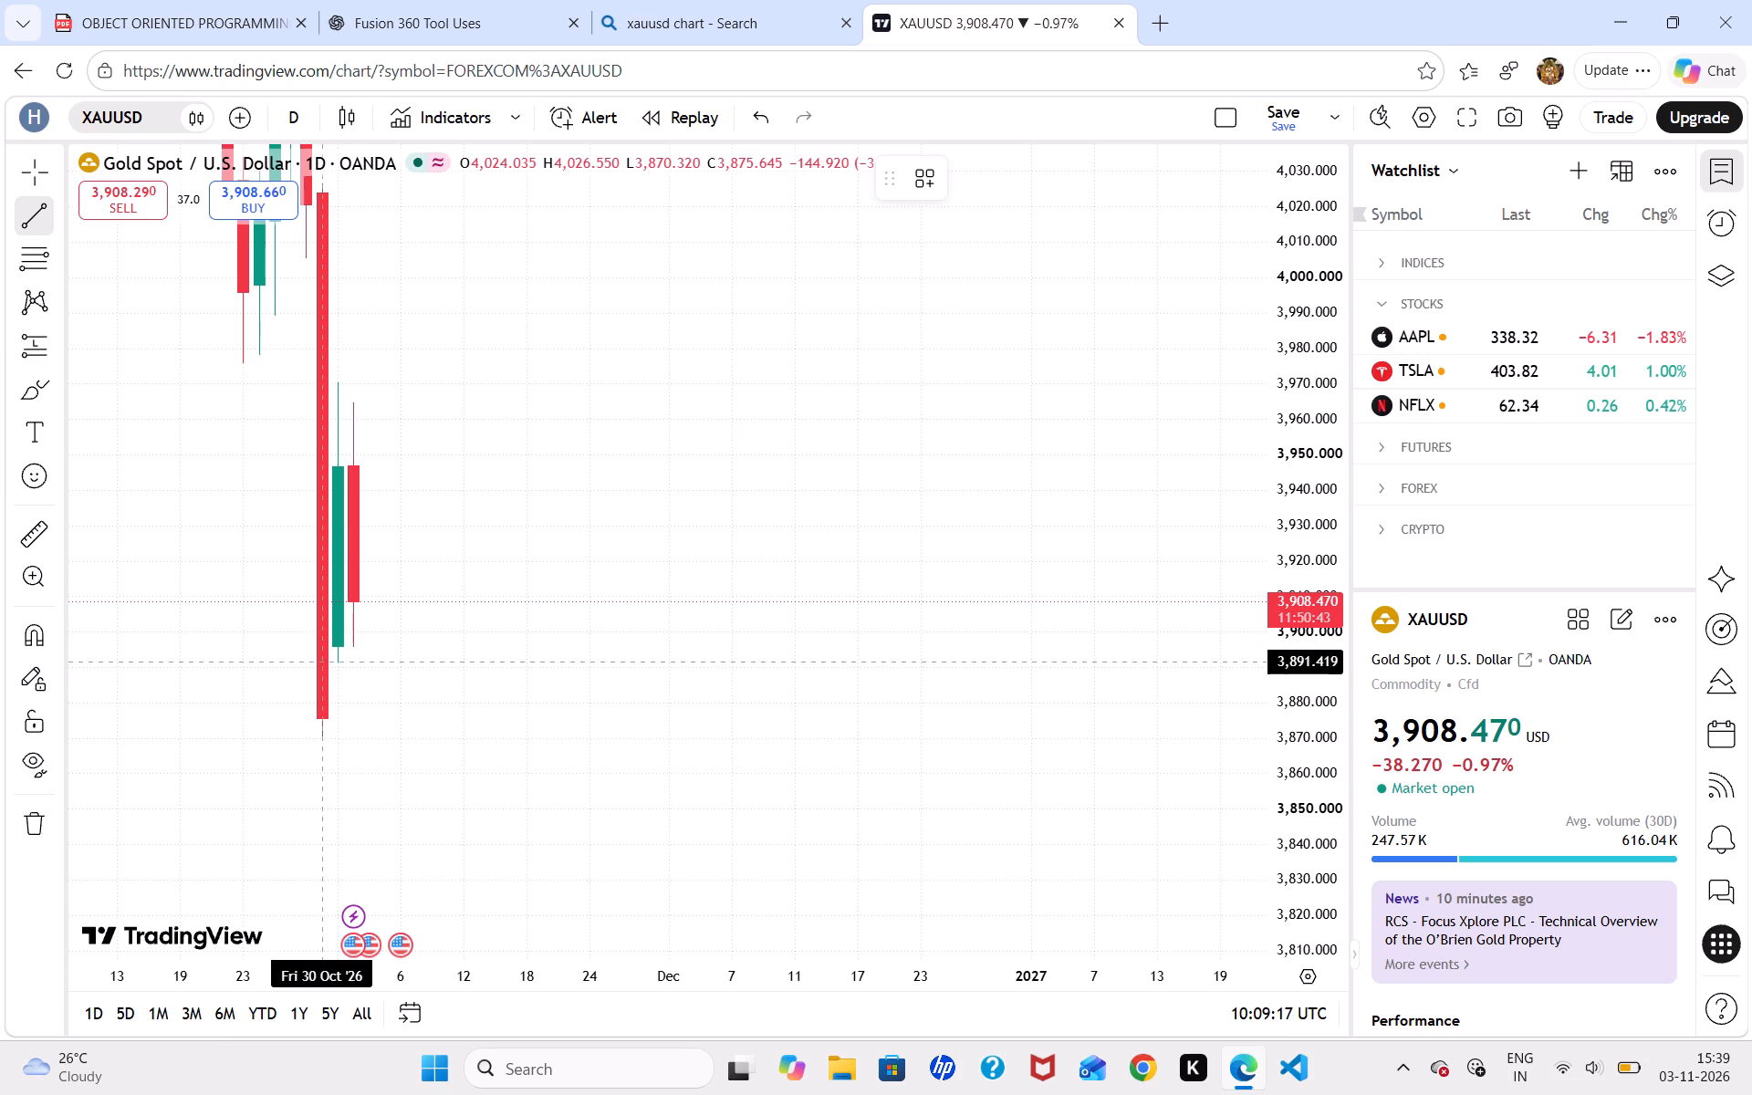
{"action": "left_click", "coordinate": [318, 662]}
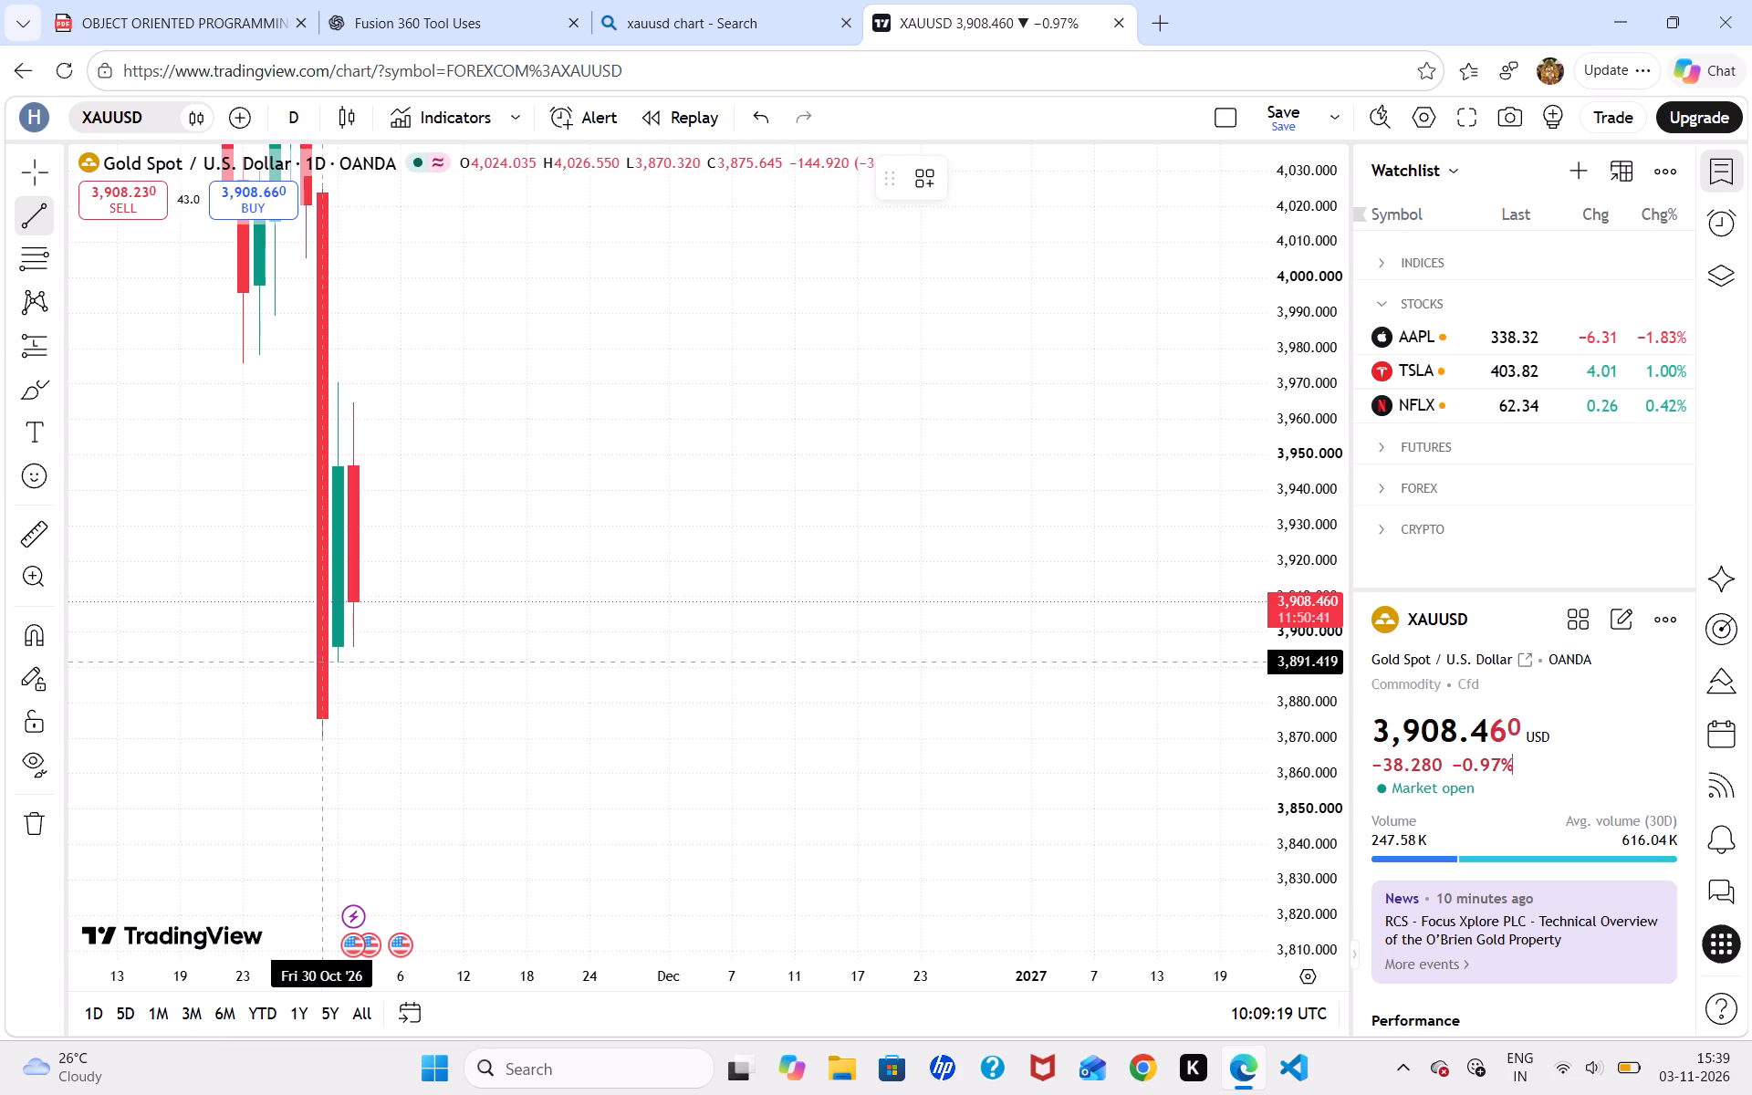
{"action": "left_click", "coordinate": [382, 673], "text": "shift"}
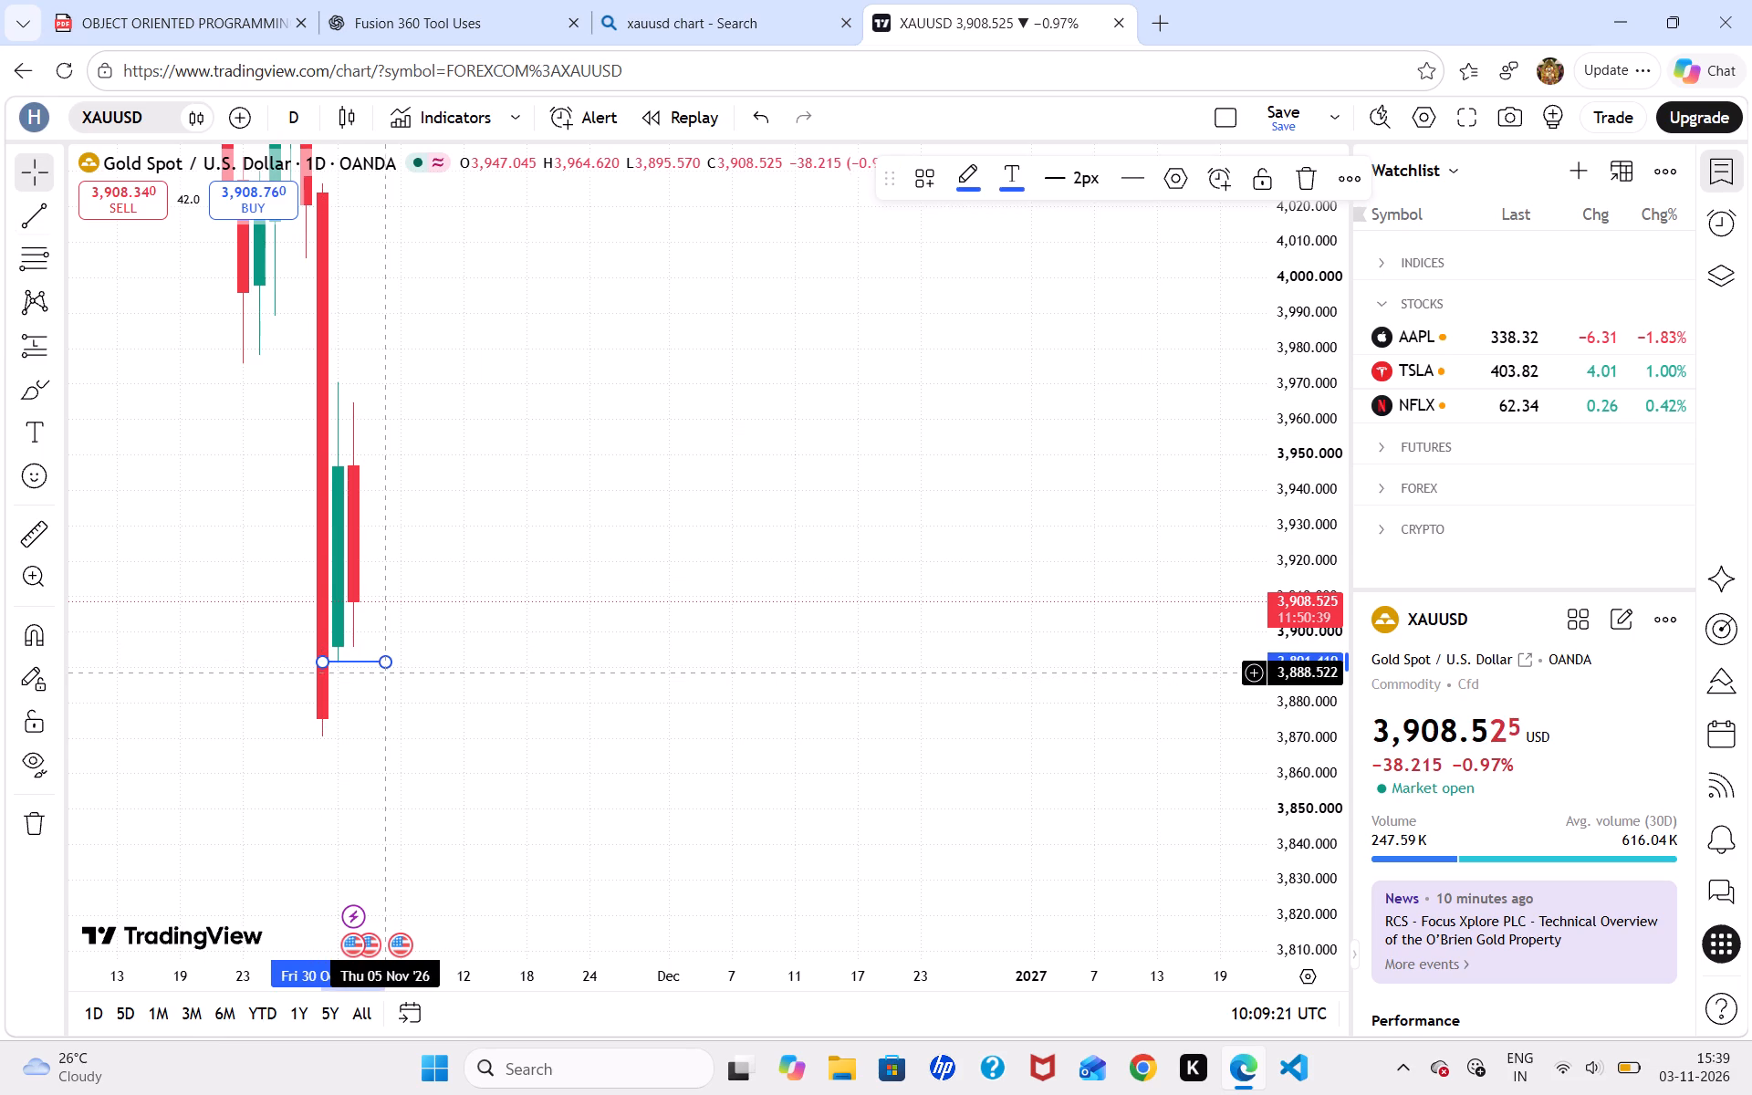
Draw a horizontal upper trend line at about 3,970.30 from 30 Oct to 5 Nov.
{"action": "left_click", "coordinate": [18, 200]}
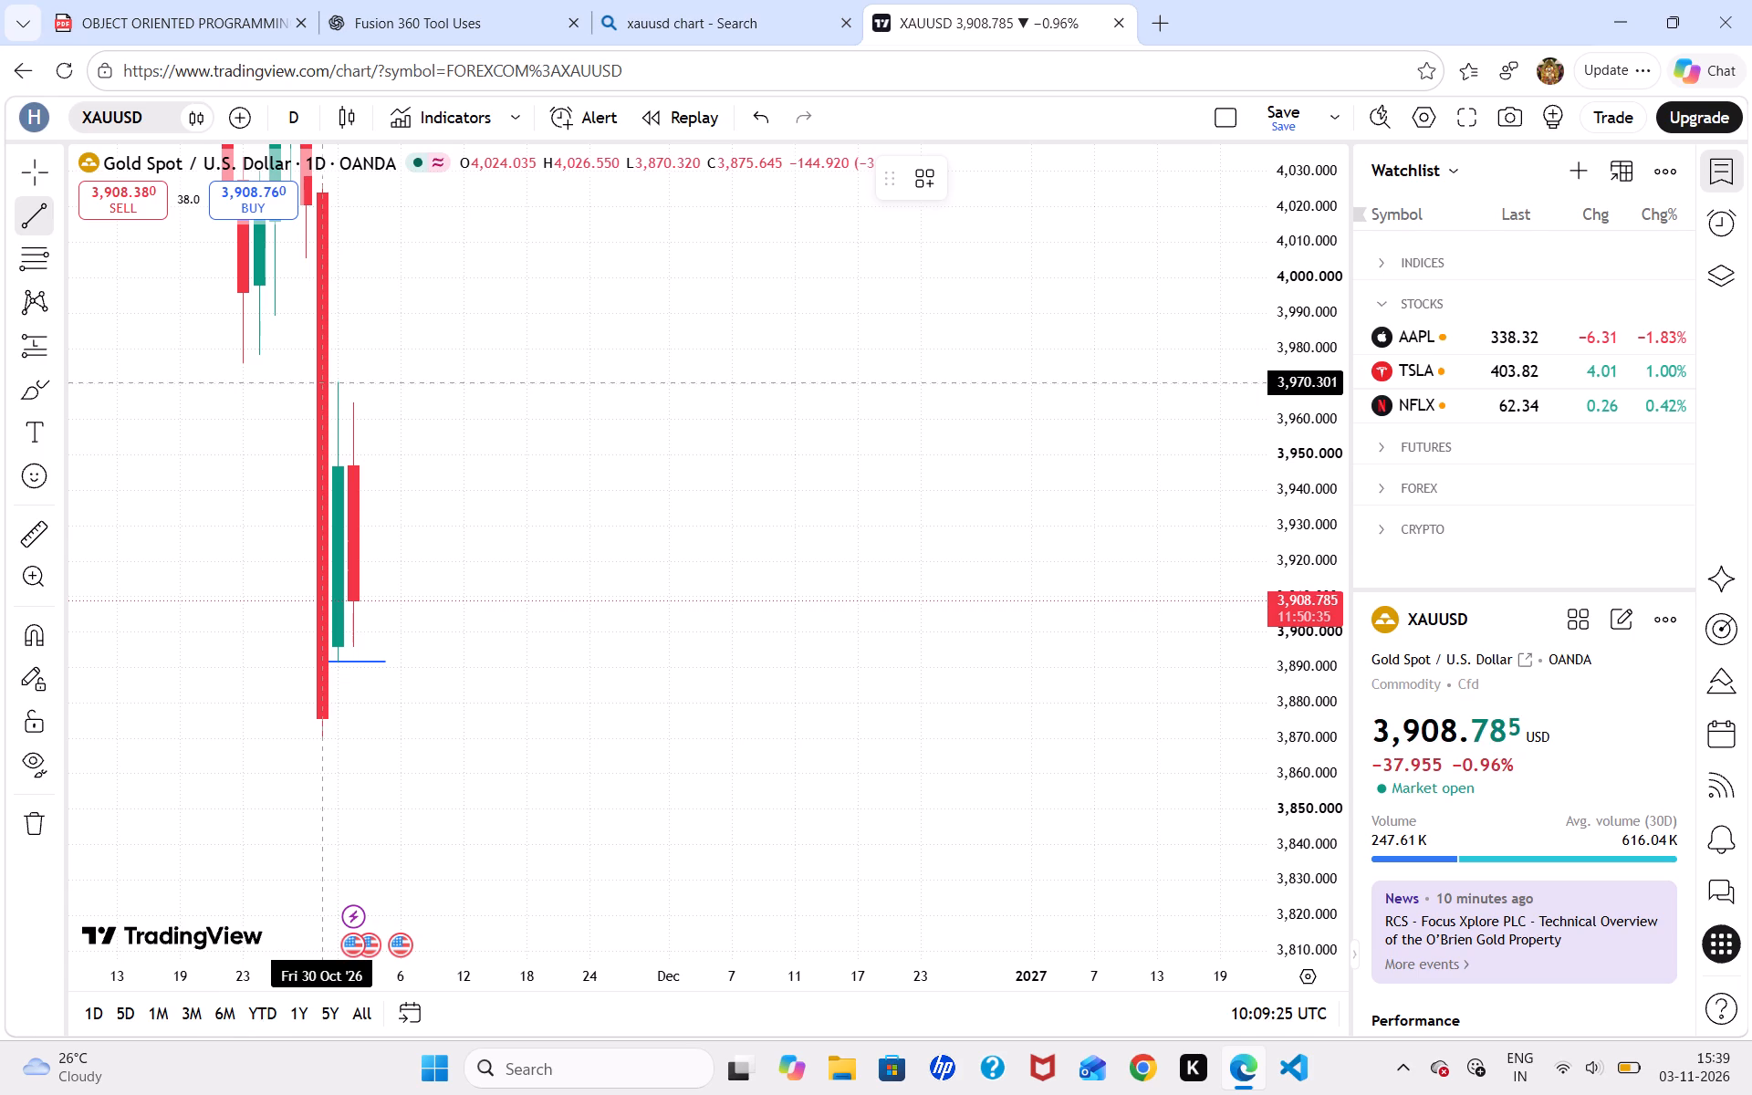
{"action": "left_click", "coordinate": [323, 382]}
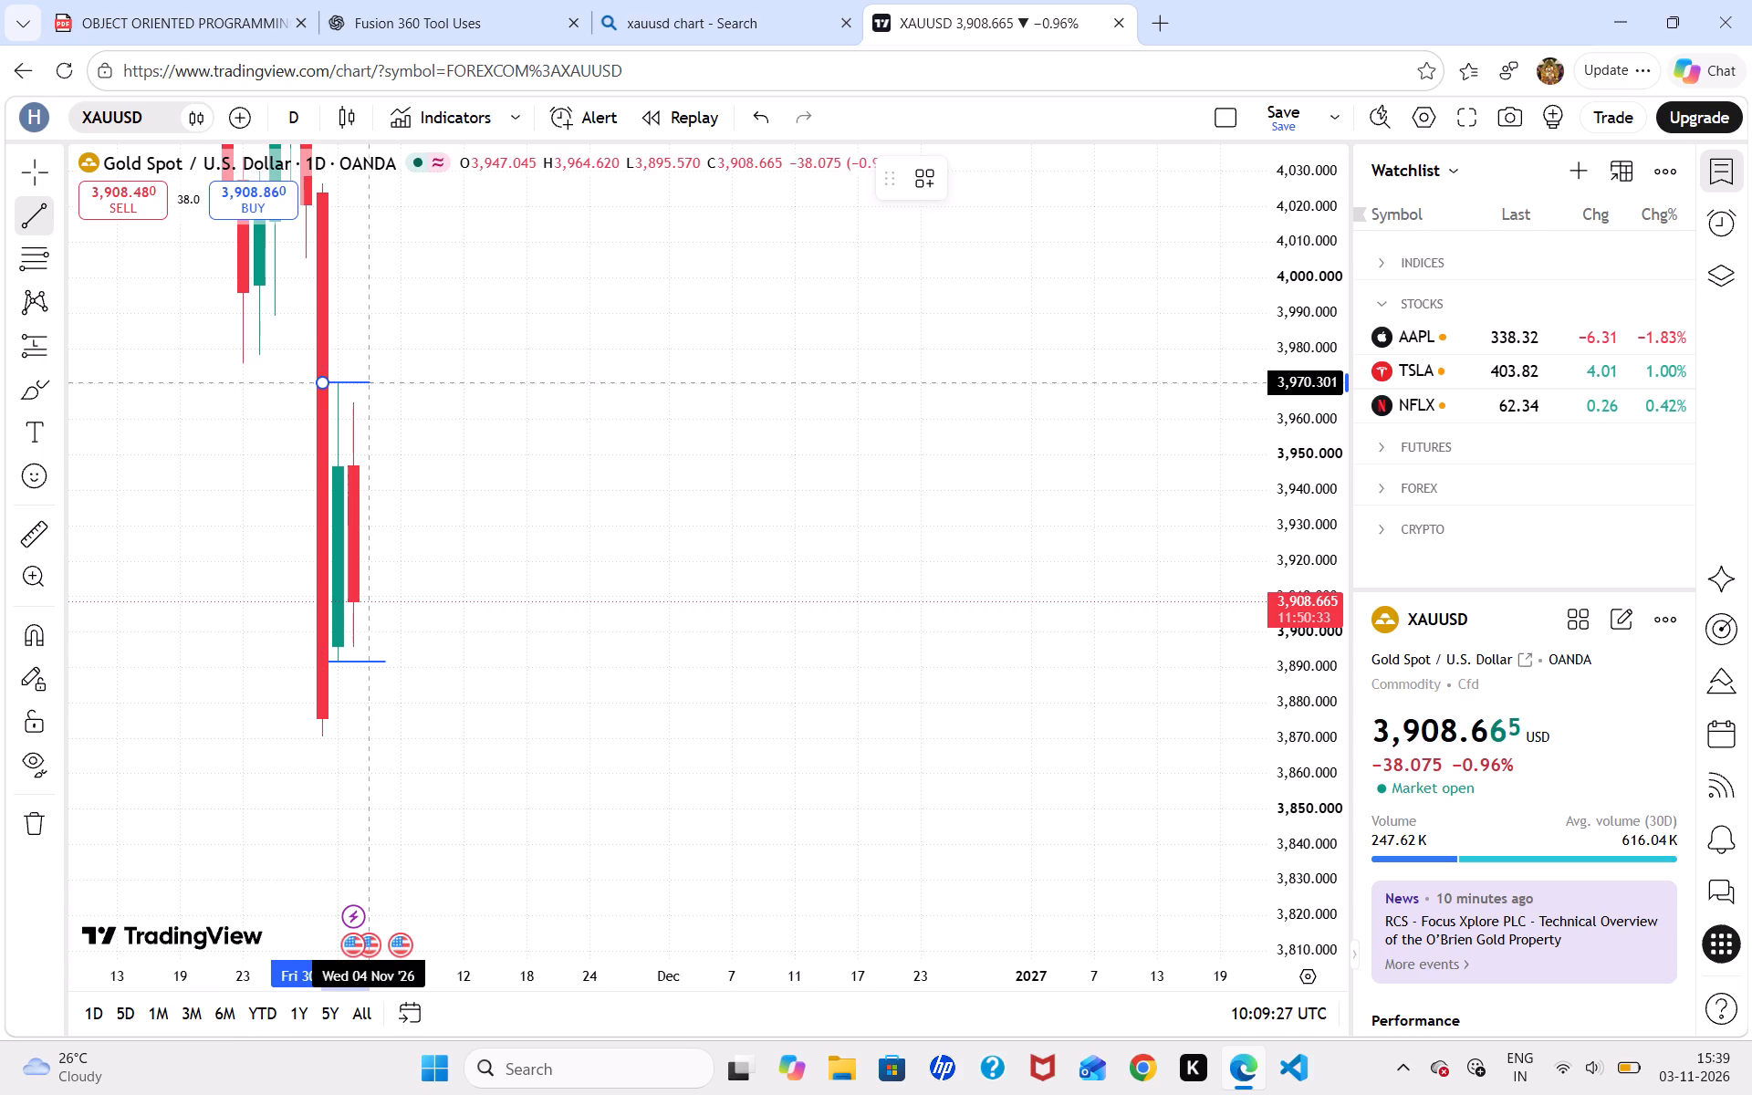
{"action": "left_click", "coordinate": [383, 381], "text": "shift"}
{"action": "left_click", "coordinate": [475, 447]}
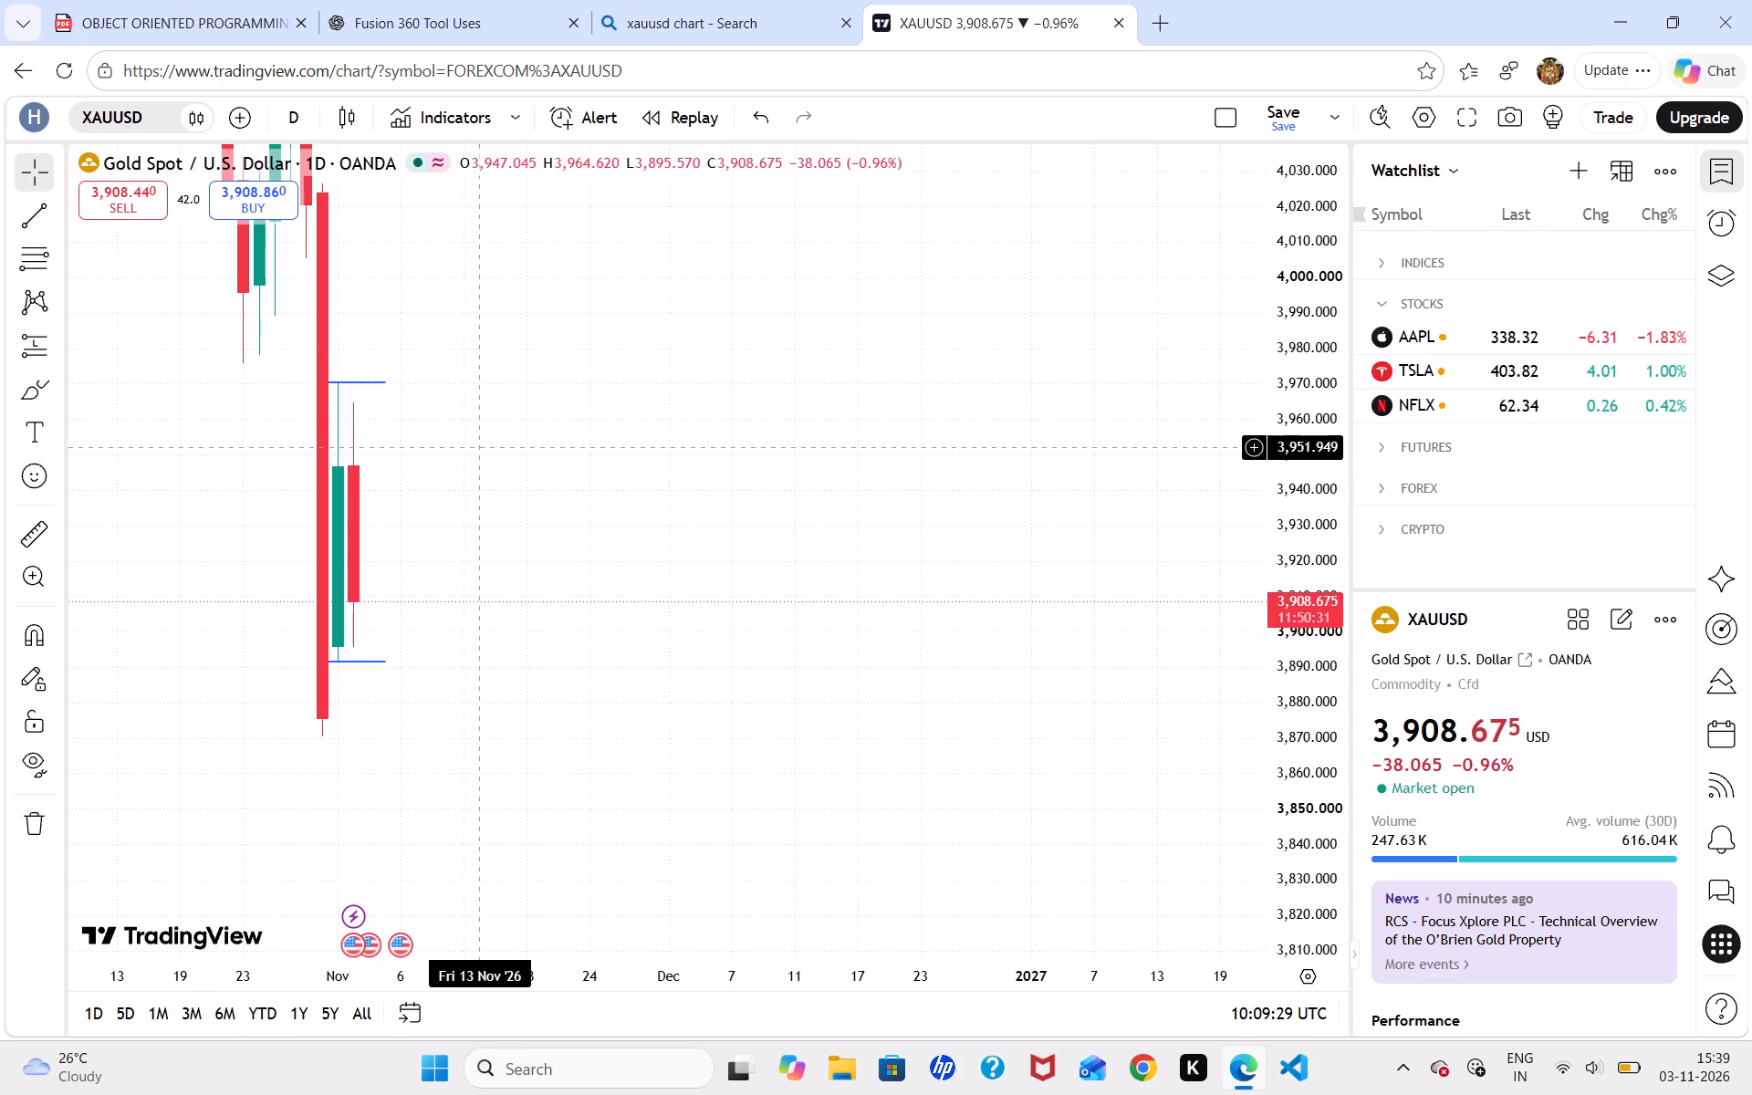
Set the chart interval to 15 minutes and examine the candles near the lower trend line.
{"action": "type", "text": "15"}
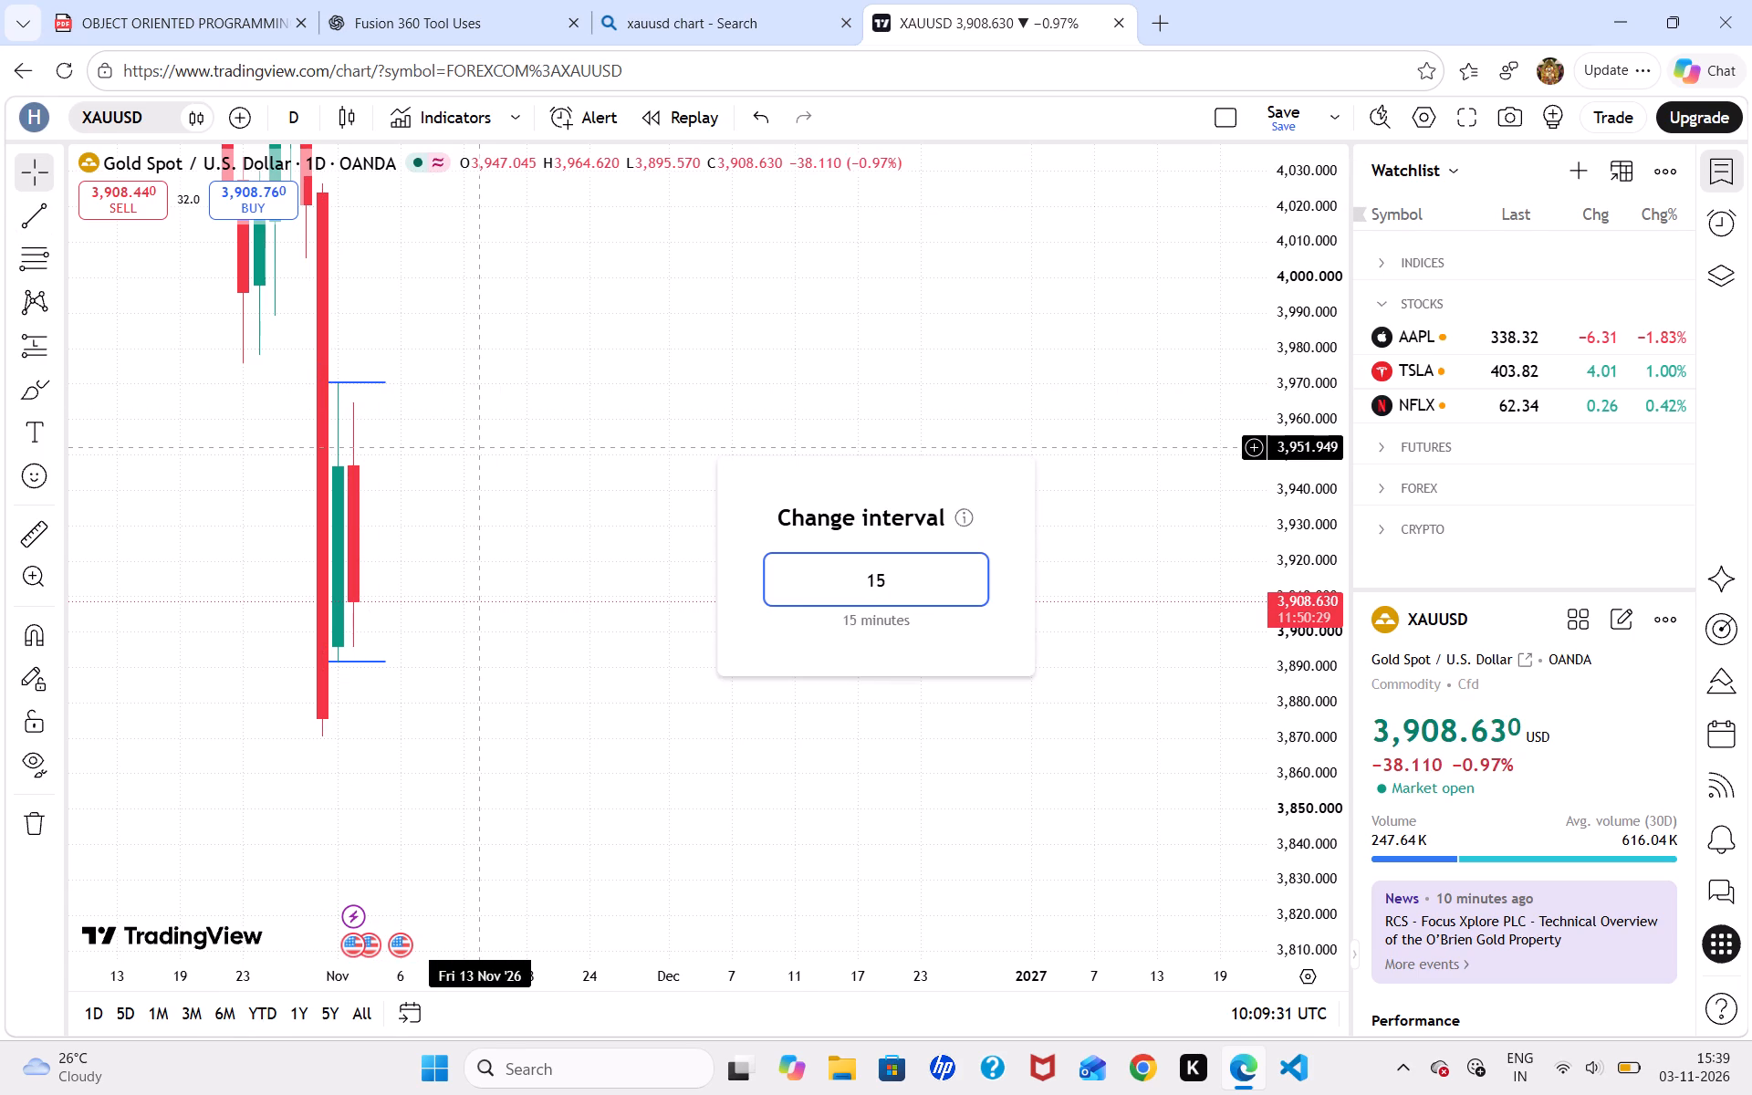
{"action": "key", "text": "Return"}
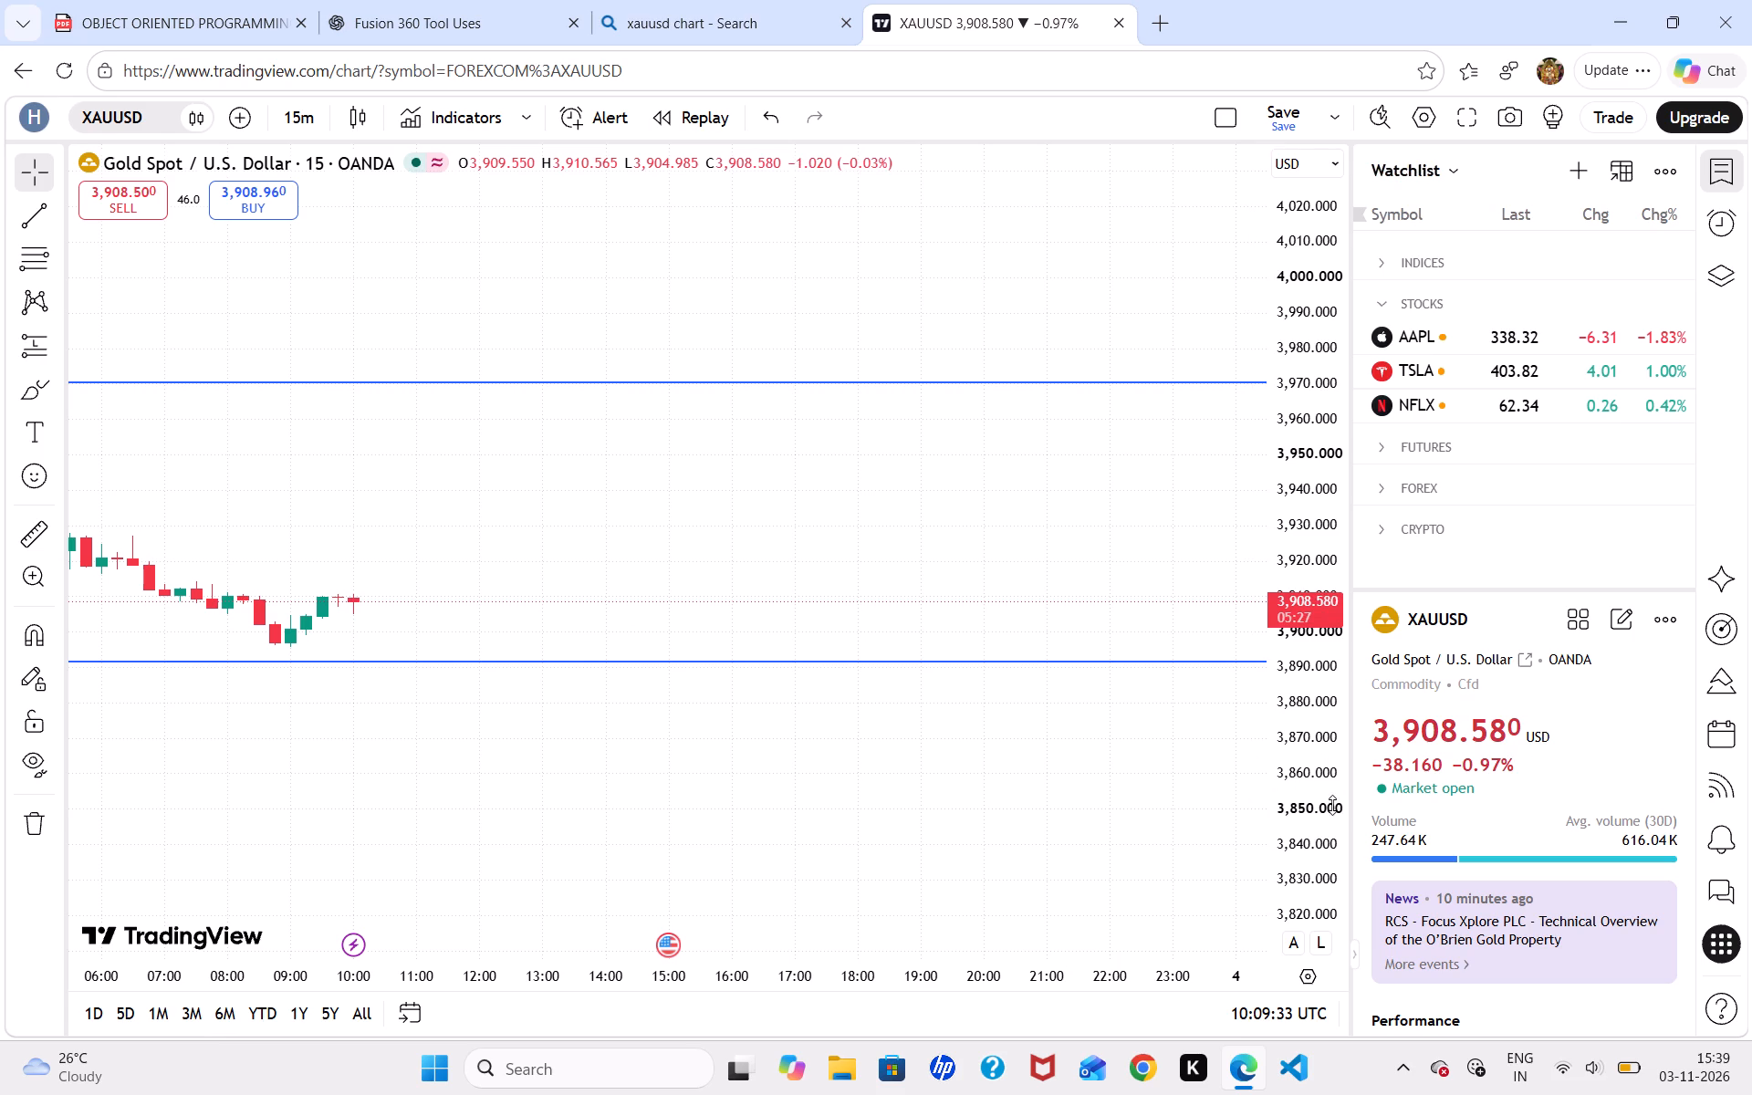
{"action": "left_click", "coordinate": [1332, 805]}
{"action": "left_click_drag", "start_coordinate": [1332, 805], "coordinate": [1201, 270]}
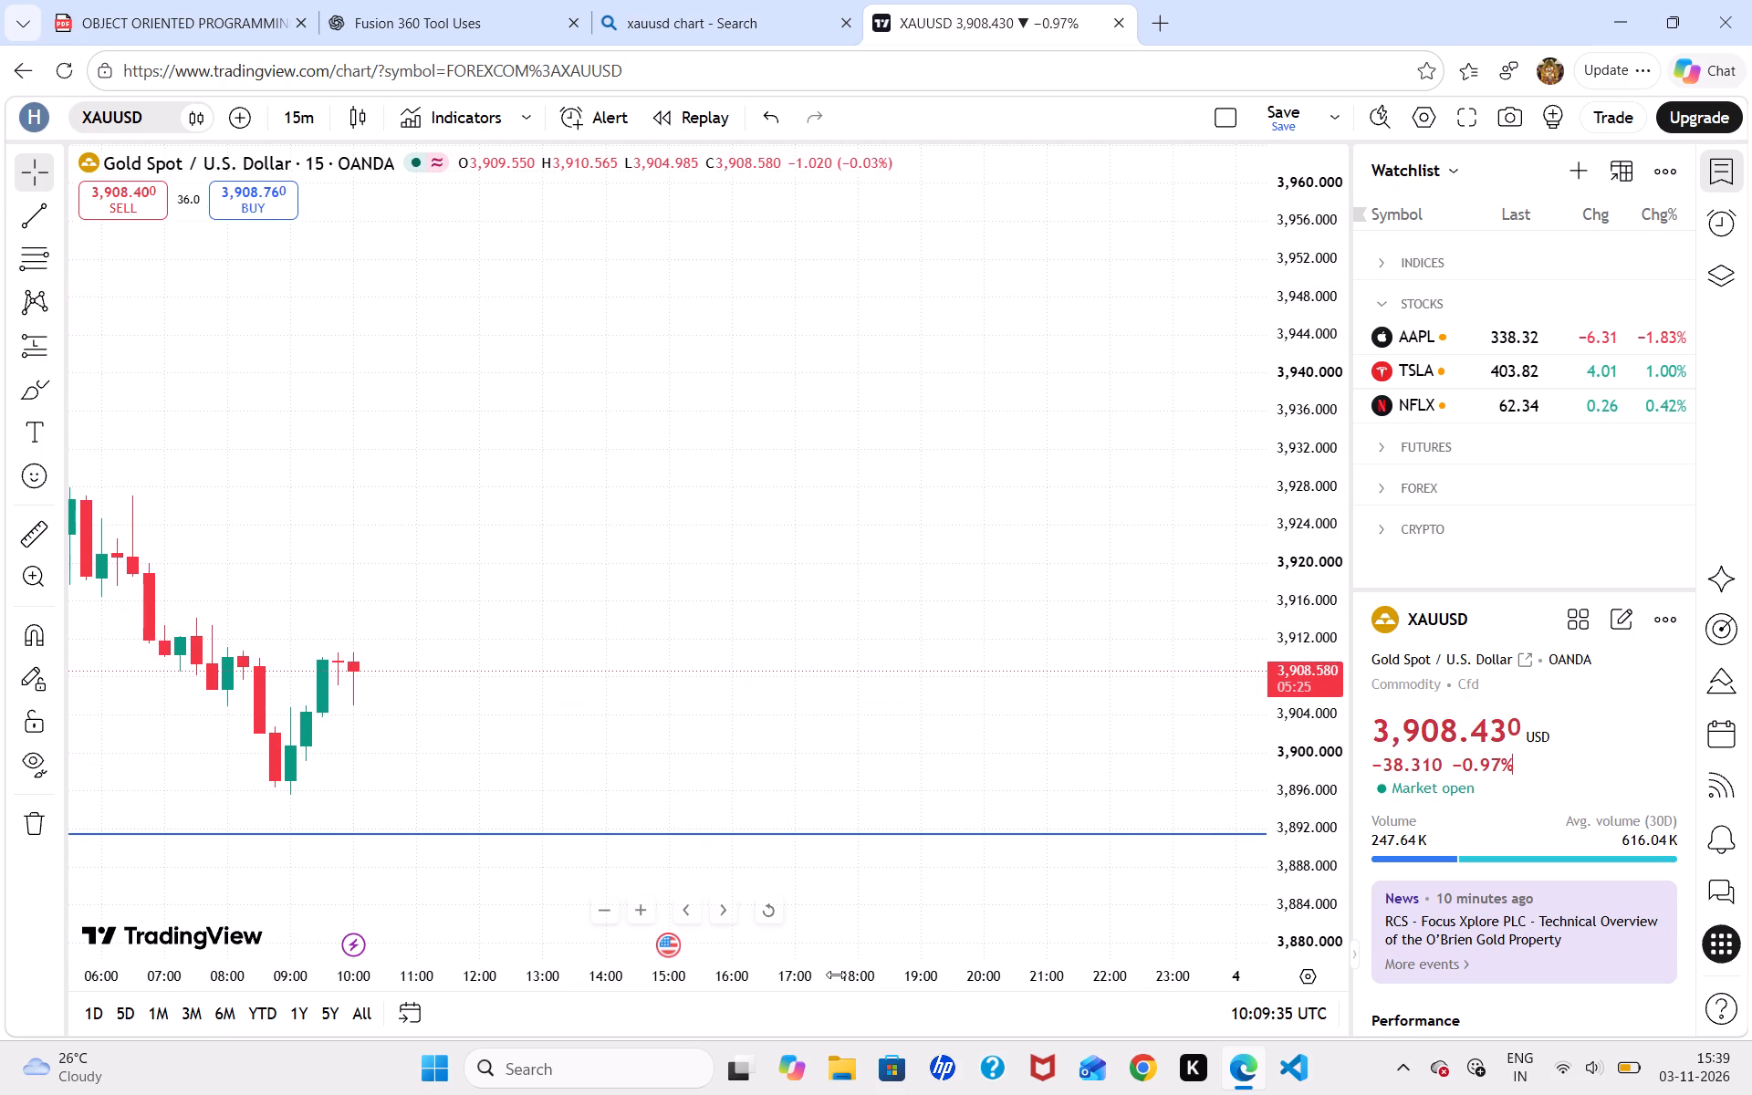
{"action": "left_click_drag", "start_coordinate": [836, 975], "coordinate": [1045, 965]}
{"action": "left_click_drag", "start_coordinate": [1040, 693], "coordinate": [1158, 597]}
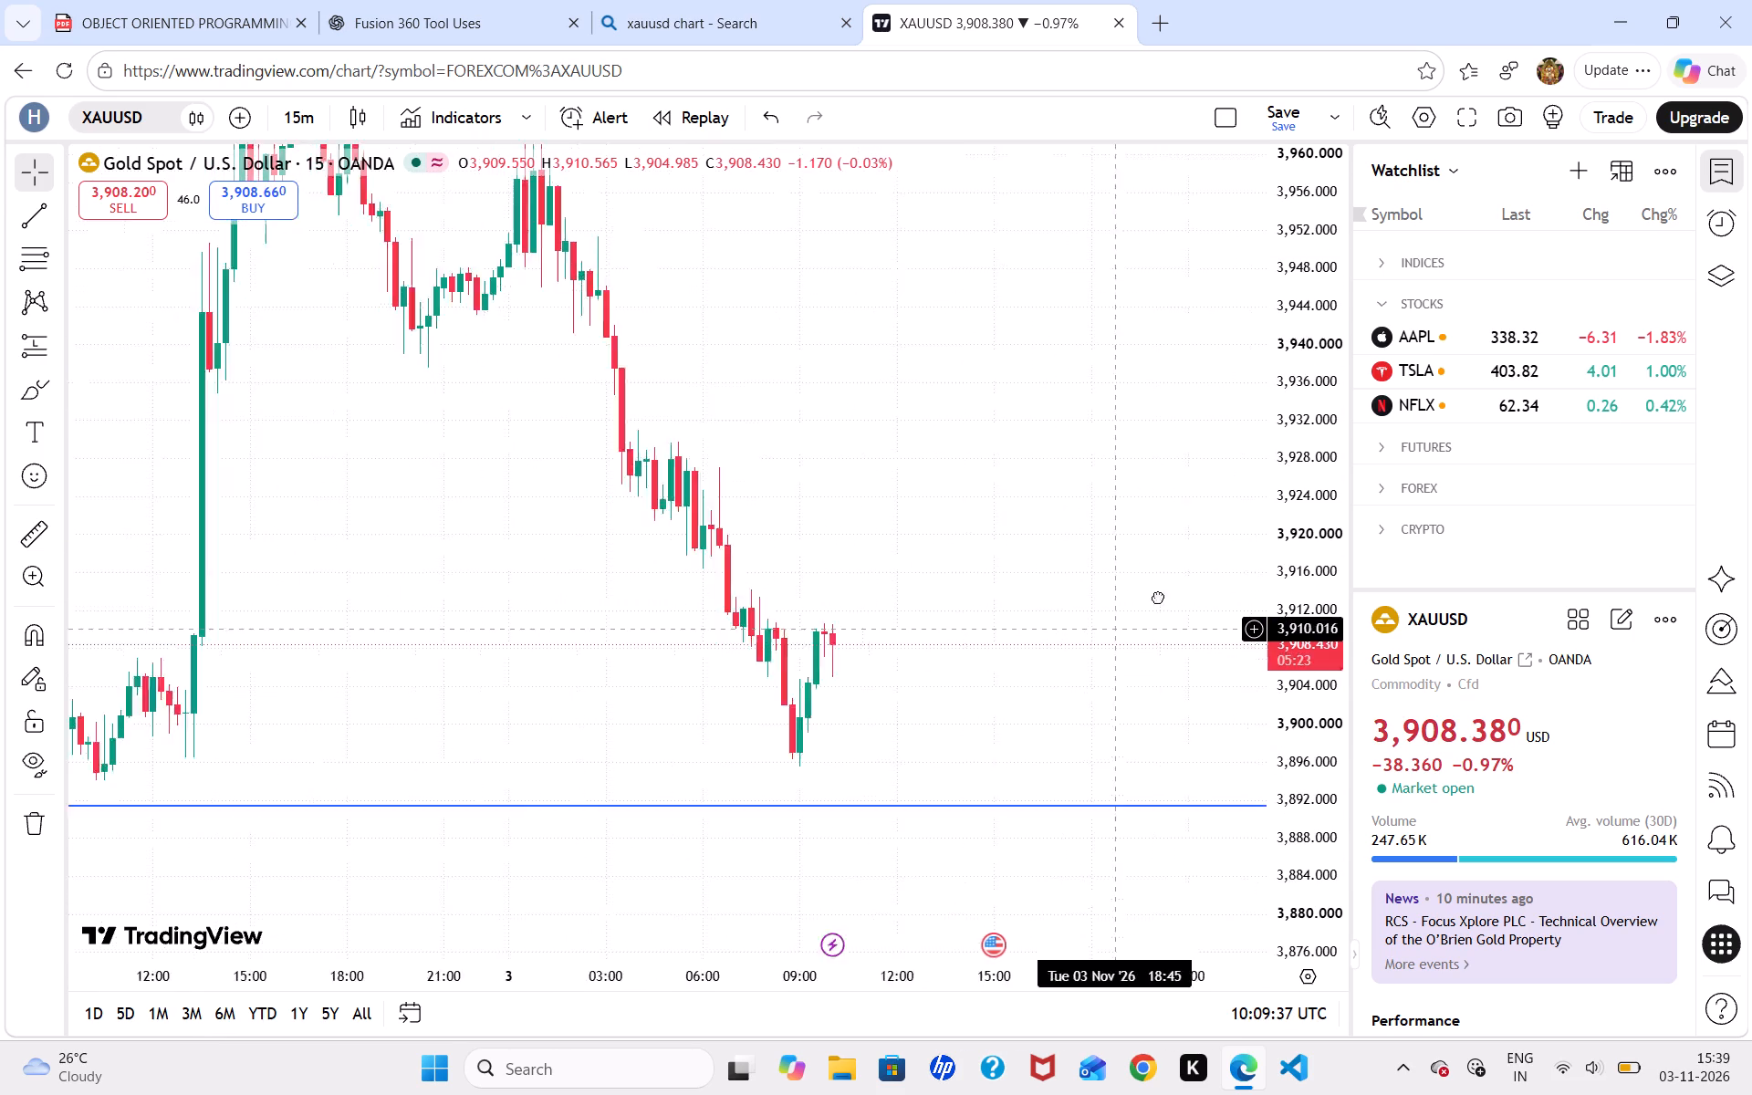
{"action": "left_click_drag", "start_coordinate": [1158, 597], "coordinate": [1228, 541]}
{"action": "left_click_drag", "start_coordinate": [626, 967], "coordinate": [642, 967]}
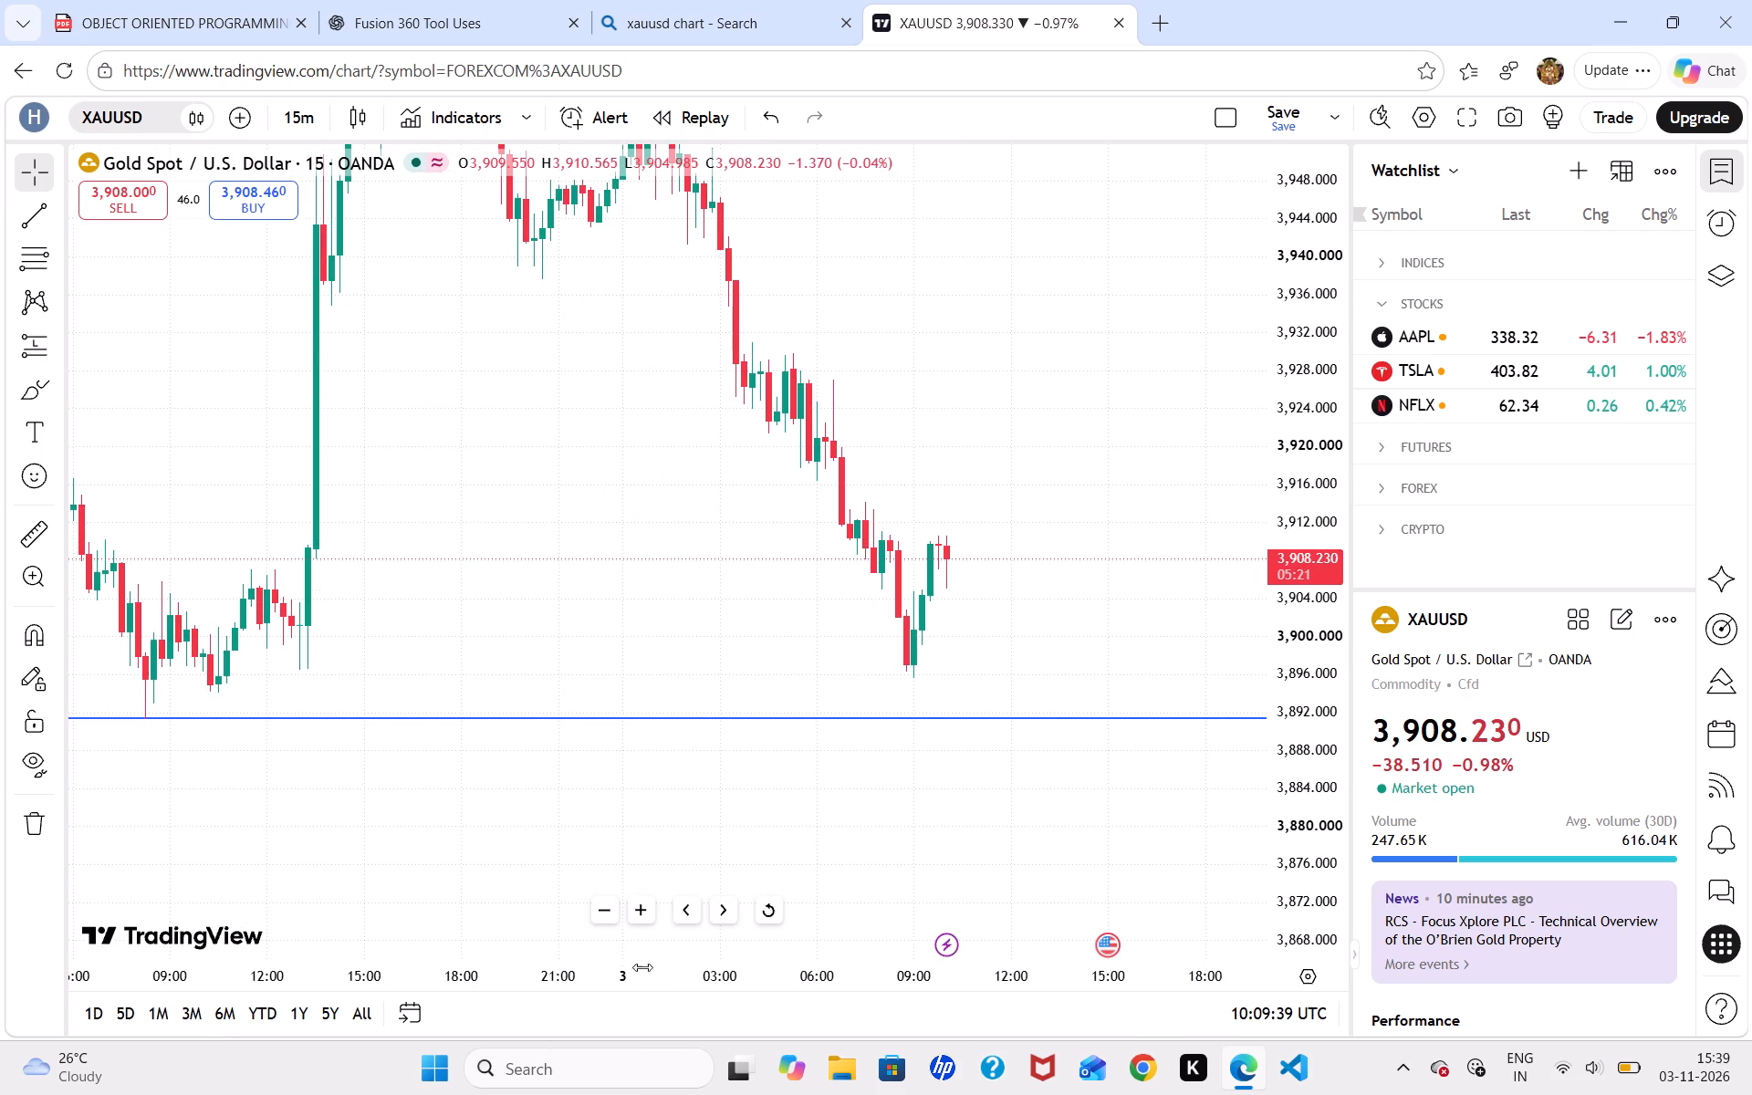
{"action": "left_click_drag", "start_coordinate": [642, 967], "coordinate": [842, 980]}
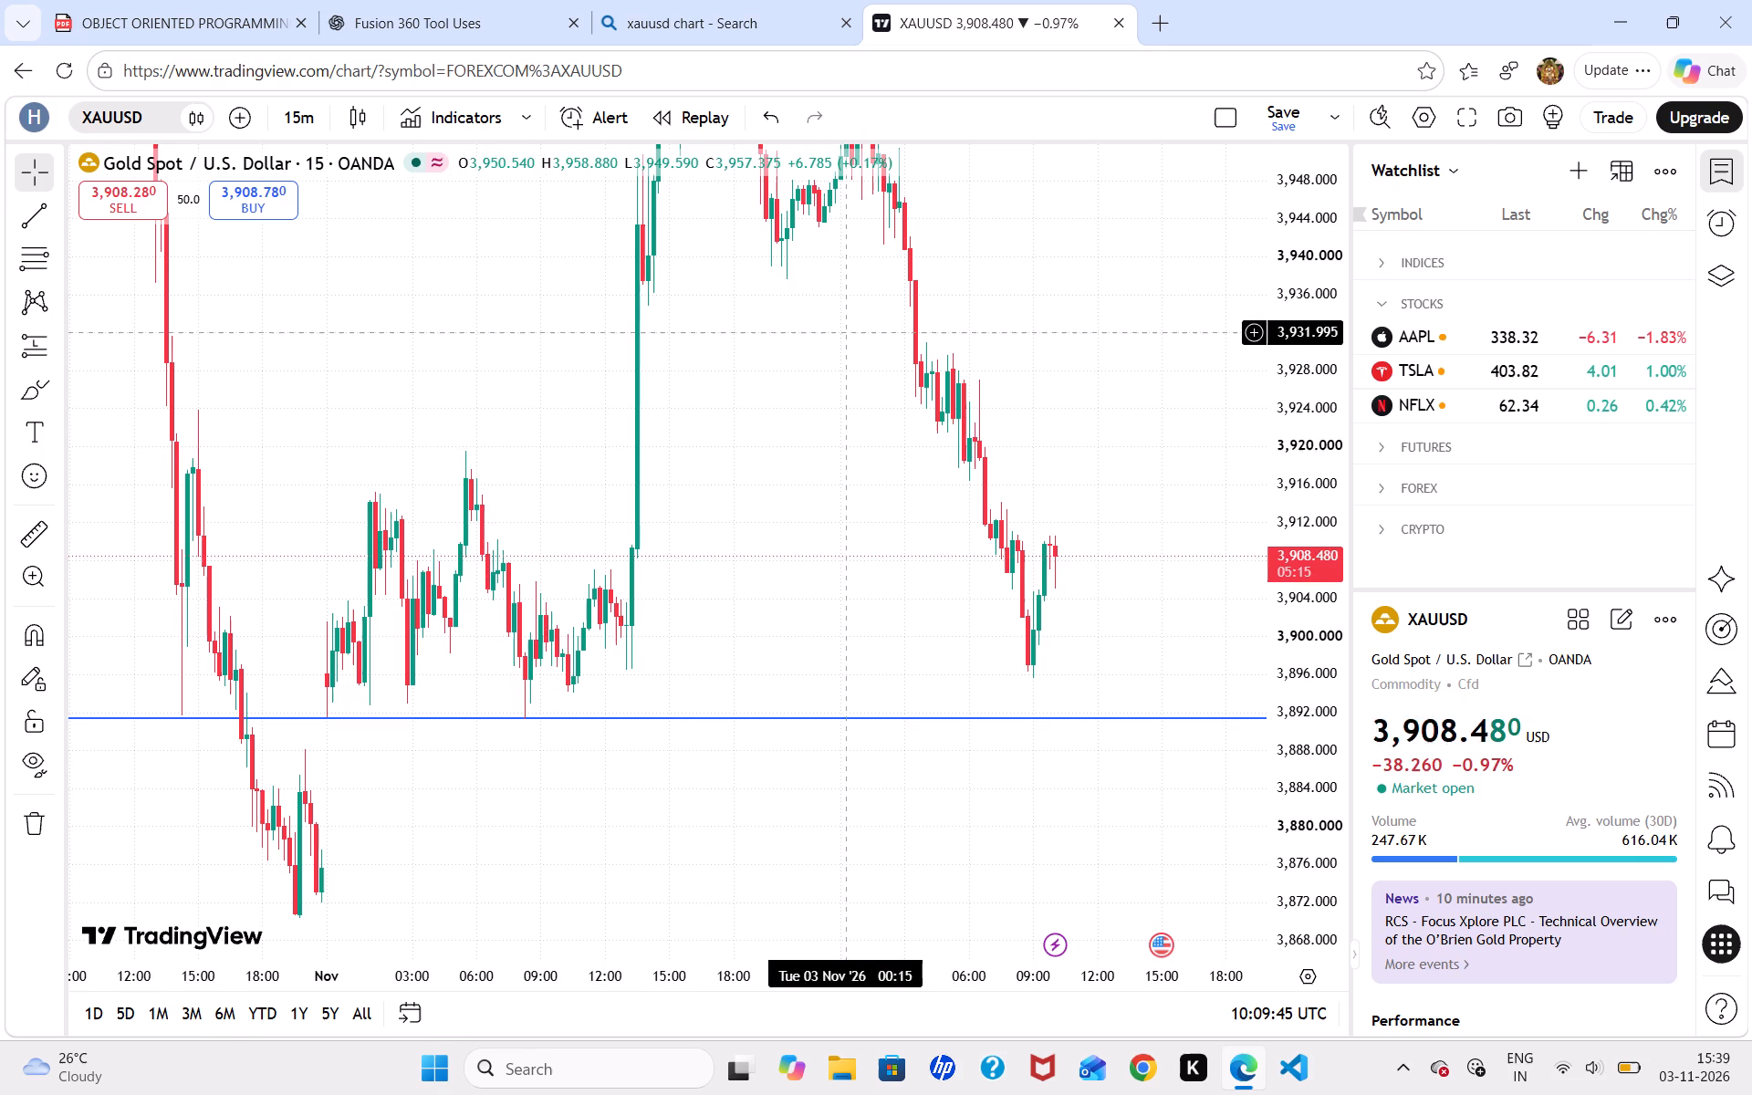
Draw a rectangle from about 3,895.36 down to the lower trend line, spanning 2 Nov 08:00 to about 3 Nov 14:00.
{"action": "key", "text": "ctrl+r"}
{"action": "left_click", "coordinate": [1104, 244]}
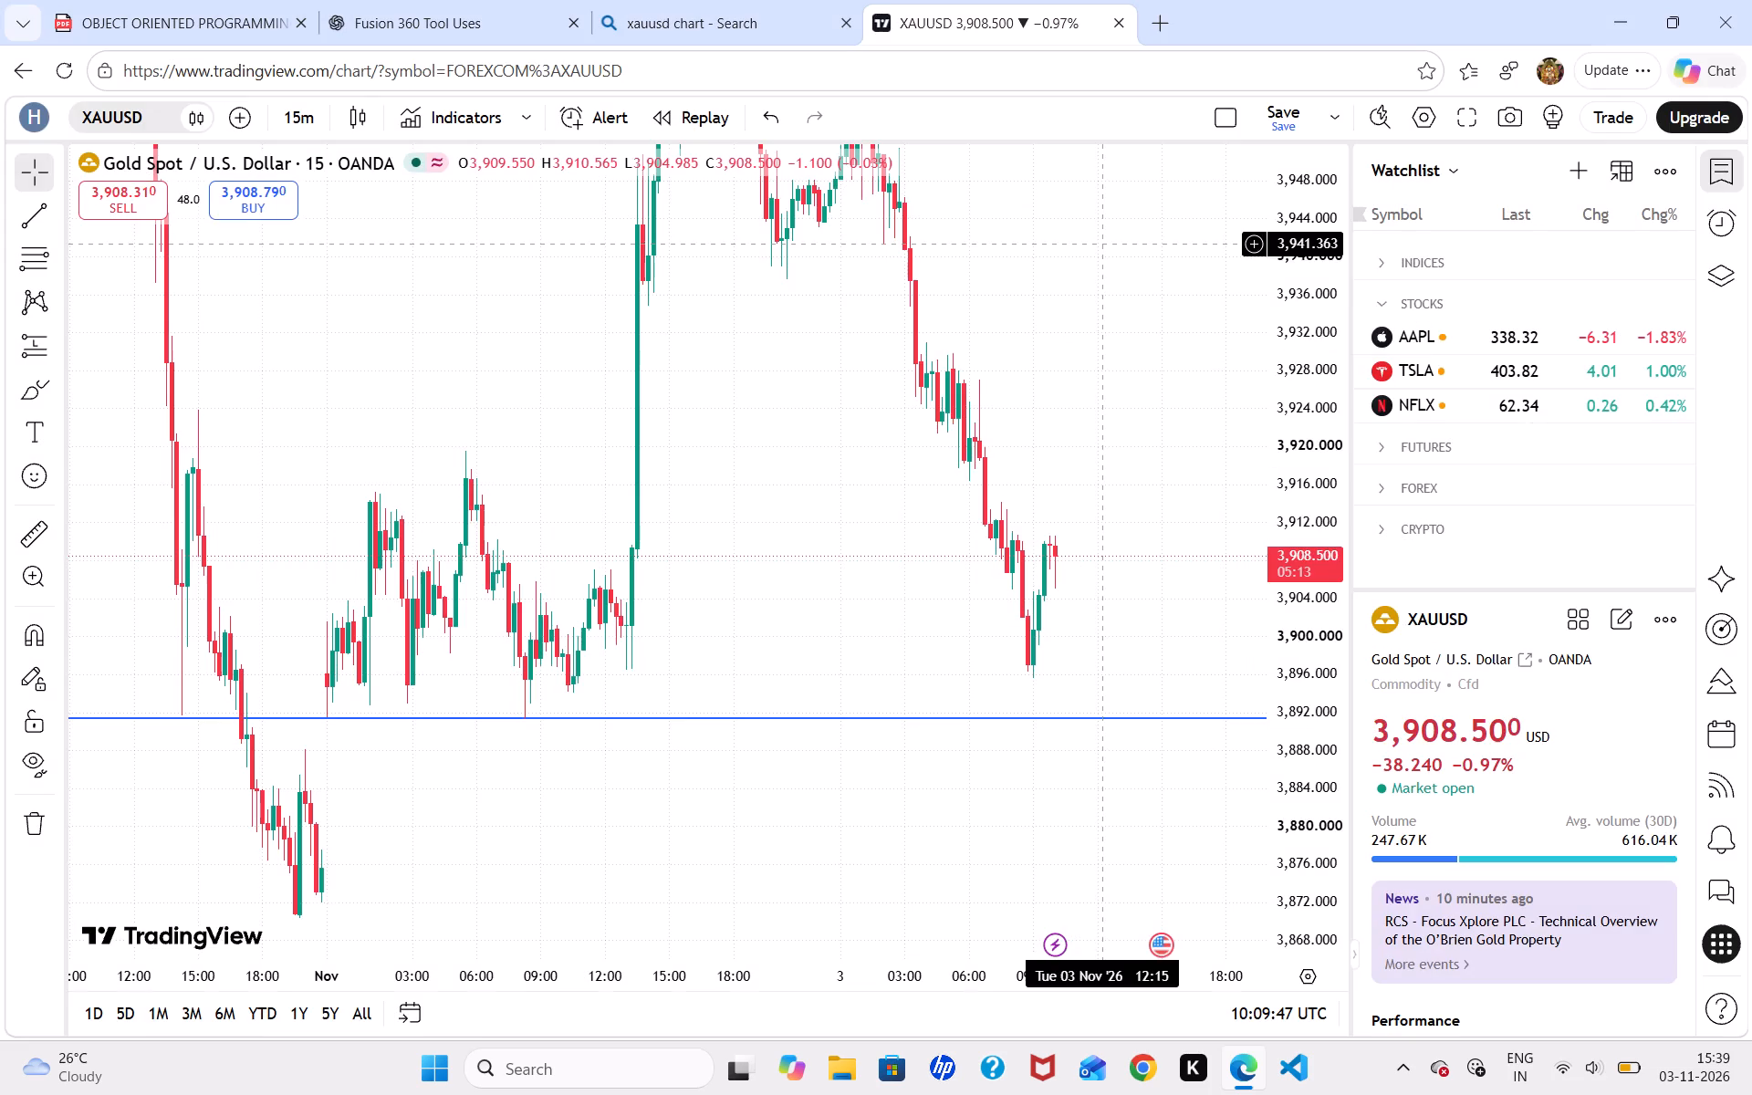
{"action": "key", "text": "shift+r"}
{"action": "left_click", "coordinate": [352, 300]}
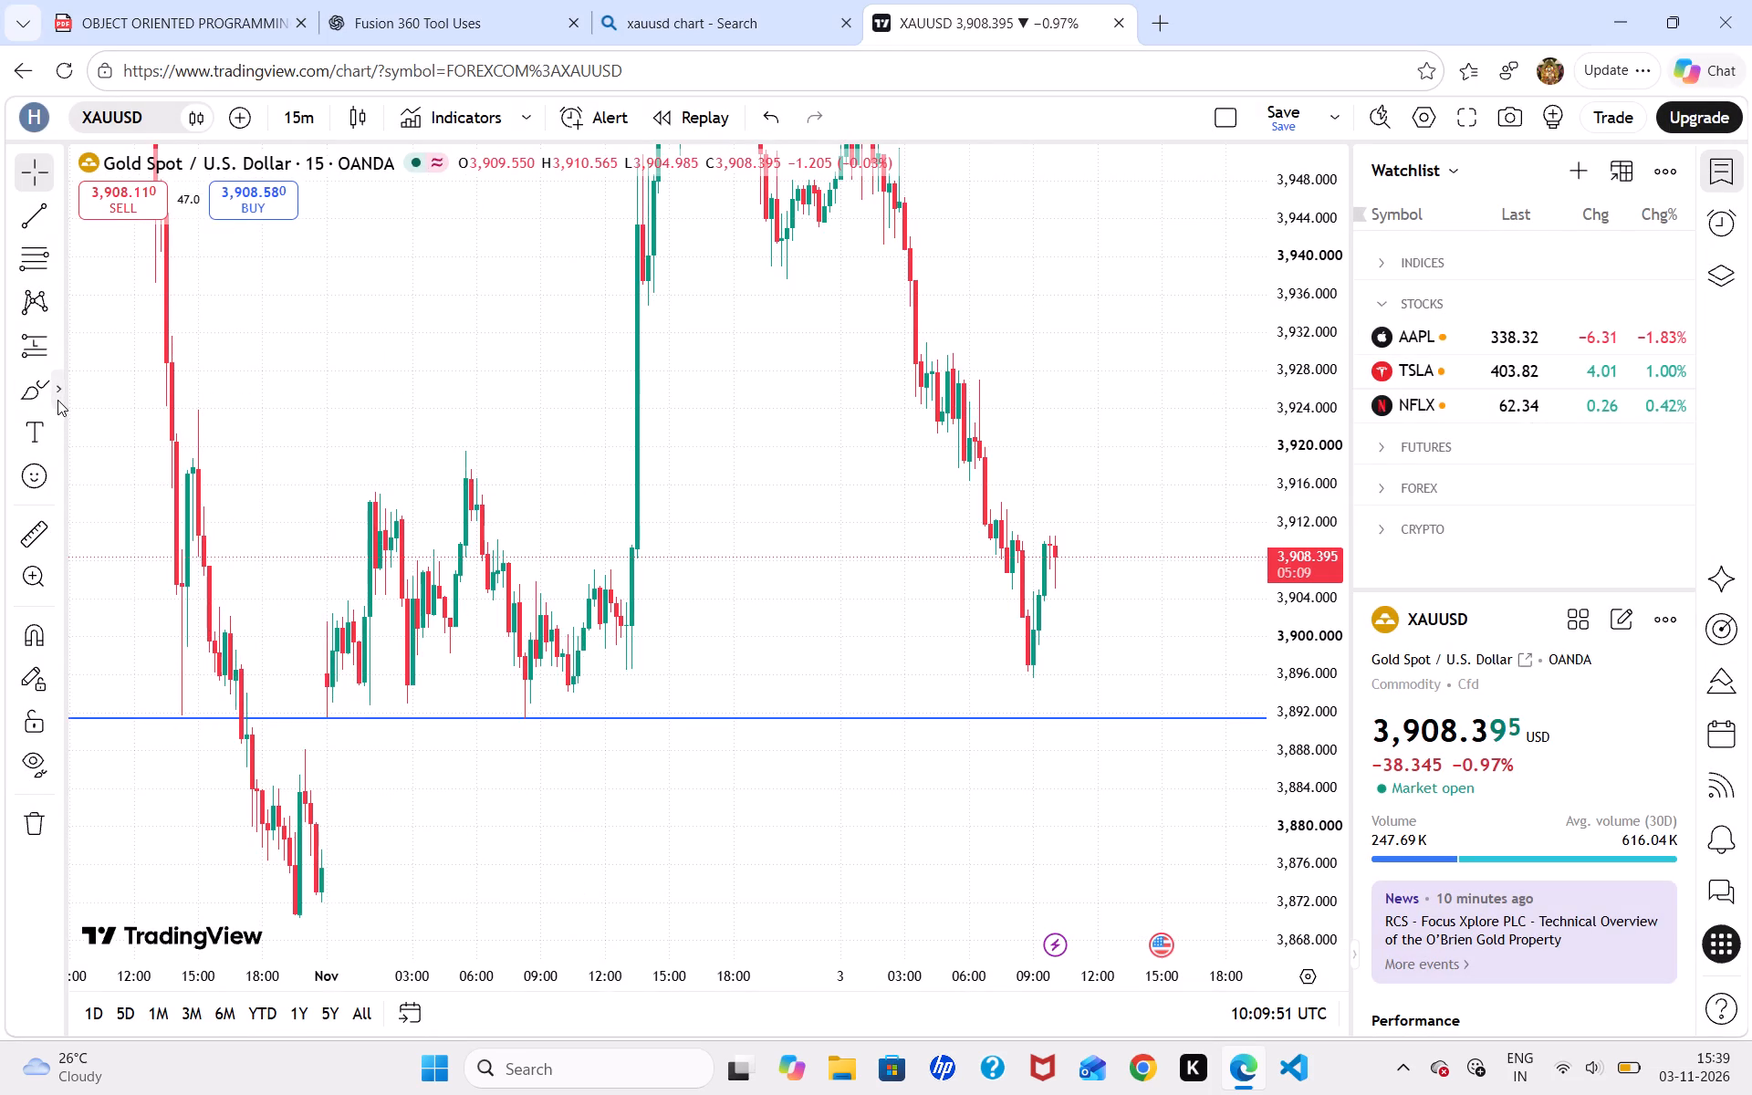
{"action": "left_click", "coordinate": [57, 400]}
{"action": "left_click", "coordinate": [160, 588]}
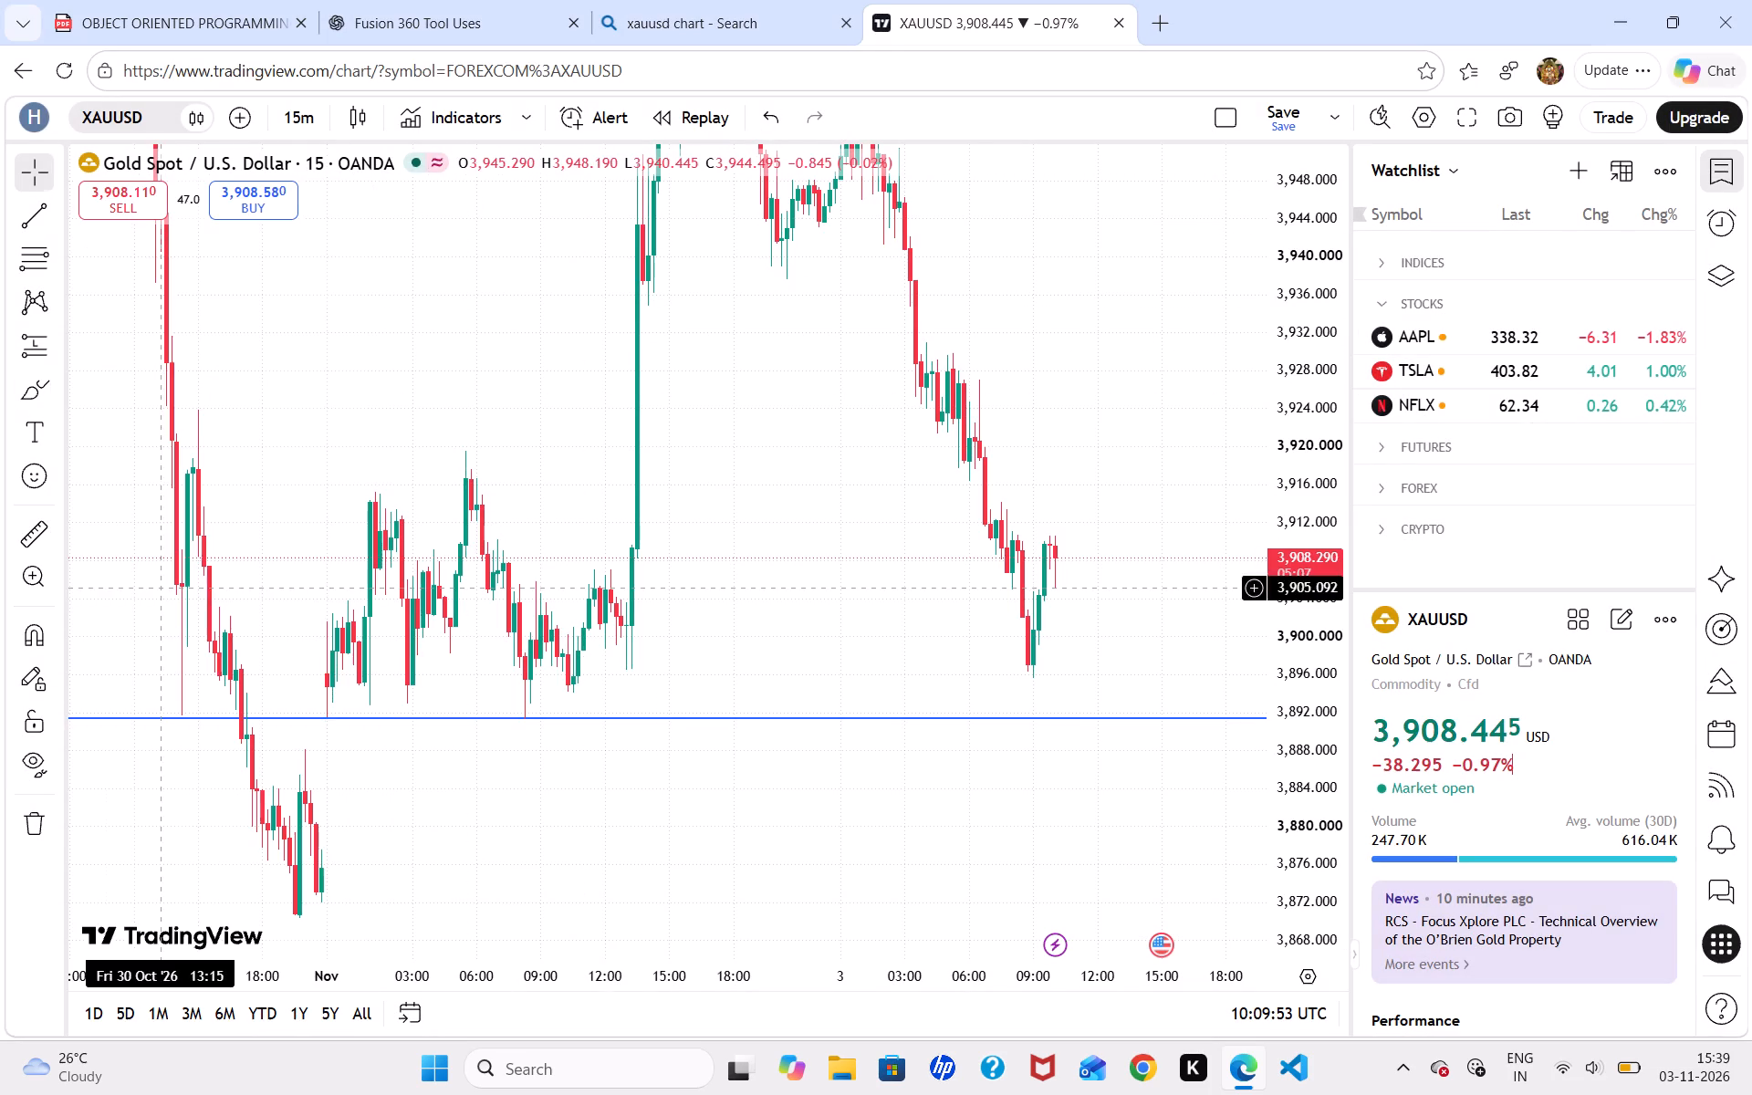
{"action": "left_click", "coordinate": [521, 681]}
{"action": "left_click", "coordinate": [1091, 718]}
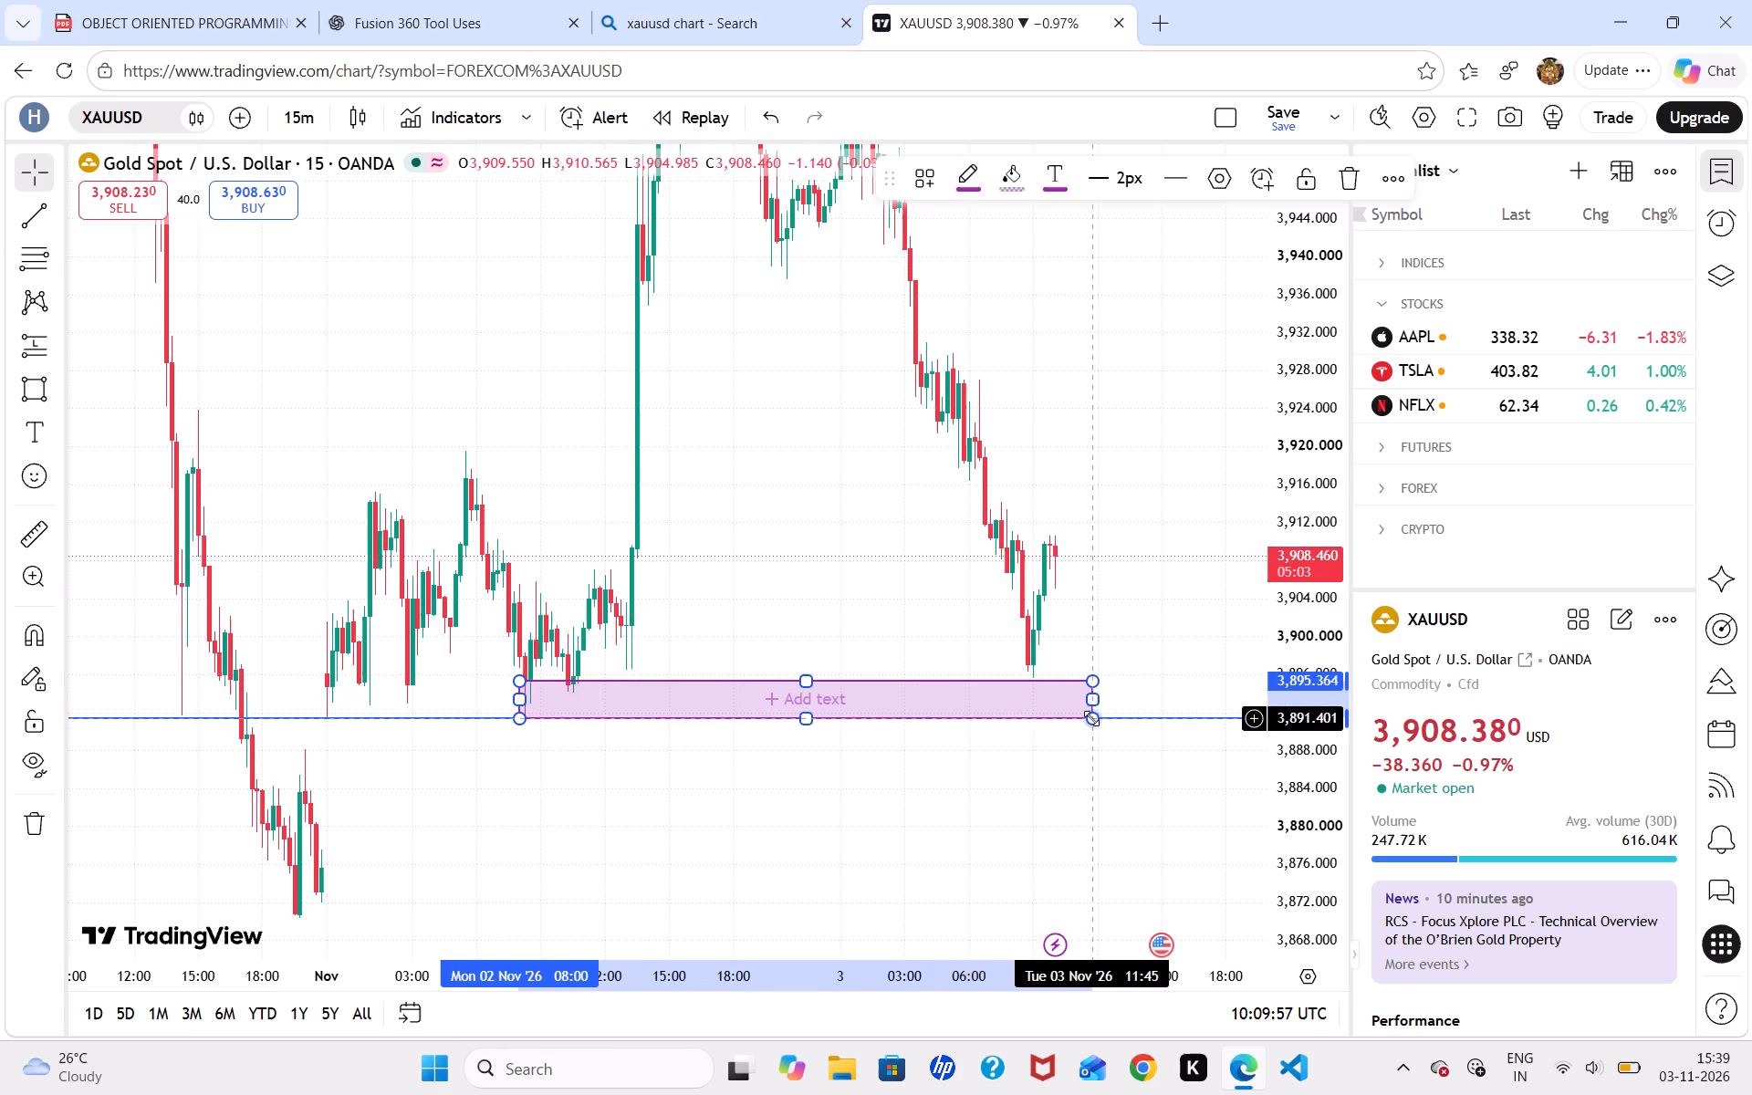
{"action": "left_click_drag", "start_coordinate": [1090, 703], "coordinate": [1142, 685]}
{"action": "left_click", "coordinate": [1172, 641]}
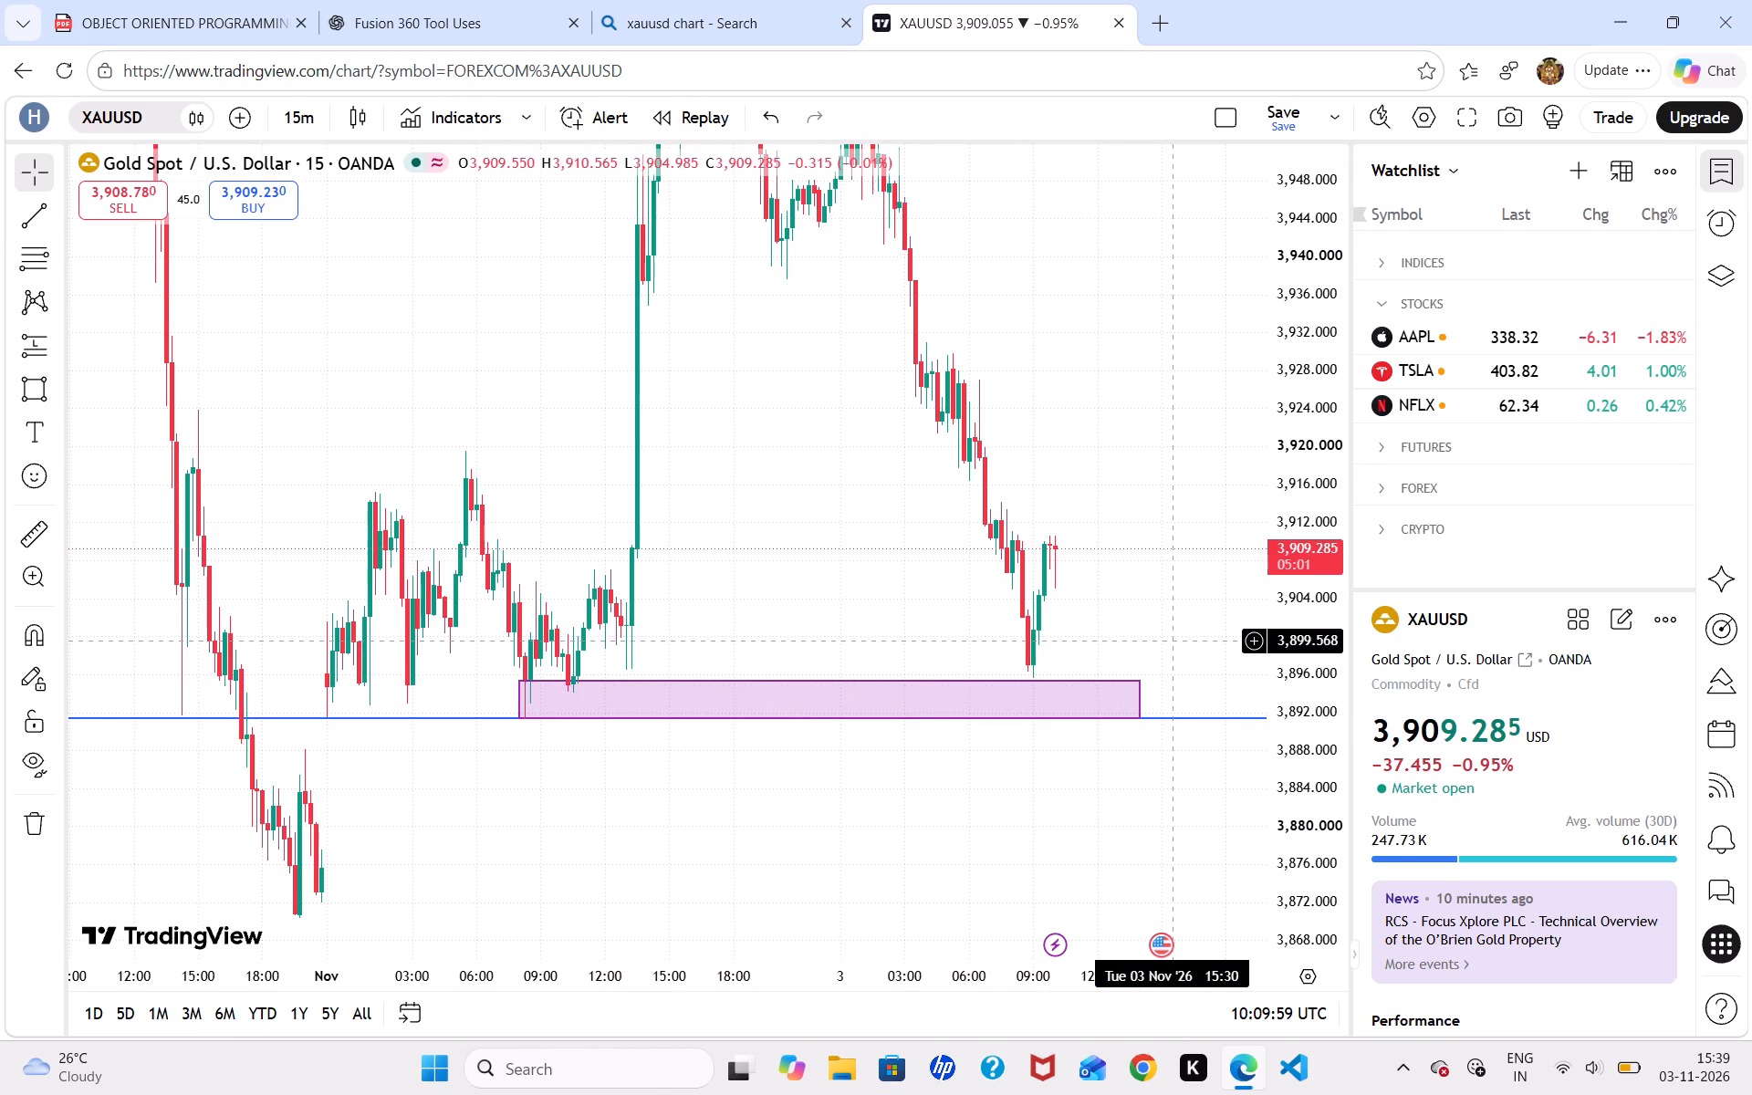
Set the chart interval to 5 minutes and examine the recent candles above the rectangle.
{"action": "left_click_drag", "start_coordinate": [1184, 623], "coordinate": [1036, 628]}
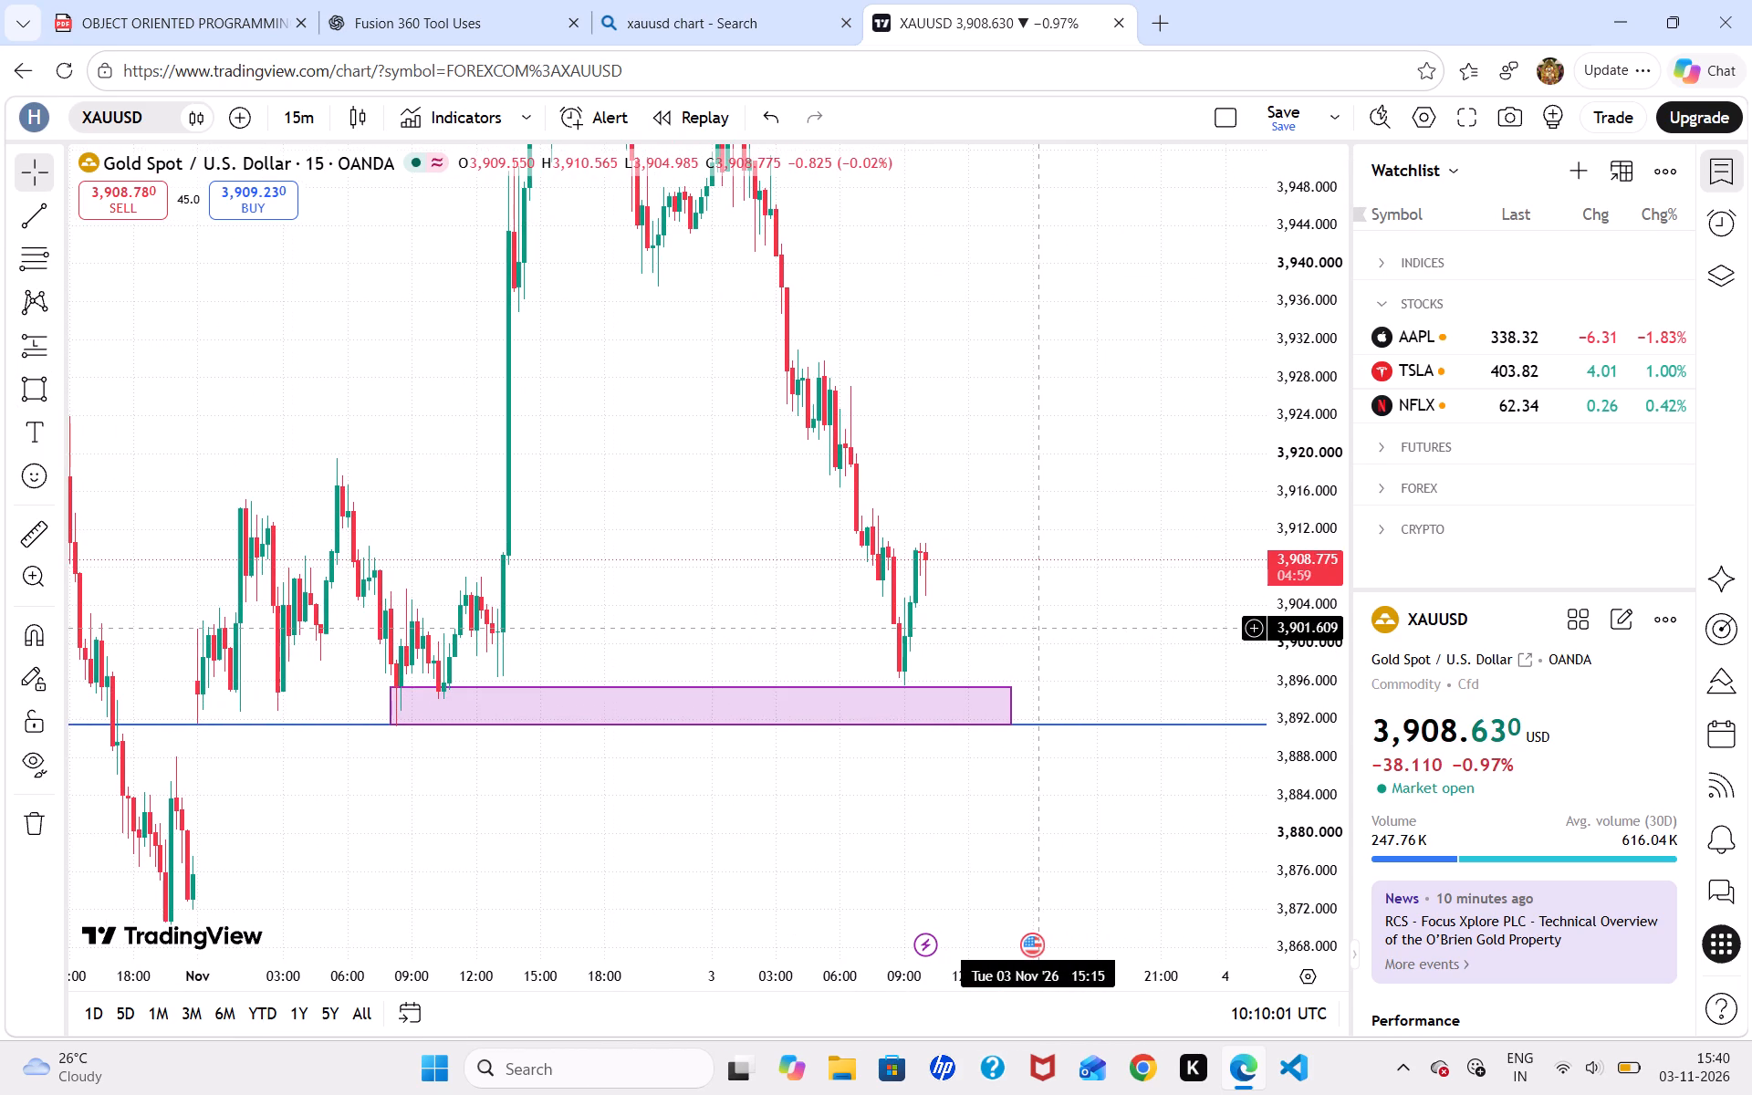
{"action": "key", "text": "5"}
{"action": "key", "text": "Return"}
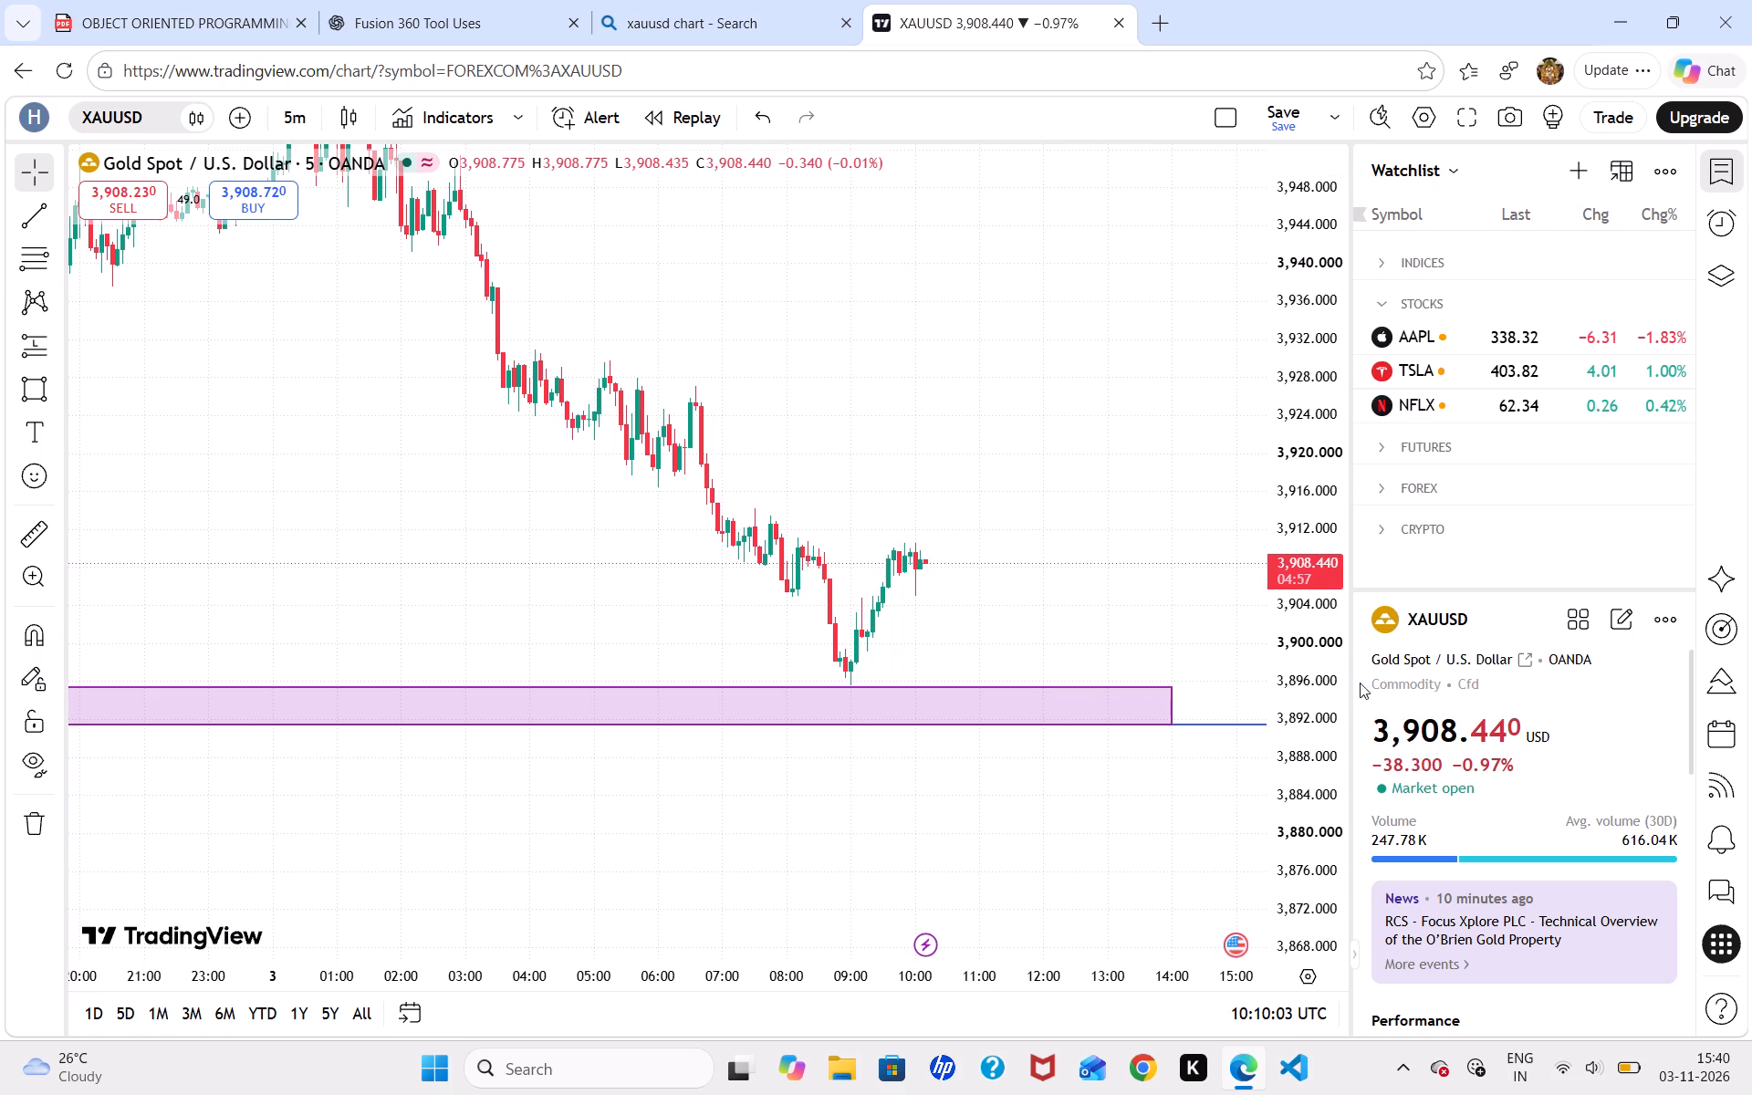
{"action": "left_click_drag", "start_coordinate": [1341, 689], "coordinate": [1190, 53]}
{"action": "left_click_drag", "start_coordinate": [1108, 707], "coordinate": [1106, 703]}
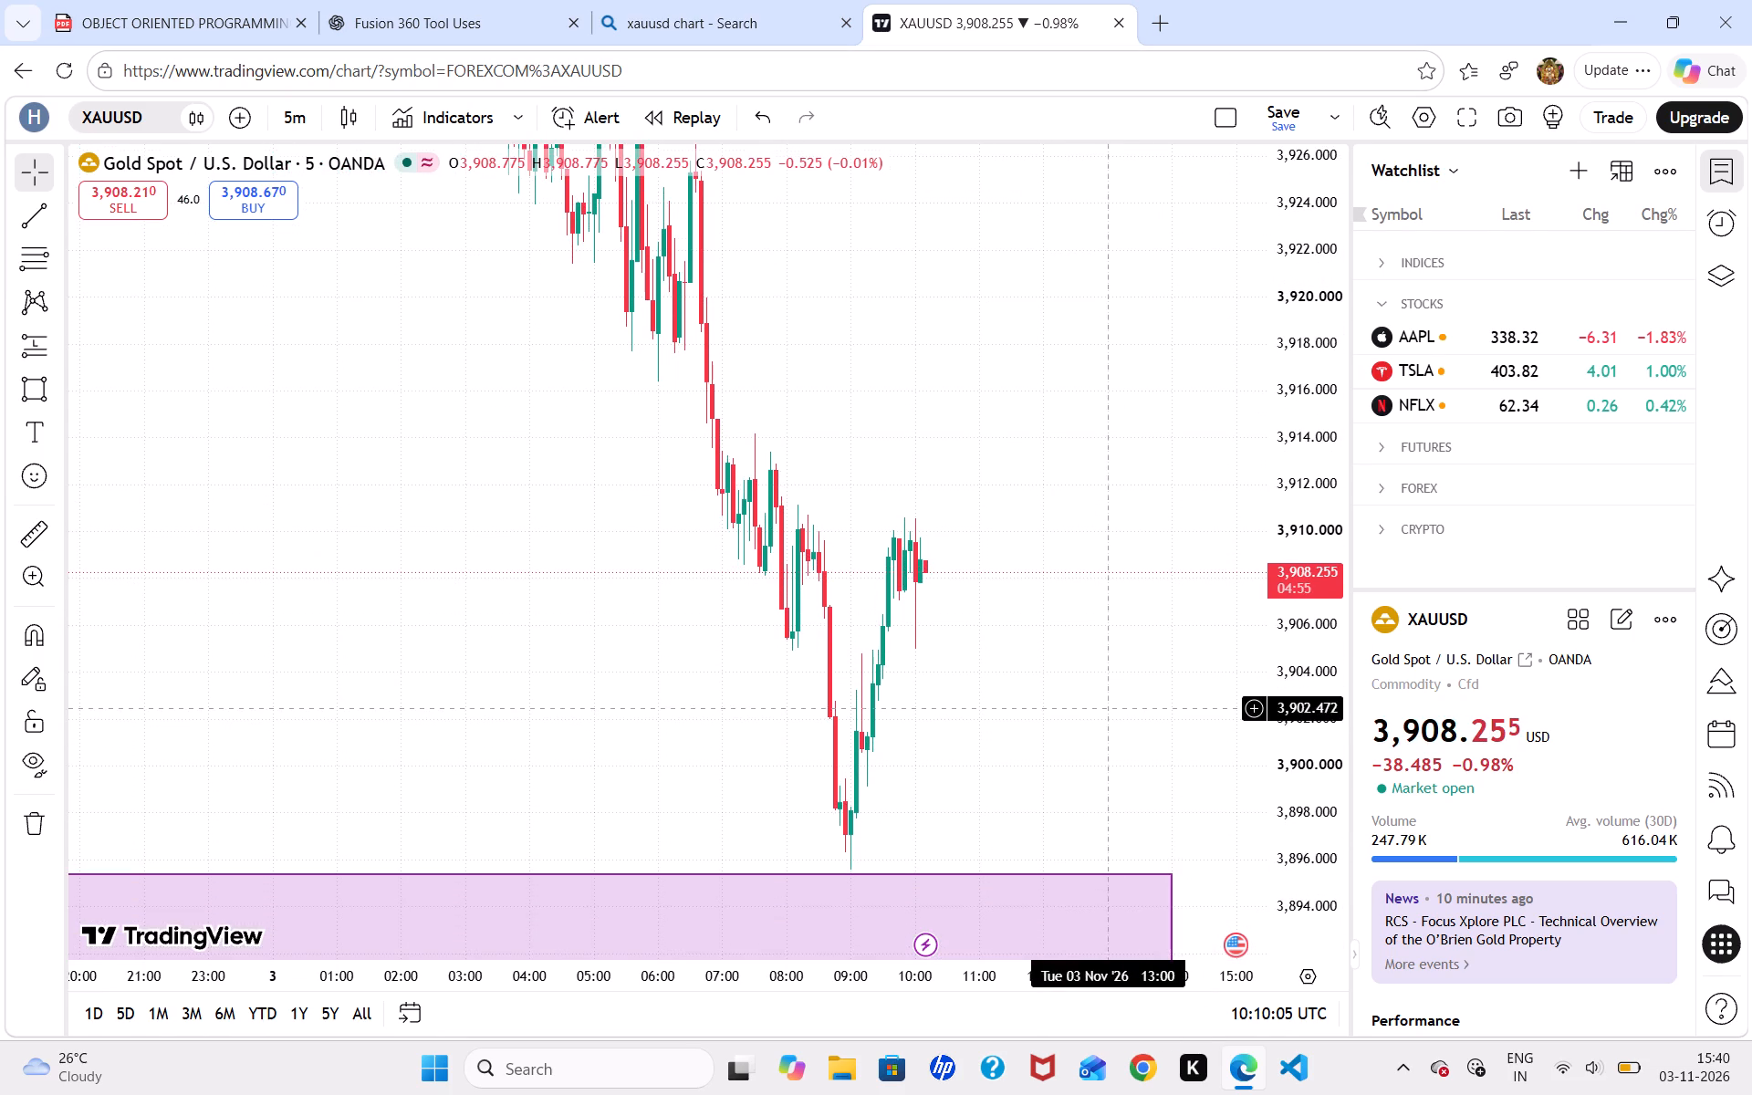
{"action": "left_click_drag", "start_coordinate": [1106, 703], "coordinate": [1034, 604]}
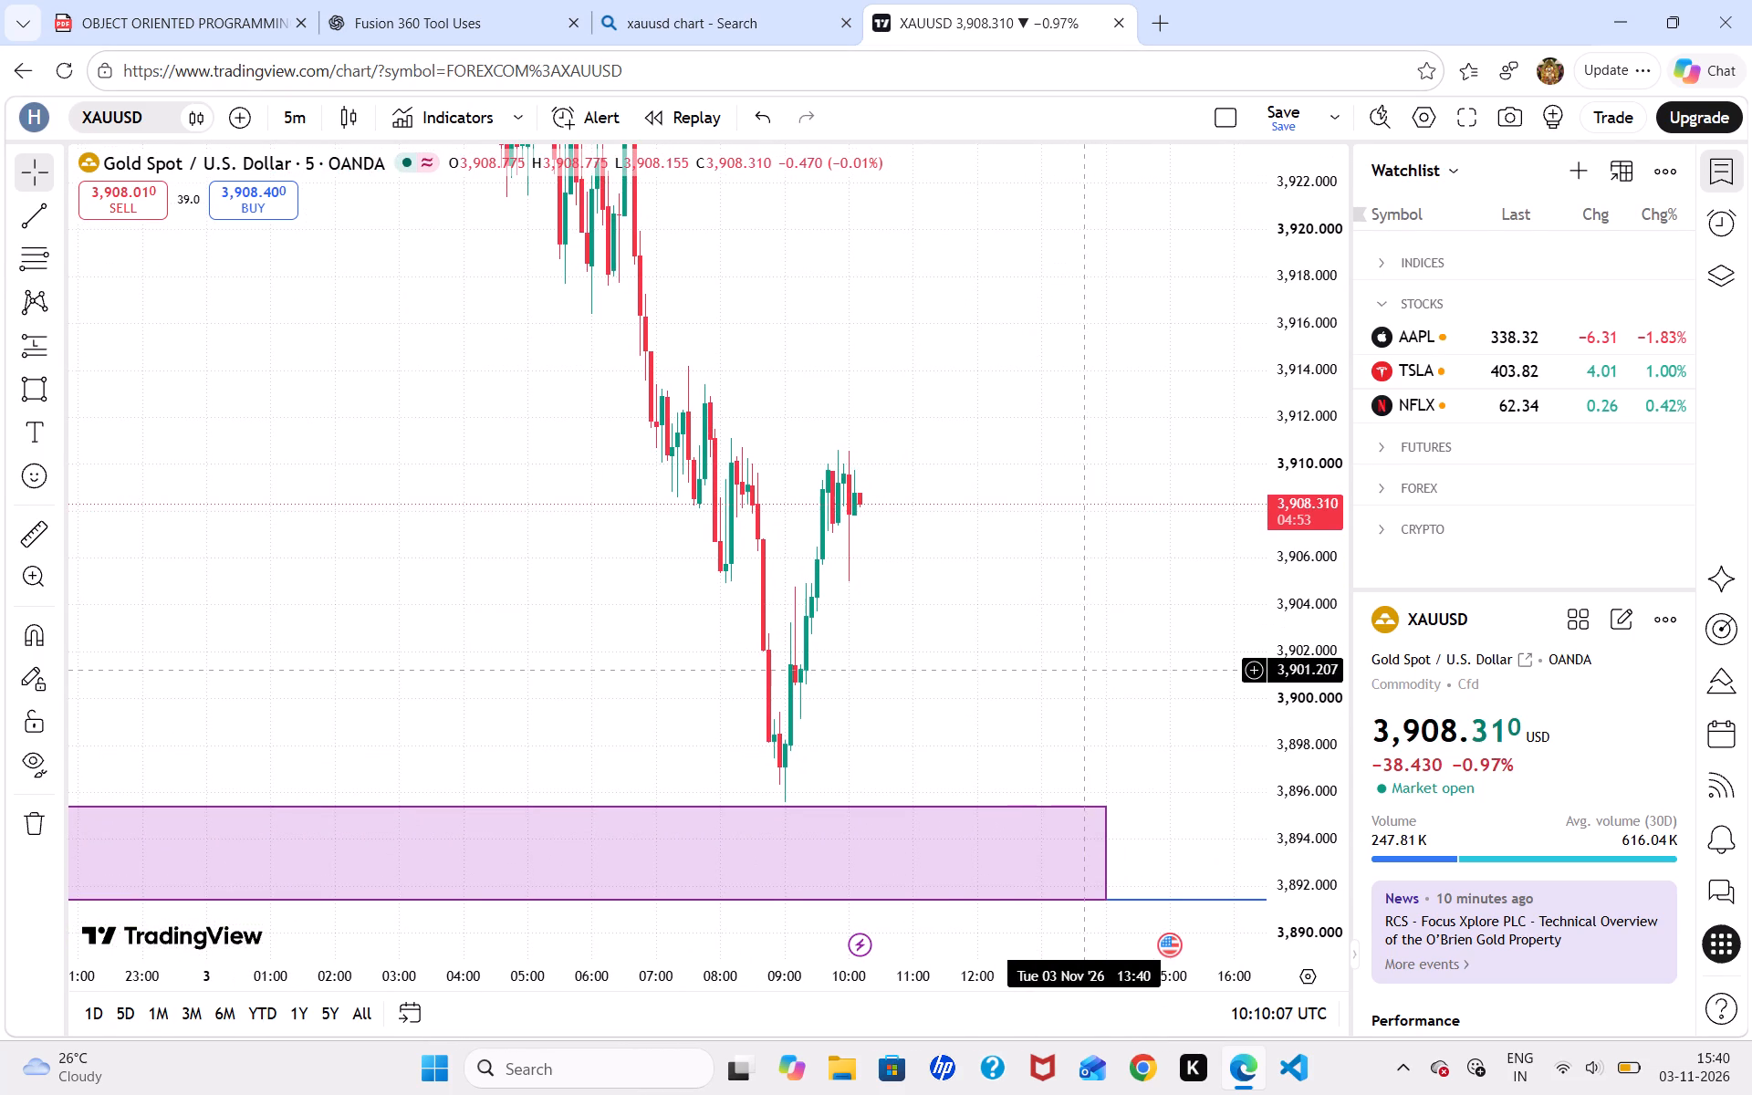
{"action": "left_click_drag", "start_coordinate": [1085, 670], "coordinate": [1041, 636]}
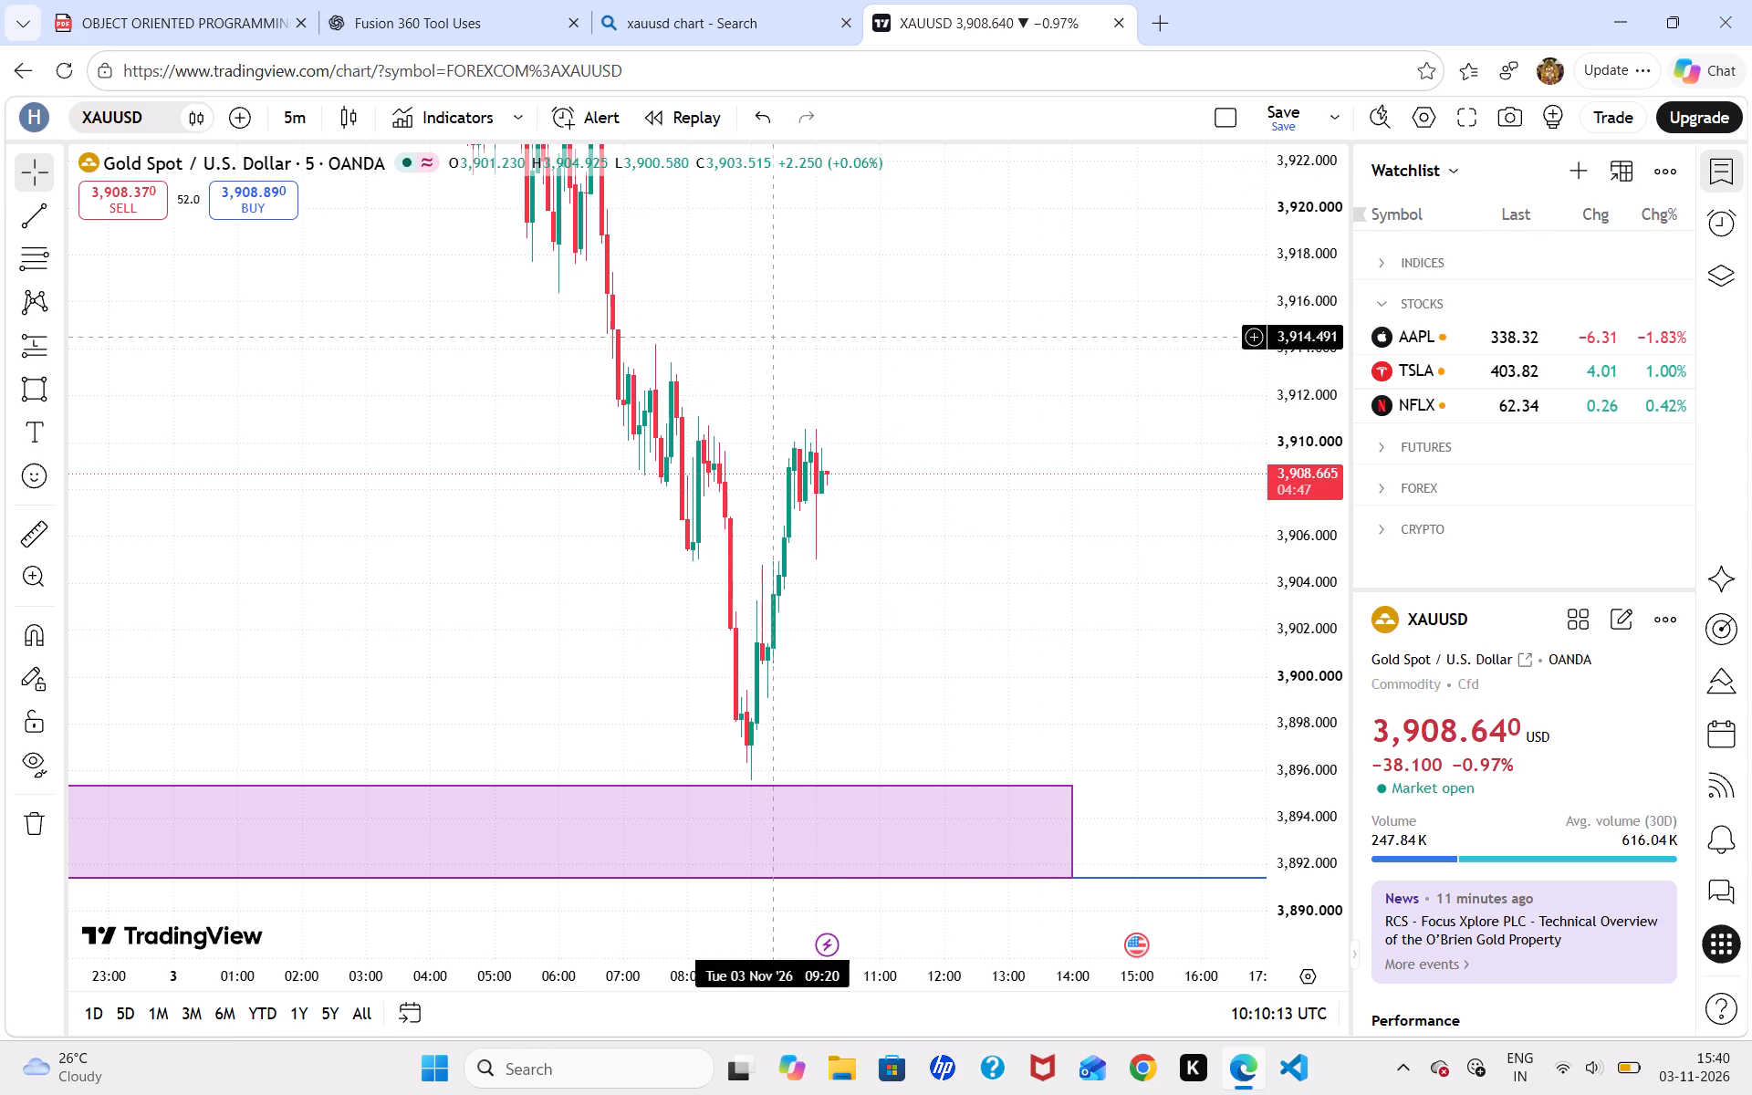
{"action": "left_click_drag", "start_coordinate": [923, 486], "coordinate": [934, 458]}
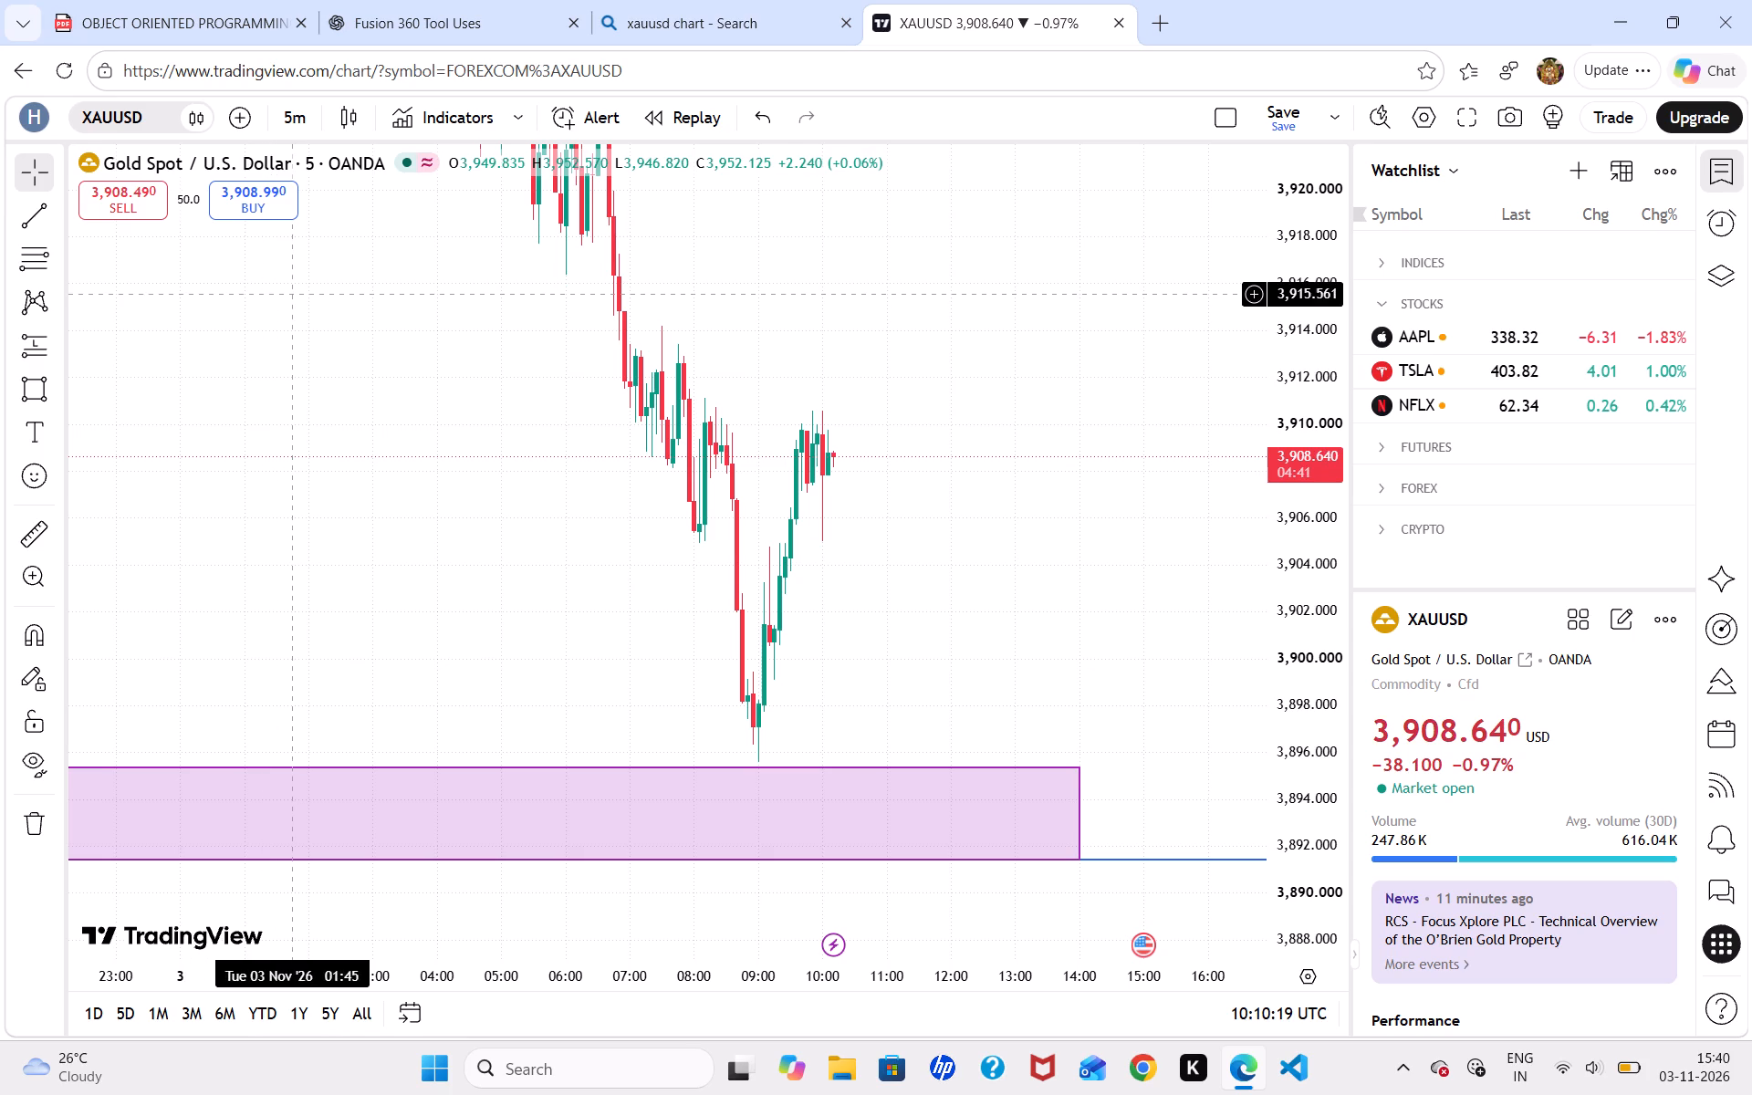
Draw a horizontal trend line at about 3,911.08 from 08:00 to about 10:25 on 3 Nov, above the recent candles.
{"action": "left_click", "coordinate": [28, 213]}
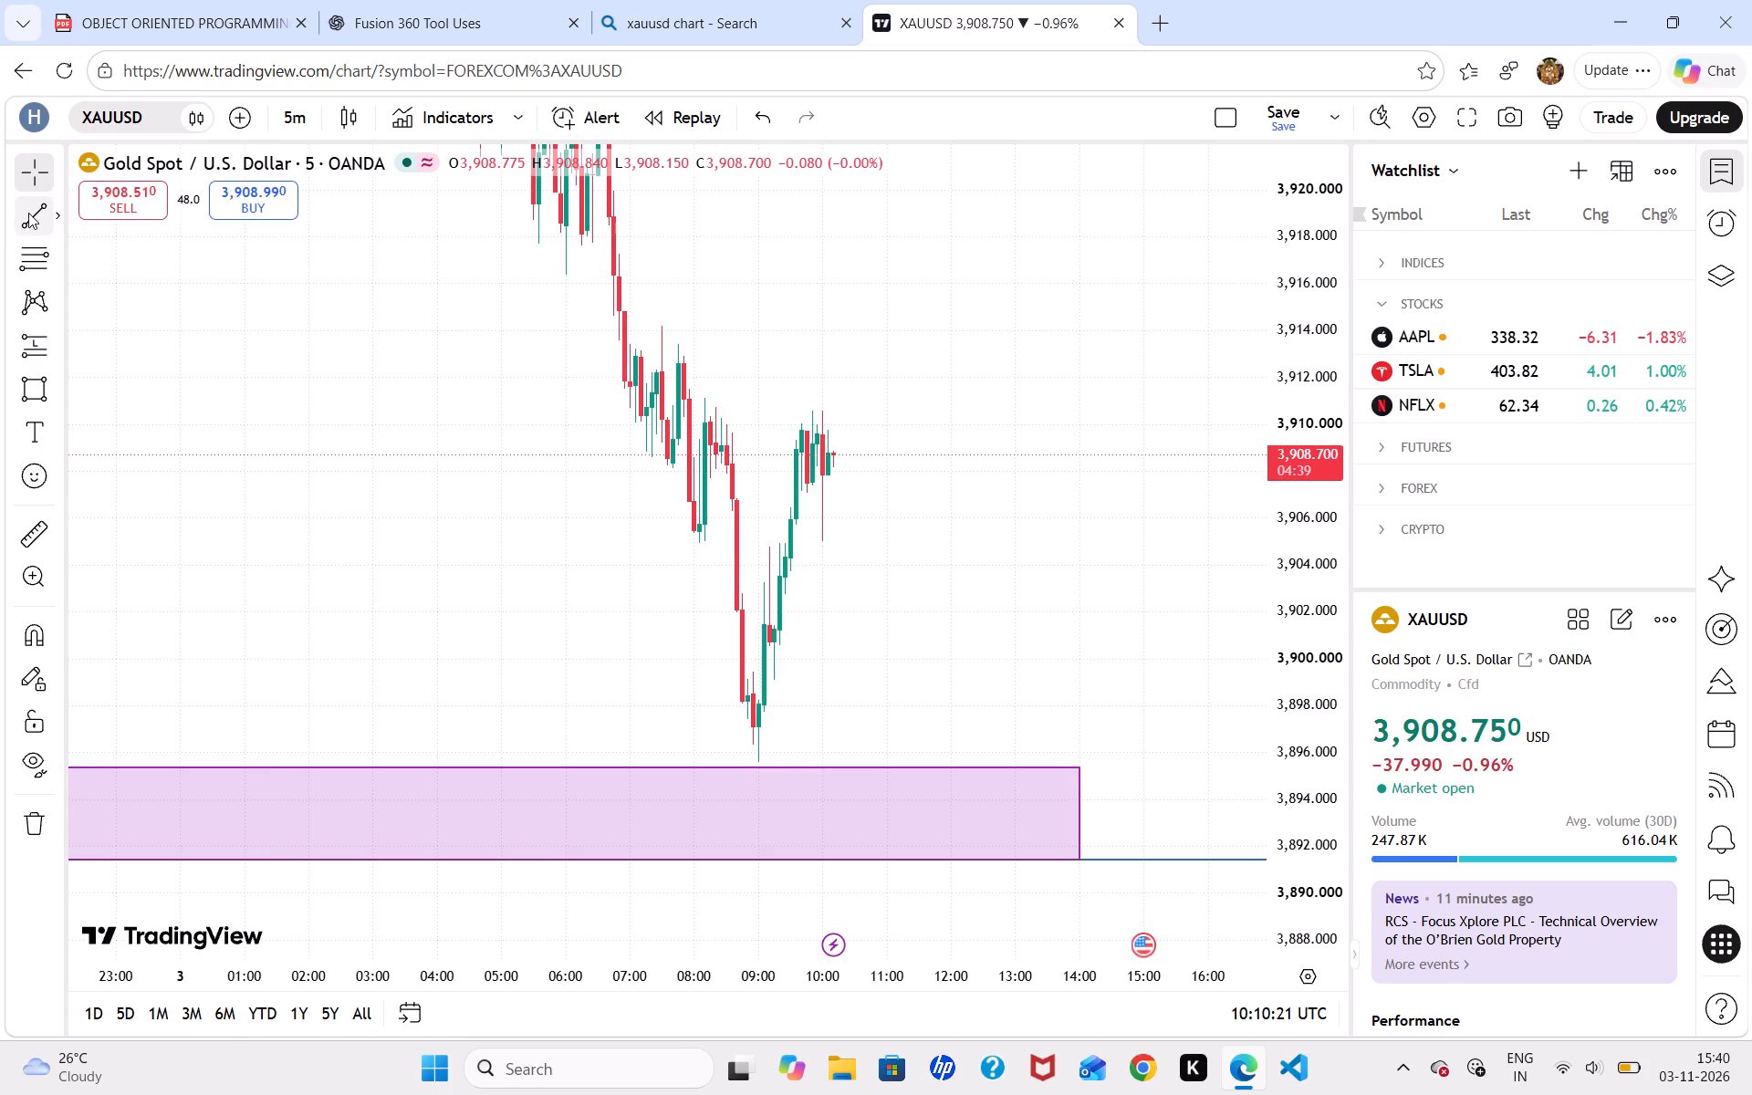
{"action": "left_click", "coordinate": [693, 399]}
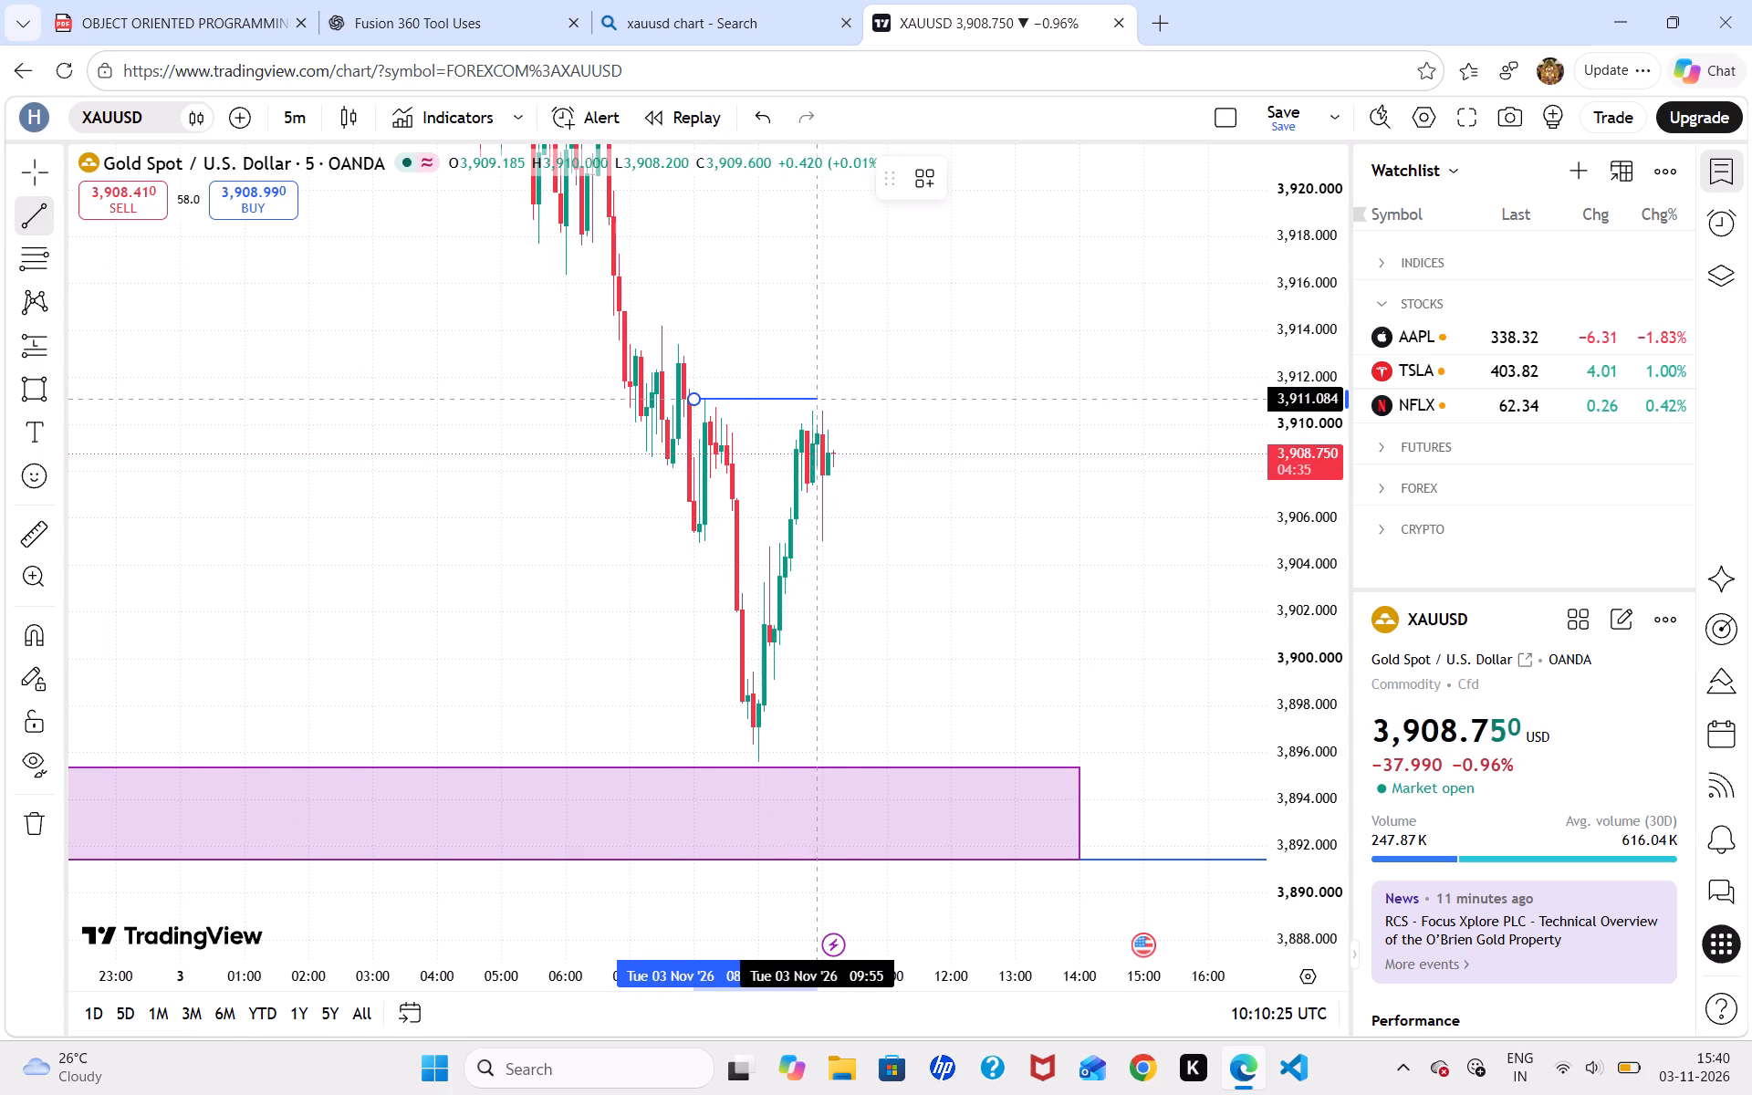
{"action": "left_click", "coordinate": [847, 415], "text": "shift"}
{"action": "left_click", "coordinate": [943, 473]}
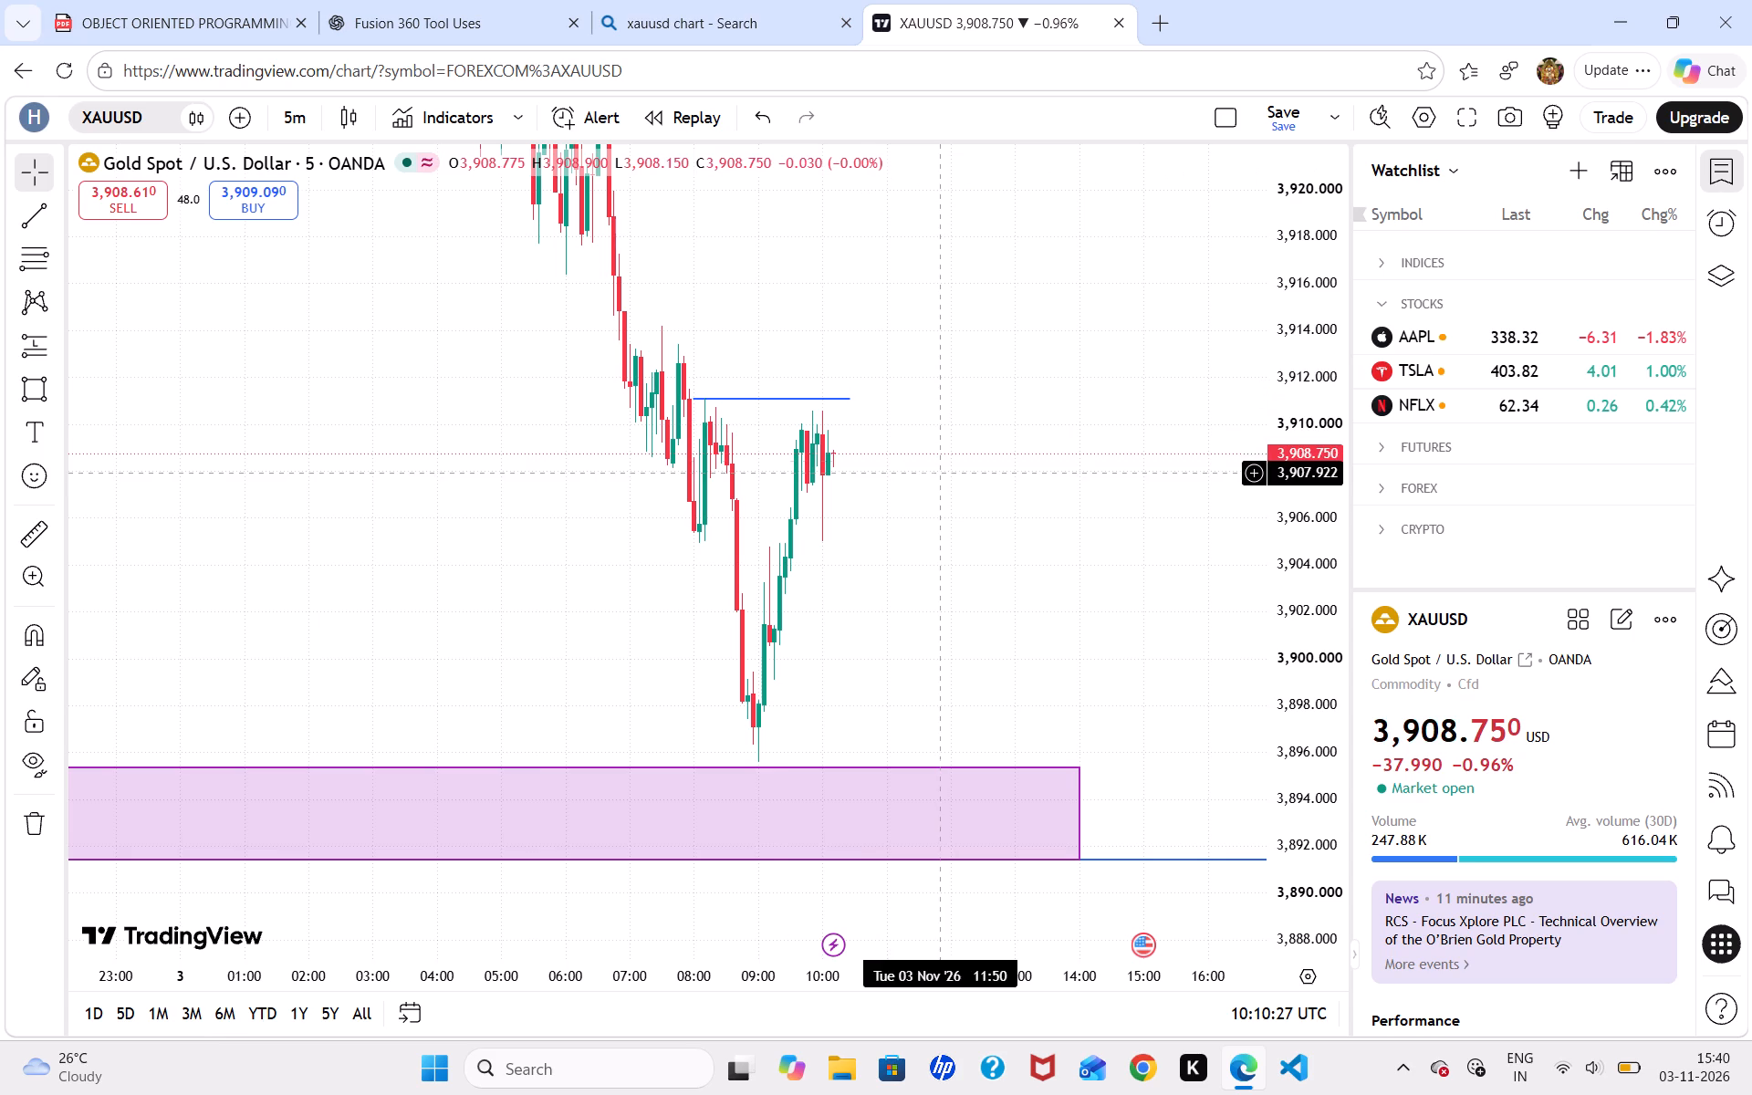
Draw a thin rectangle from about 3,905.49 down to 3,904.86, spanning 07:55 to 12:15 on 3 Nov.
{"action": "left_click", "coordinate": [36, 223]}
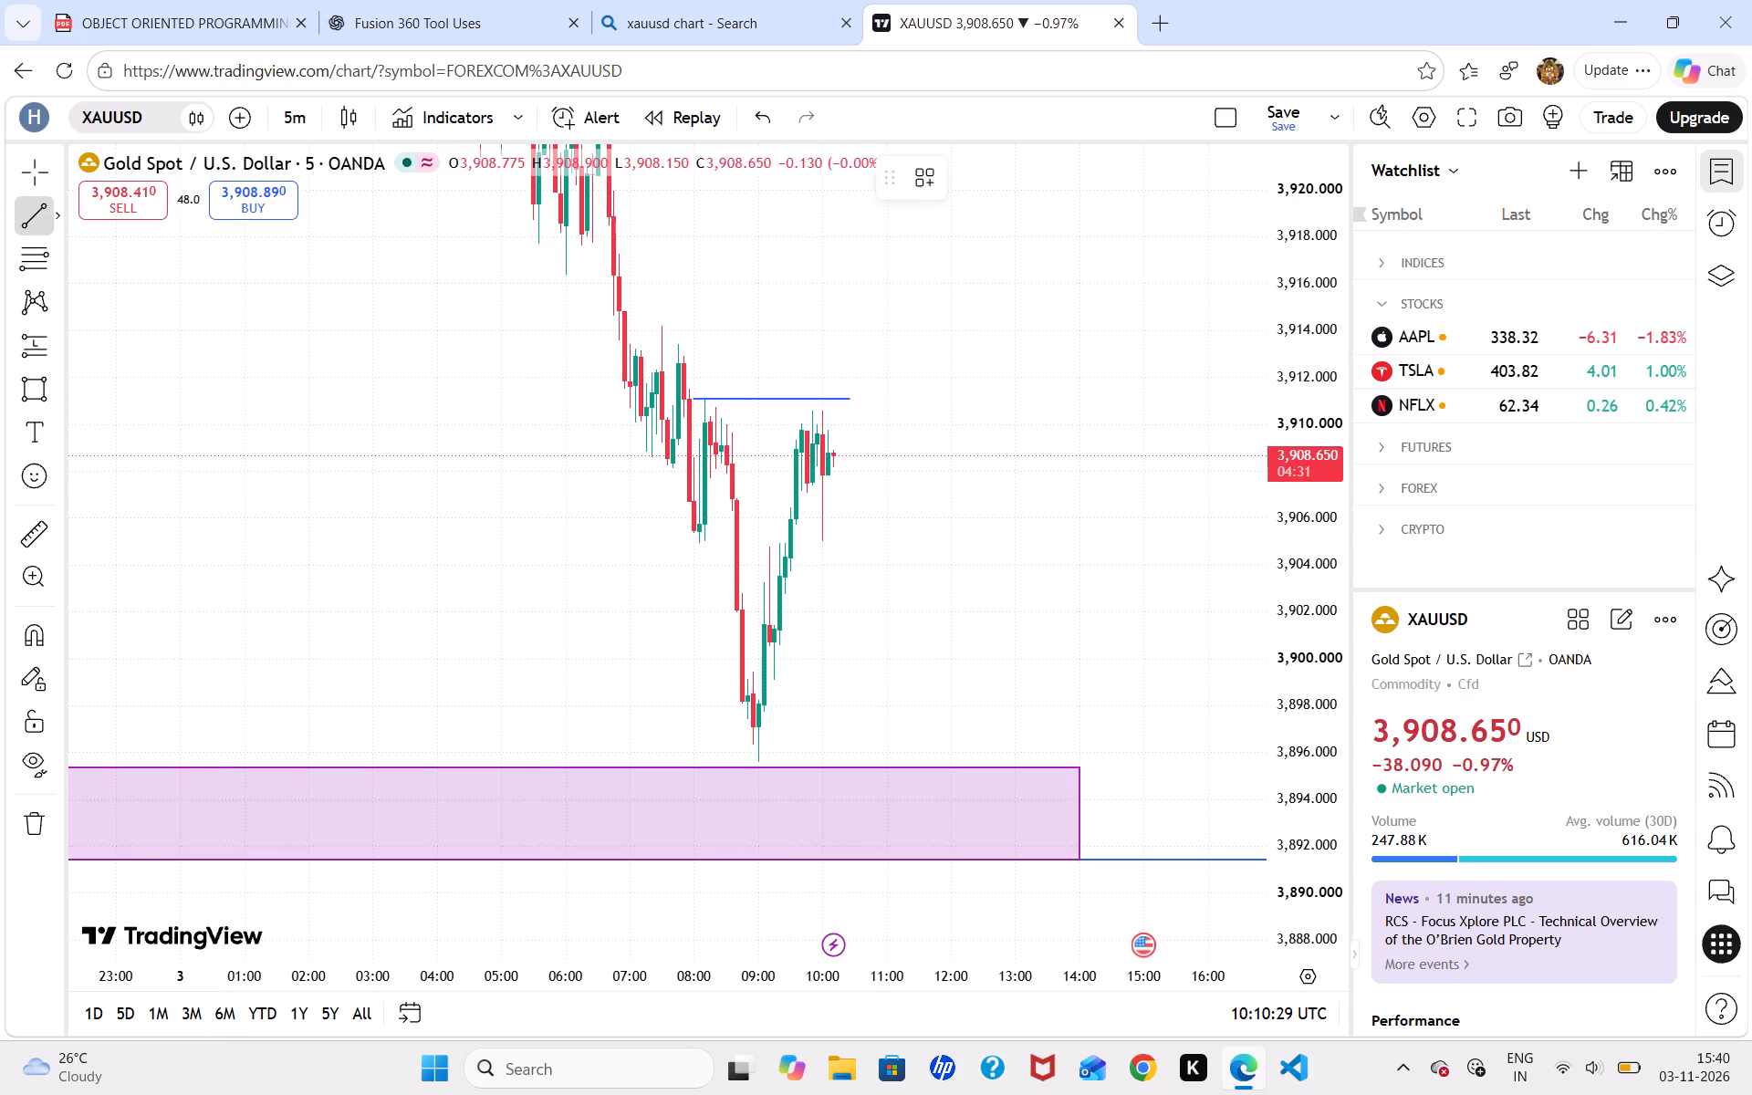
{"action": "left_click", "coordinate": [31, 388]}
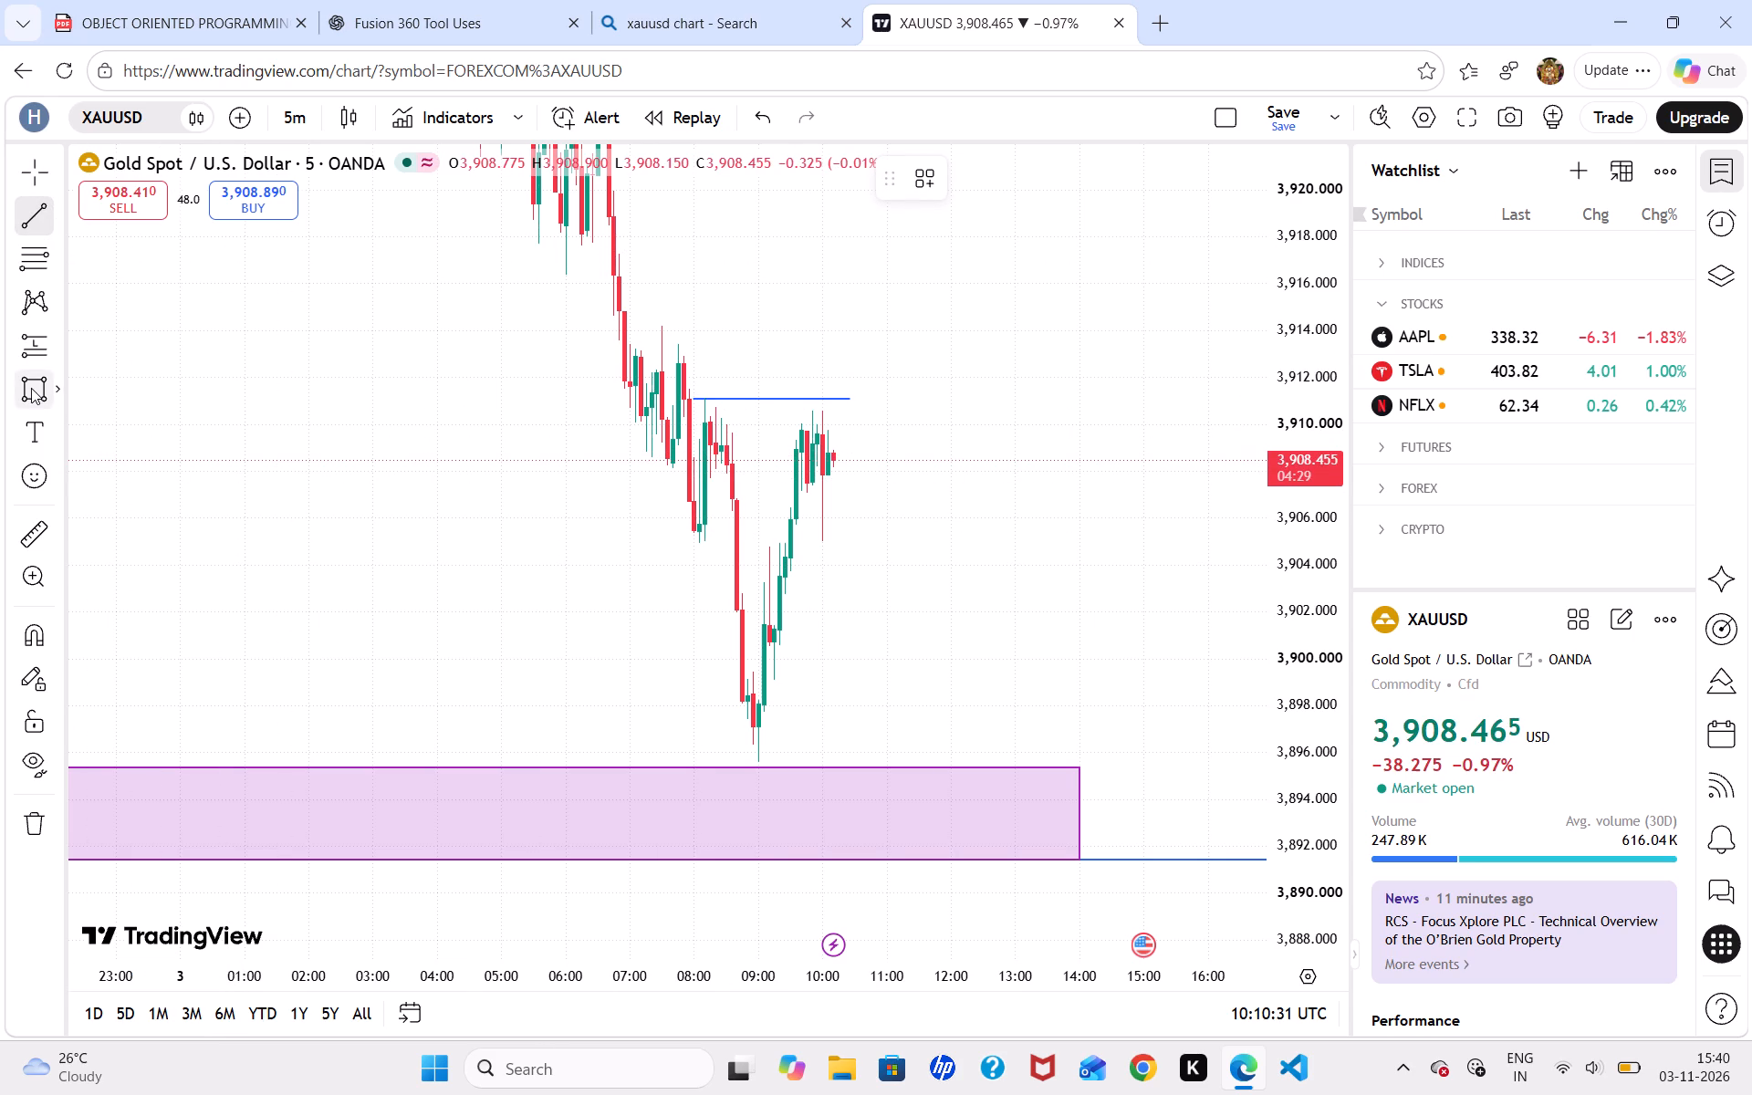
{"action": "left_click", "coordinate": [689, 529]}
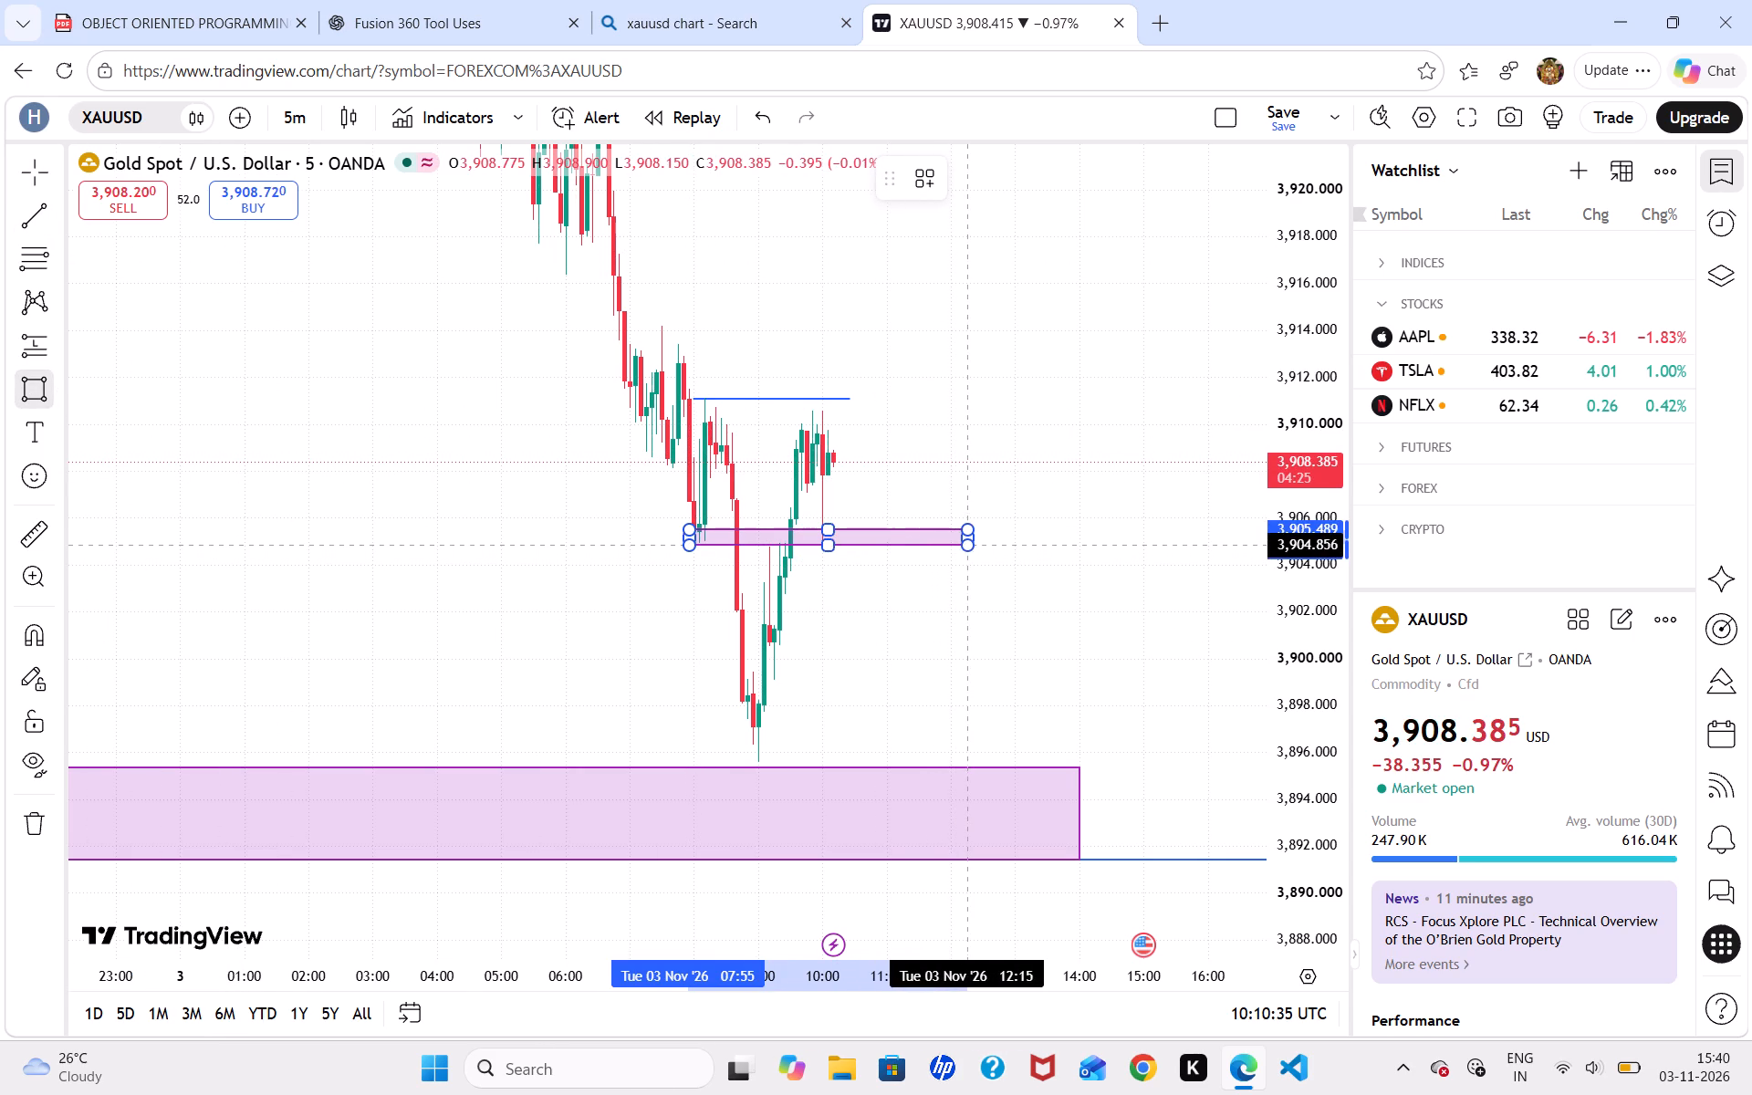
{"action": "left_click", "coordinate": [967, 545]}
{"action": "left_click", "coordinate": [993, 567]}
Draw a rectangle from the 3,911.09 trend line down to about 3,909.95, spanning 08:05 to about 10:45 on 3 Nov.
{"action": "left_click_drag", "start_coordinate": [1074, 573], "coordinate": [959, 516]}
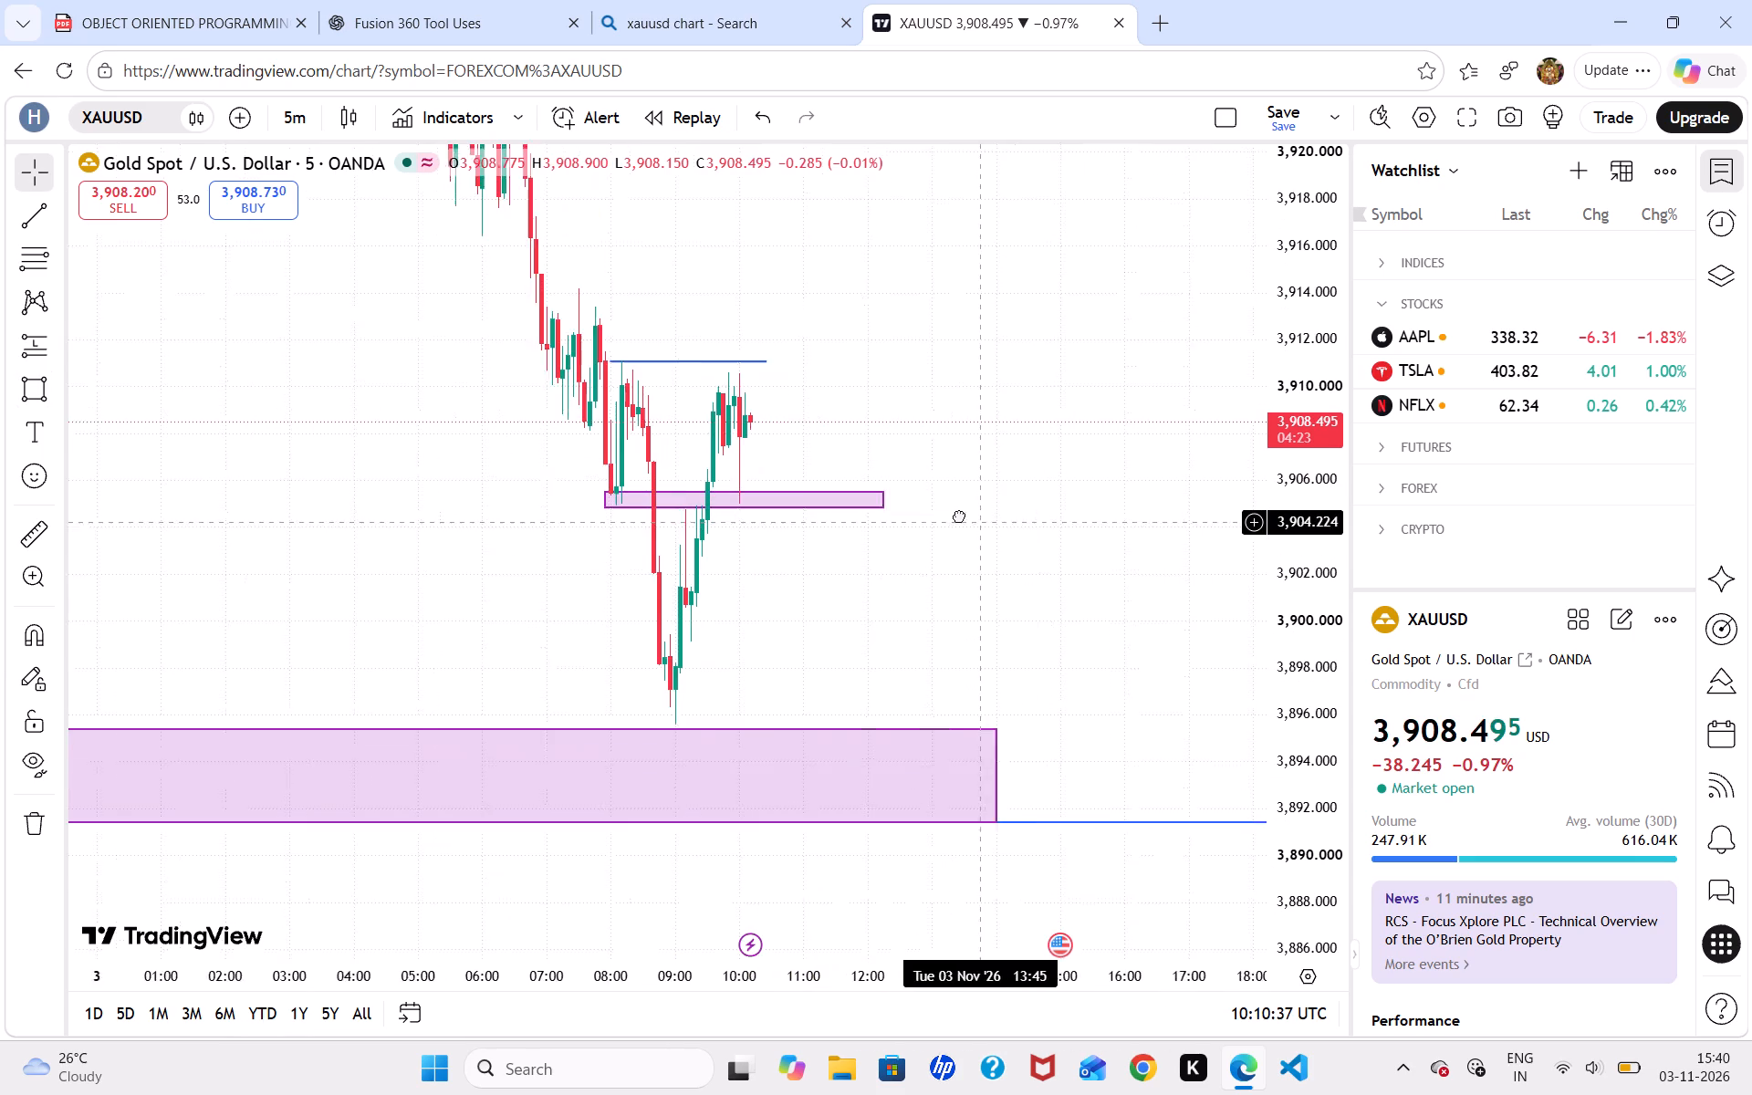
{"action": "left_click_drag", "start_coordinate": [959, 516], "coordinate": [938, 507]}
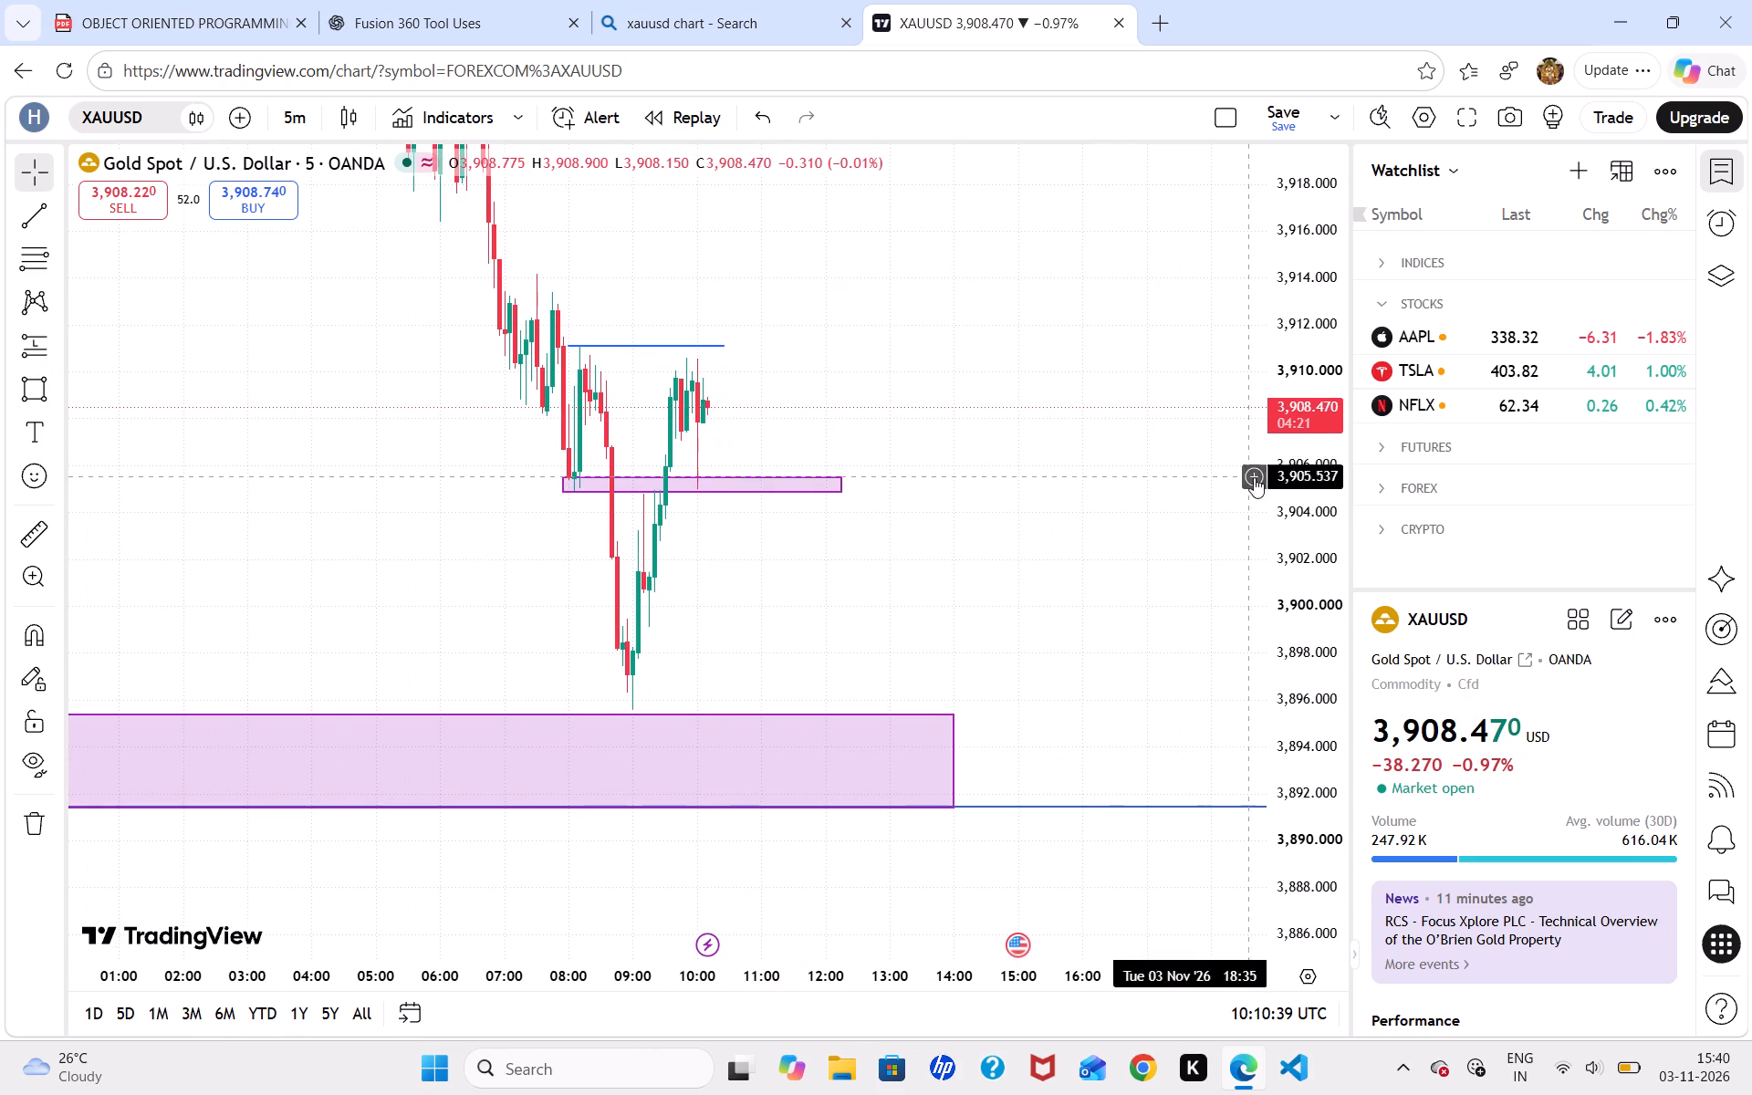
{"action": "left_click_drag", "start_coordinate": [1302, 436], "coordinate": [1262, 124]}
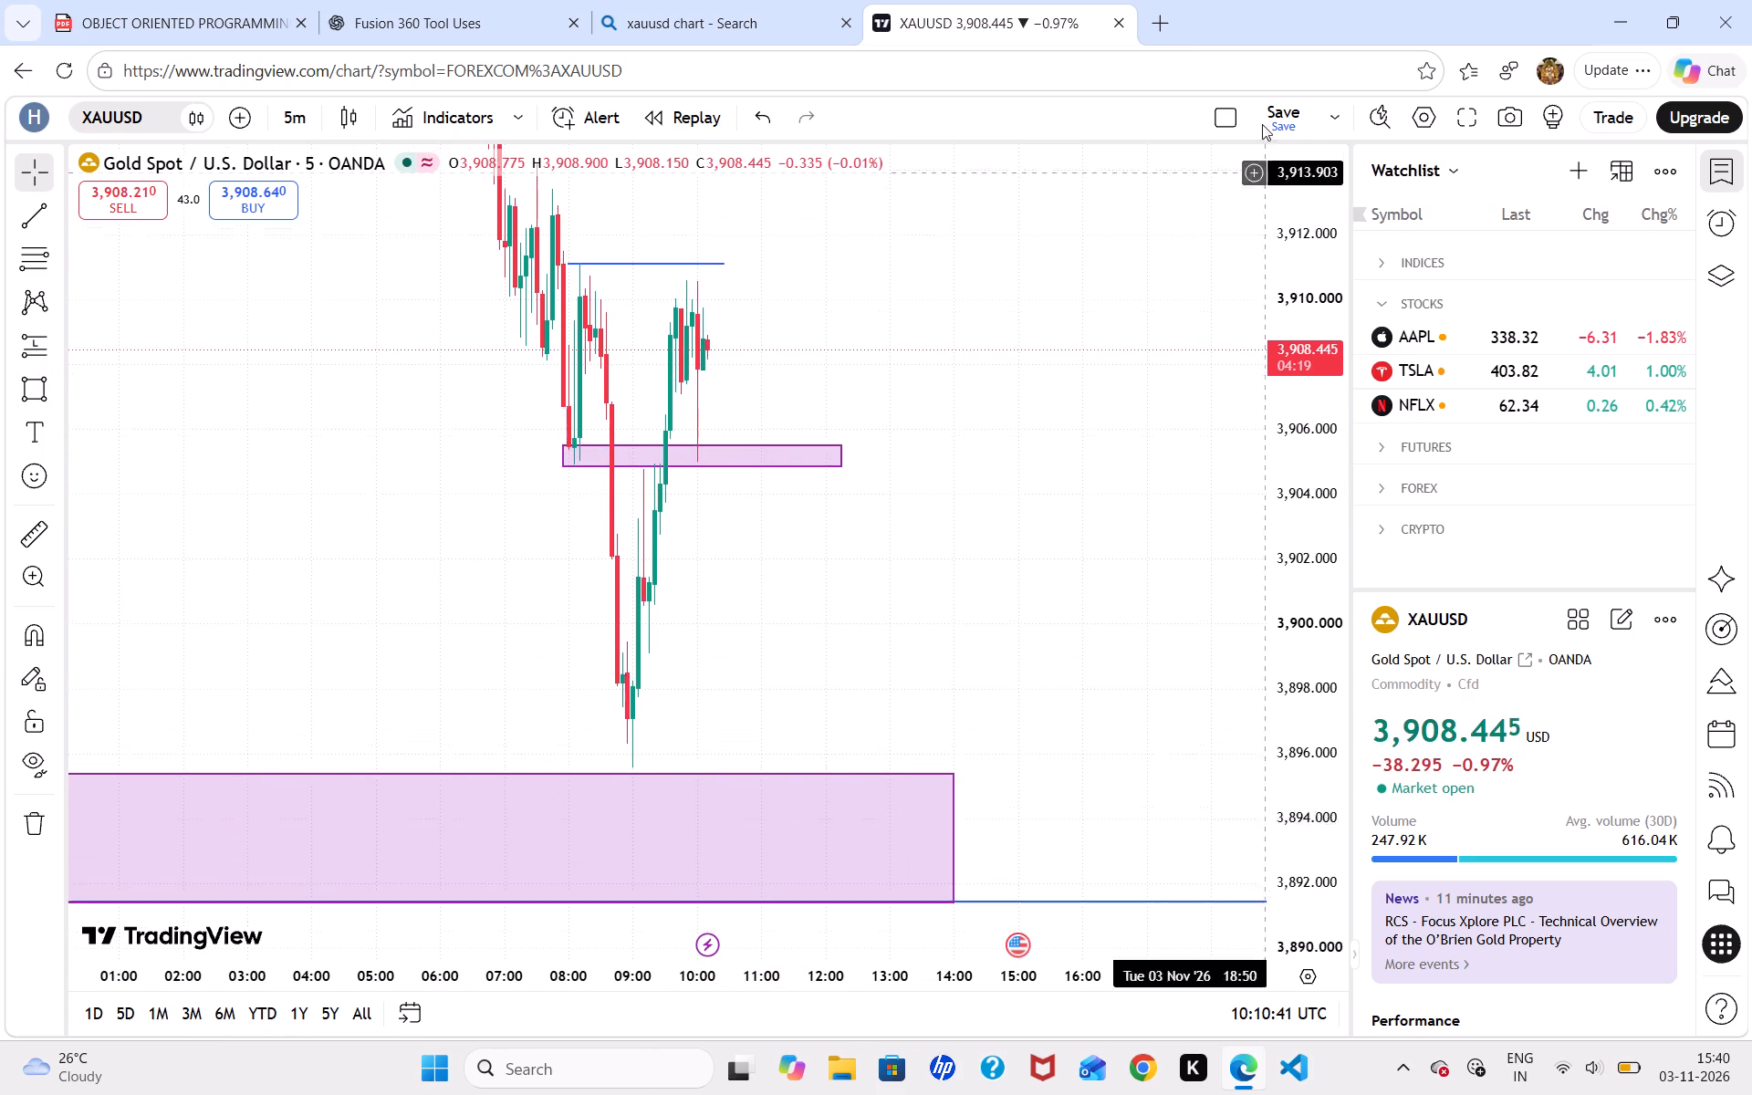
{"action": "left_click_drag", "start_coordinate": [1262, 124], "coordinate": [1263, 92]}
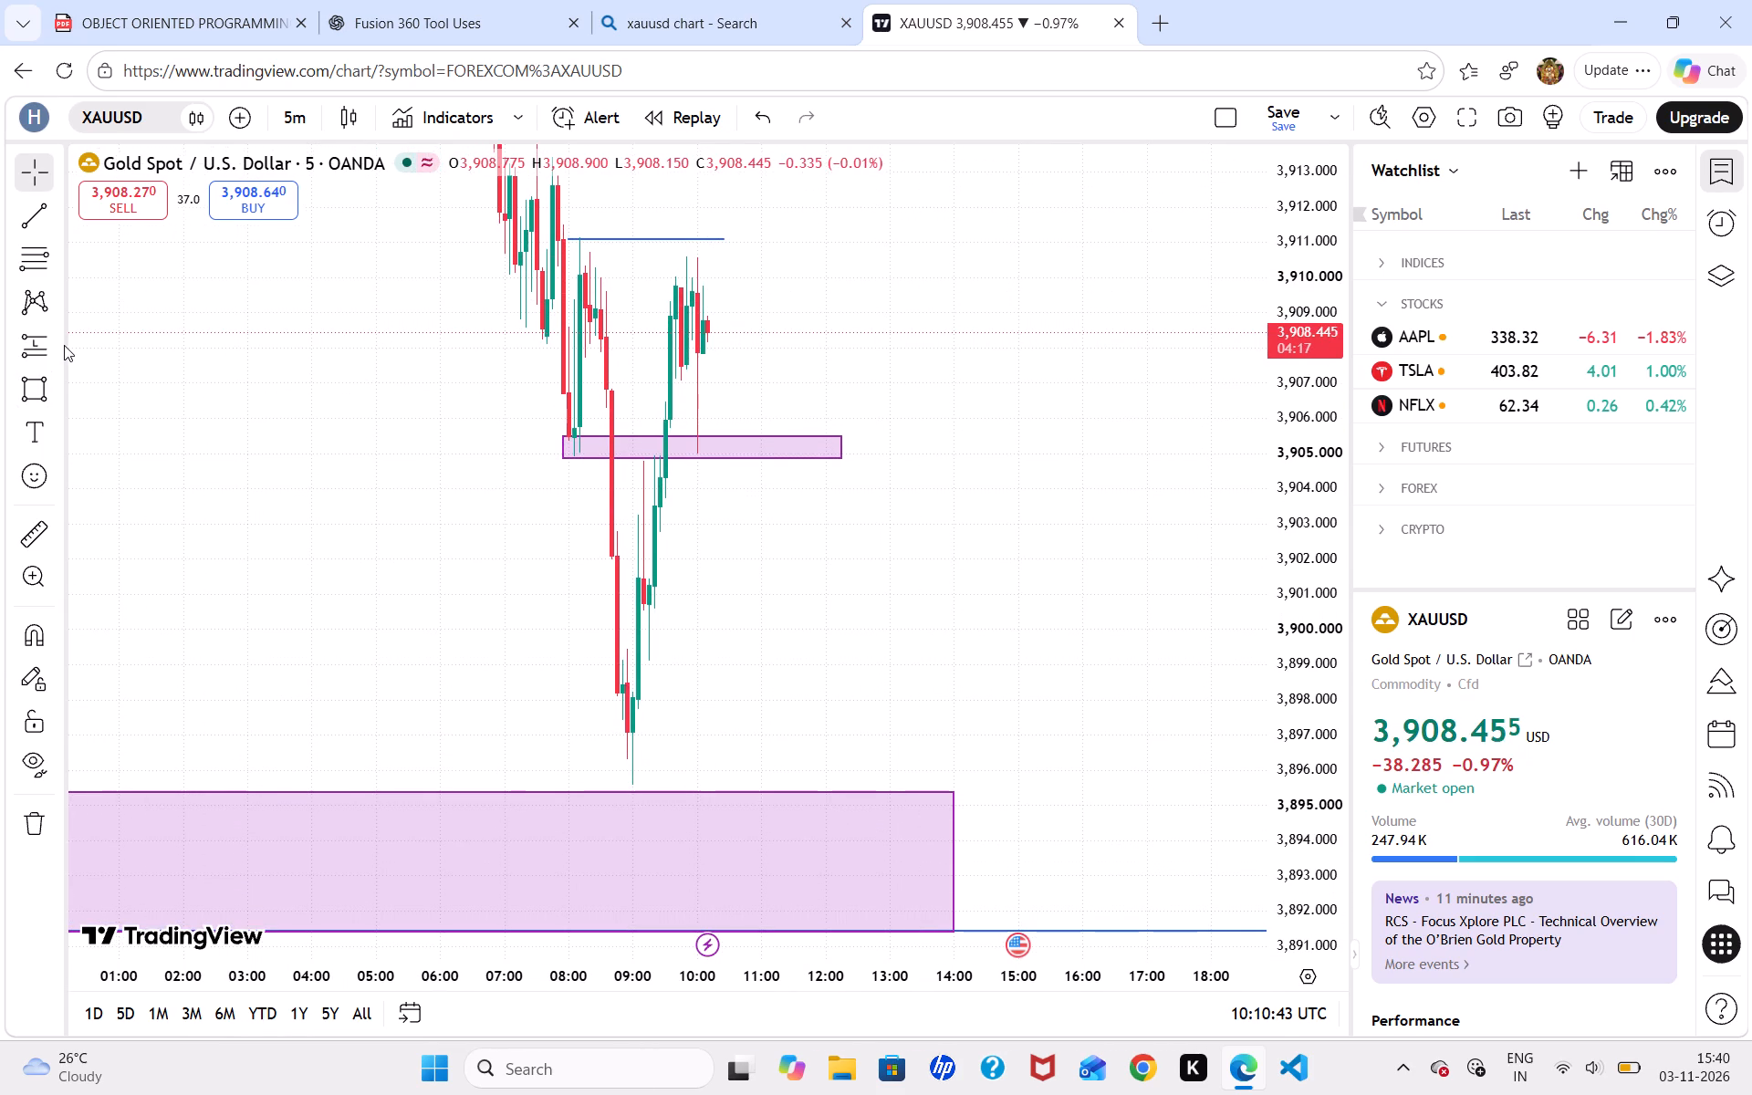
{"action": "left_click", "coordinate": [52, 351]}
{"action": "left_click", "coordinate": [103, 415]}
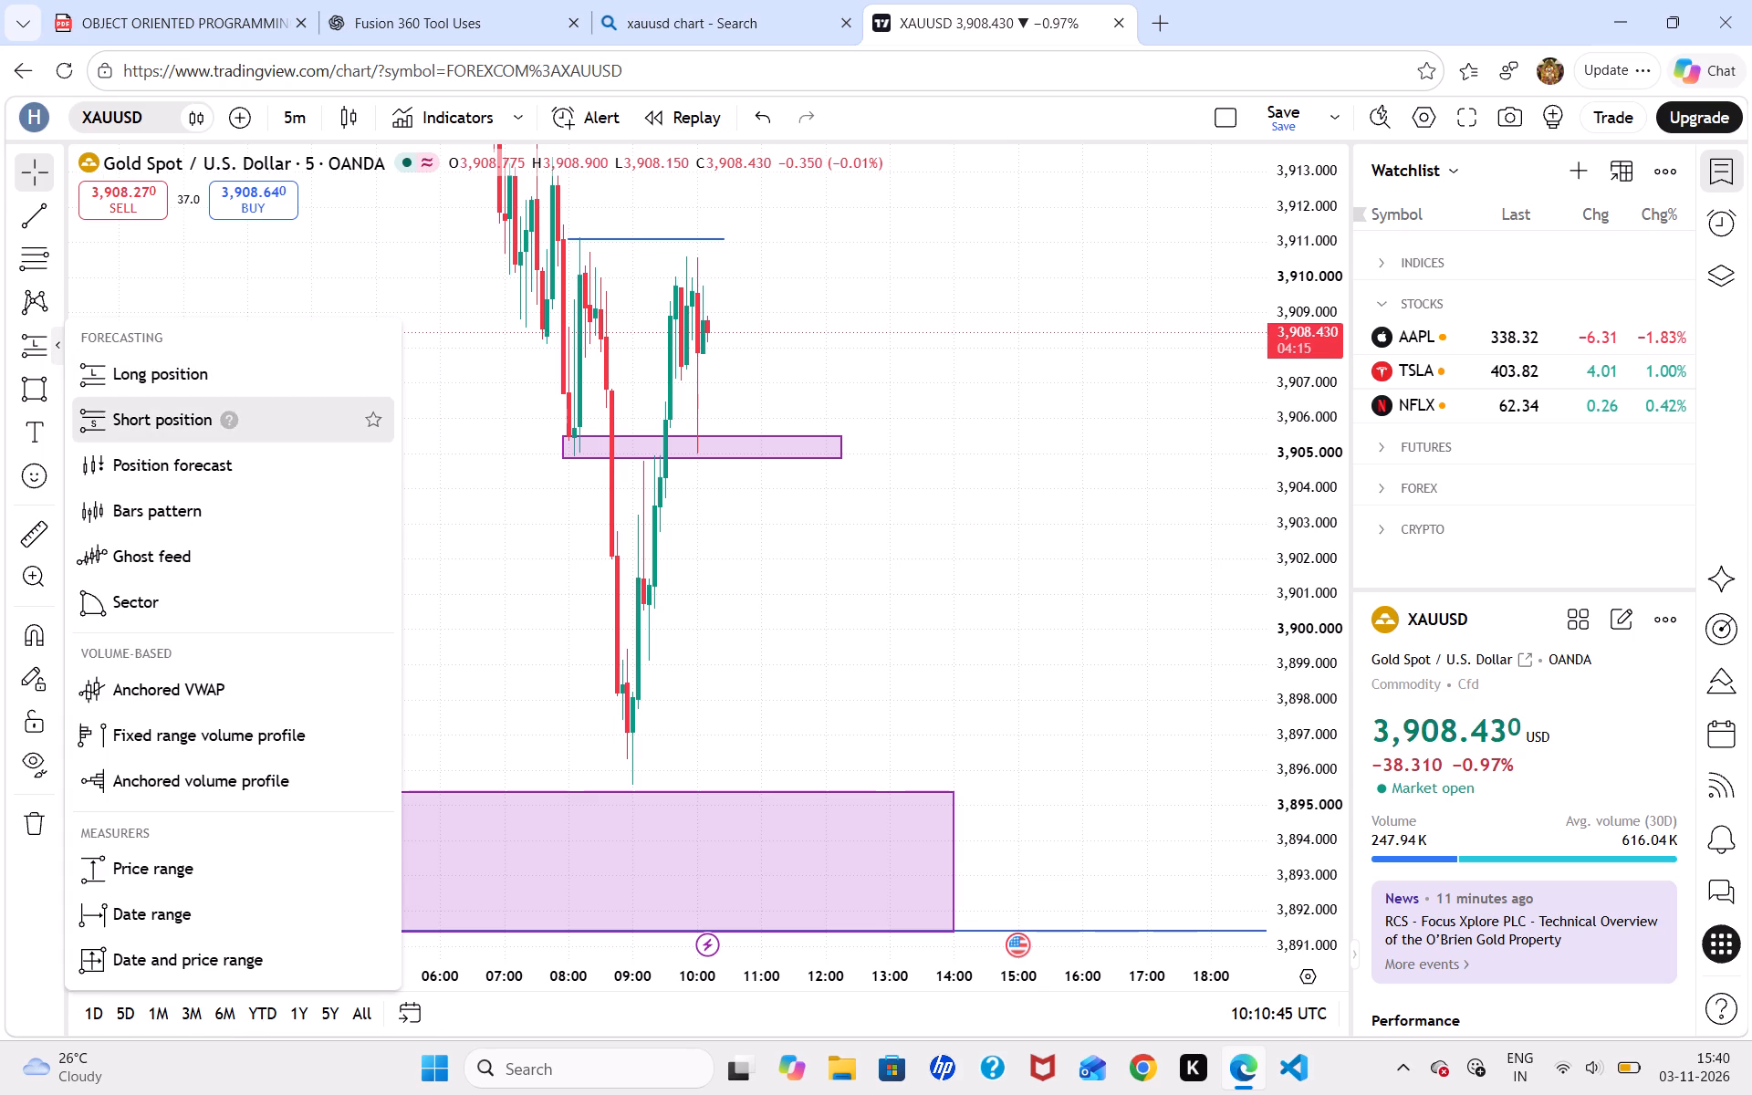
{"action": "left_click", "coordinate": [45, 383]}
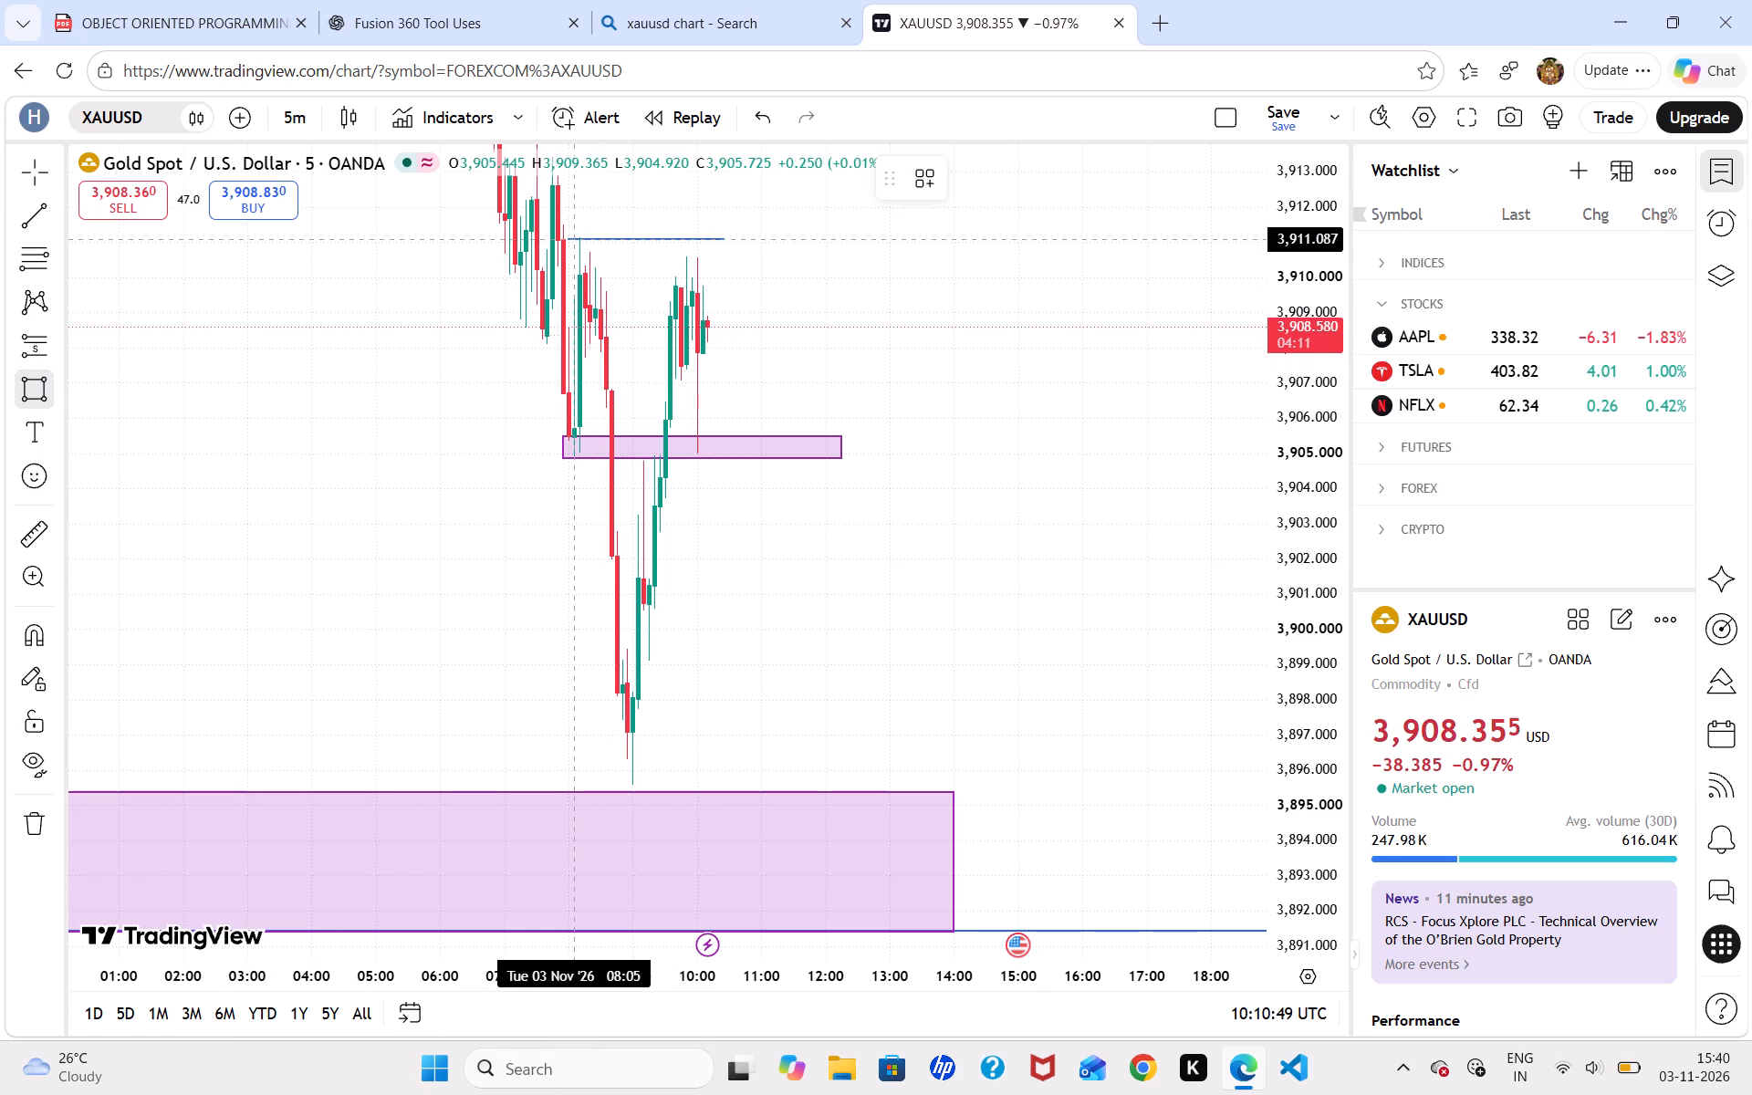
{"action": "left_click_drag", "start_coordinate": [574, 239], "coordinate": [662, 279]}
{"action": "left_click", "coordinate": [662, 279]}
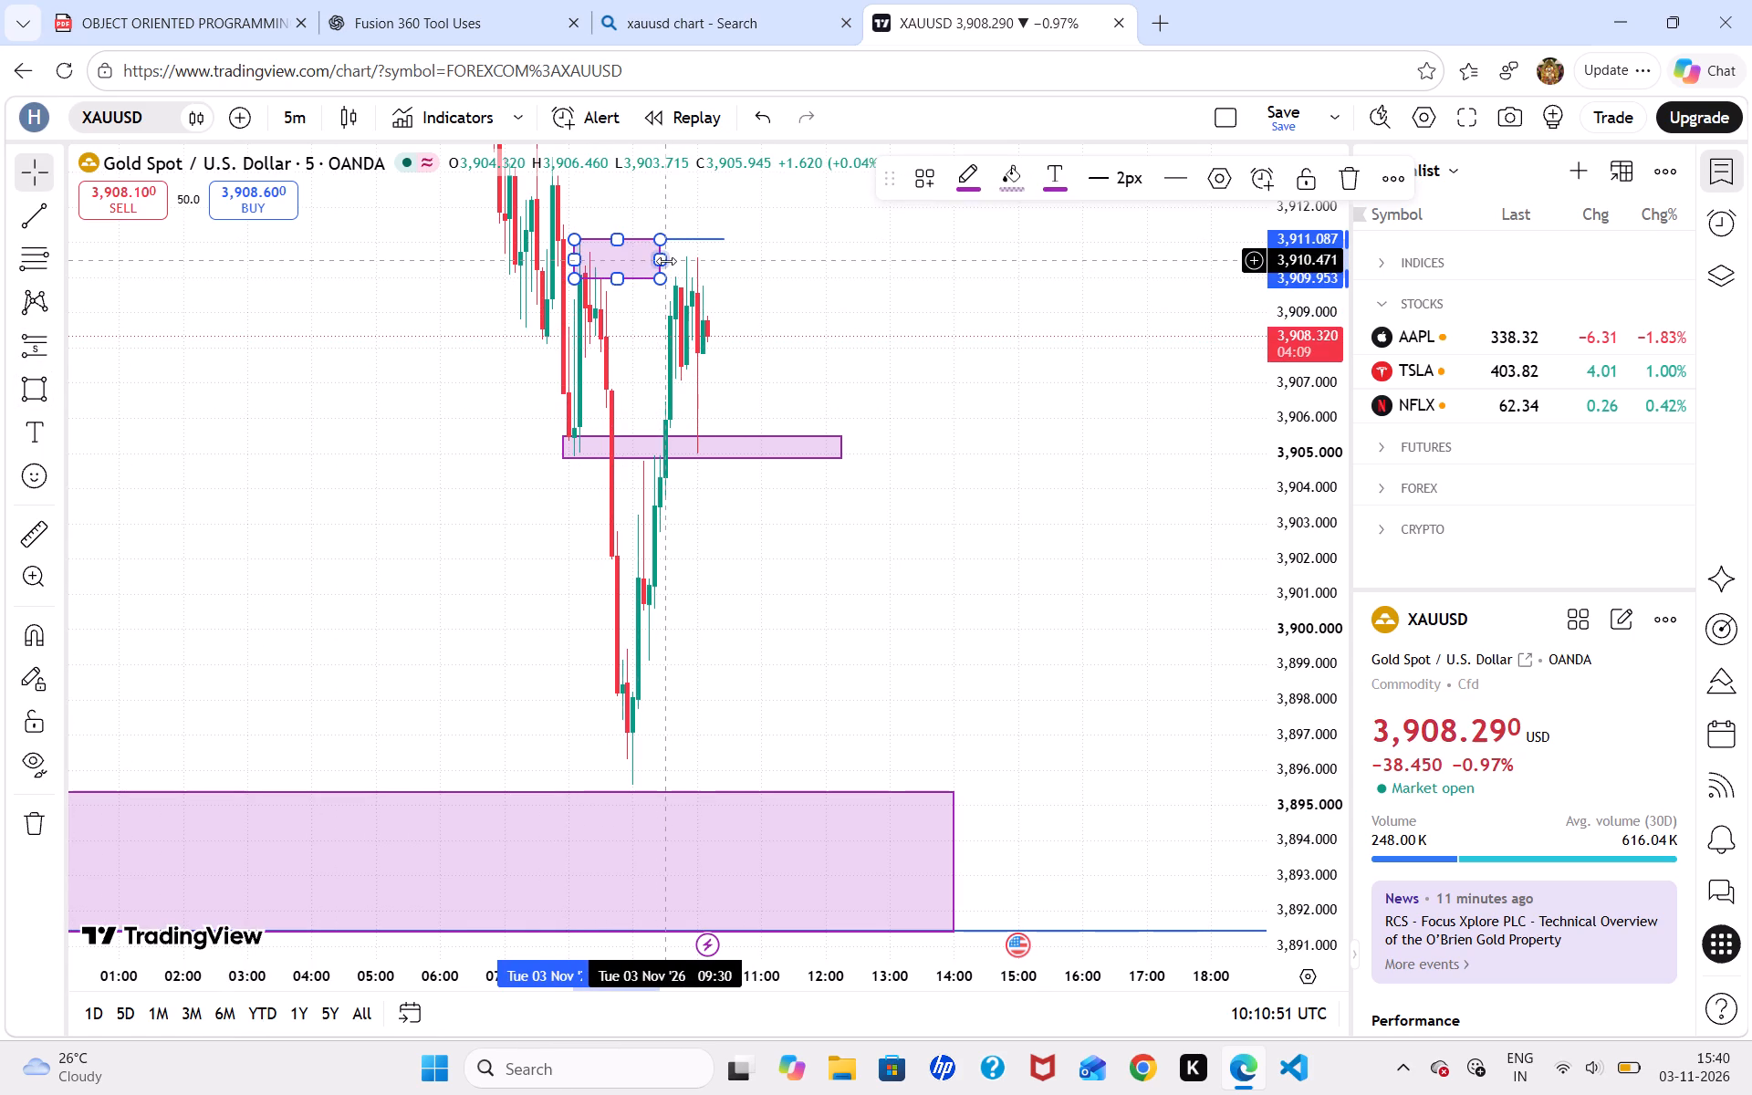
{"action": "left_click_drag", "start_coordinate": [666, 261], "coordinate": [745, 251]}
{"action": "left_click", "coordinate": [897, 286]}
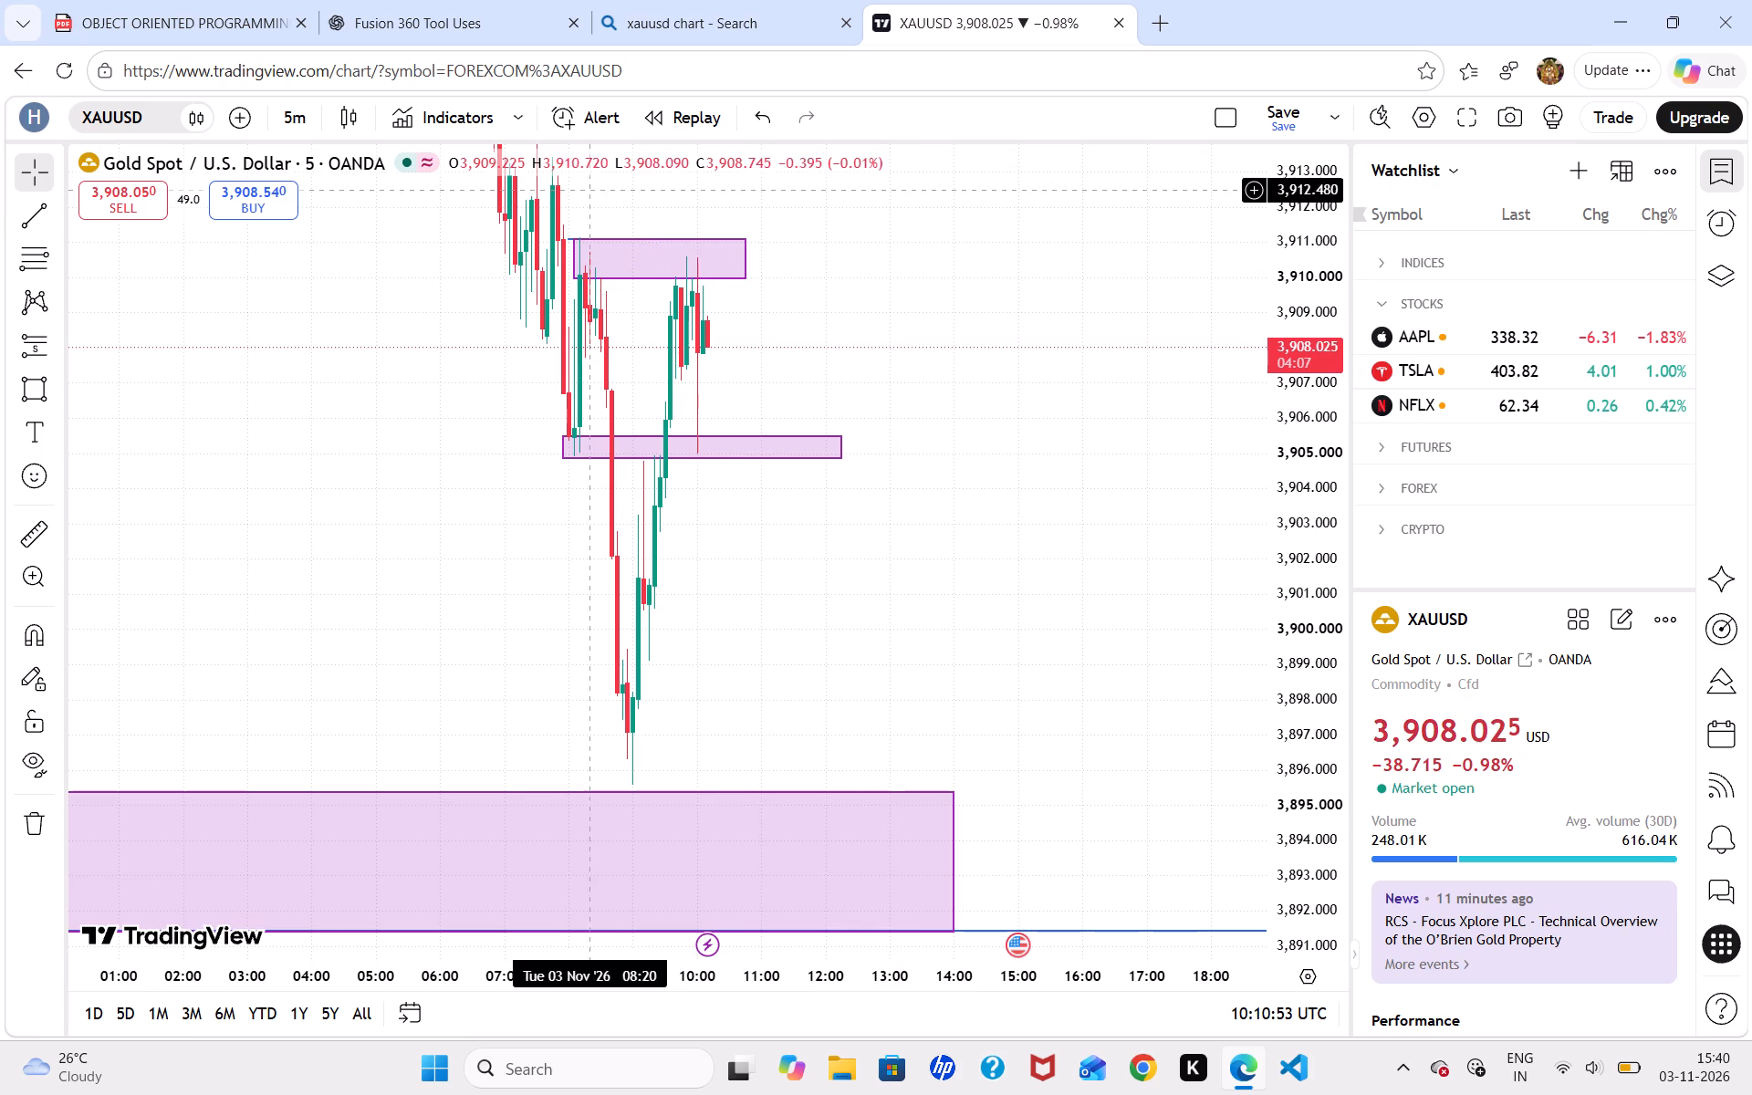
Place a short position at 10:00 with entry at about 3,908.95 and set its stop level to about 3,911.12.
{"action": "left_click", "coordinate": [27, 344]}
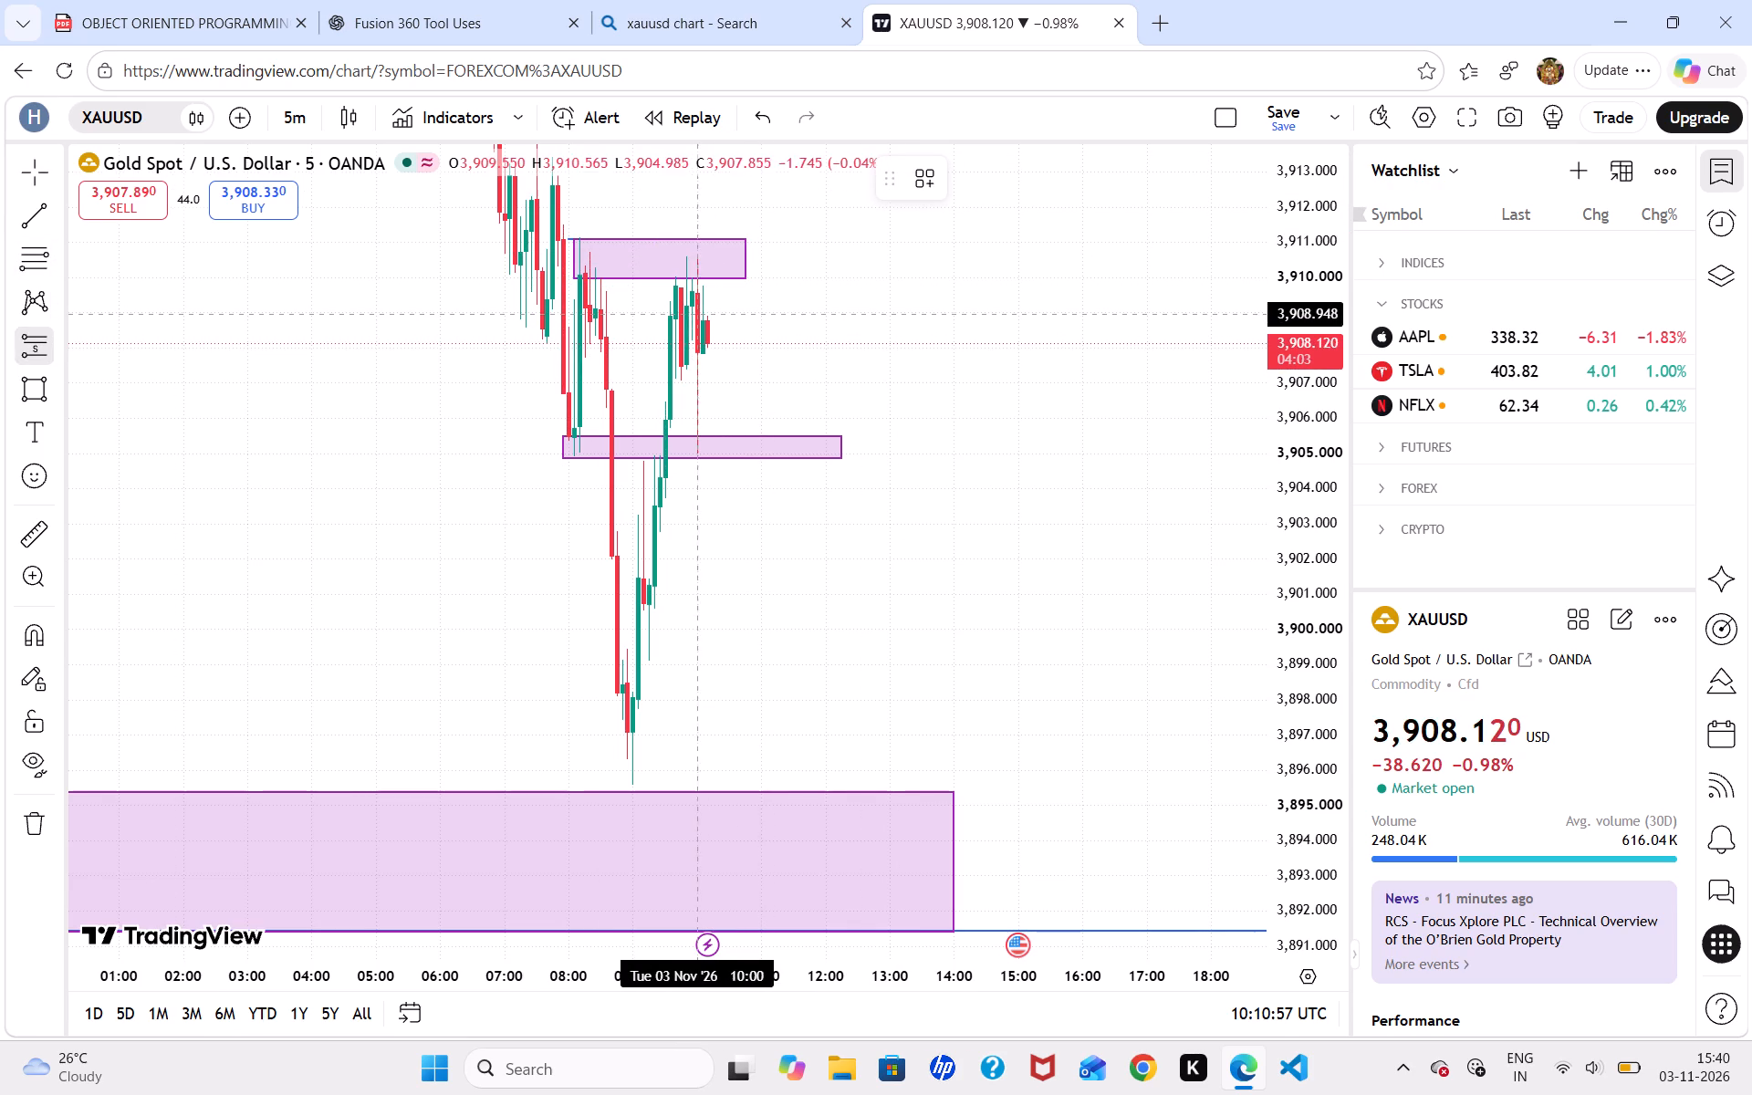
{"action": "left_click", "coordinate": [697, 314]}
{"action": "double_click", "coordinate": [944, 263]}
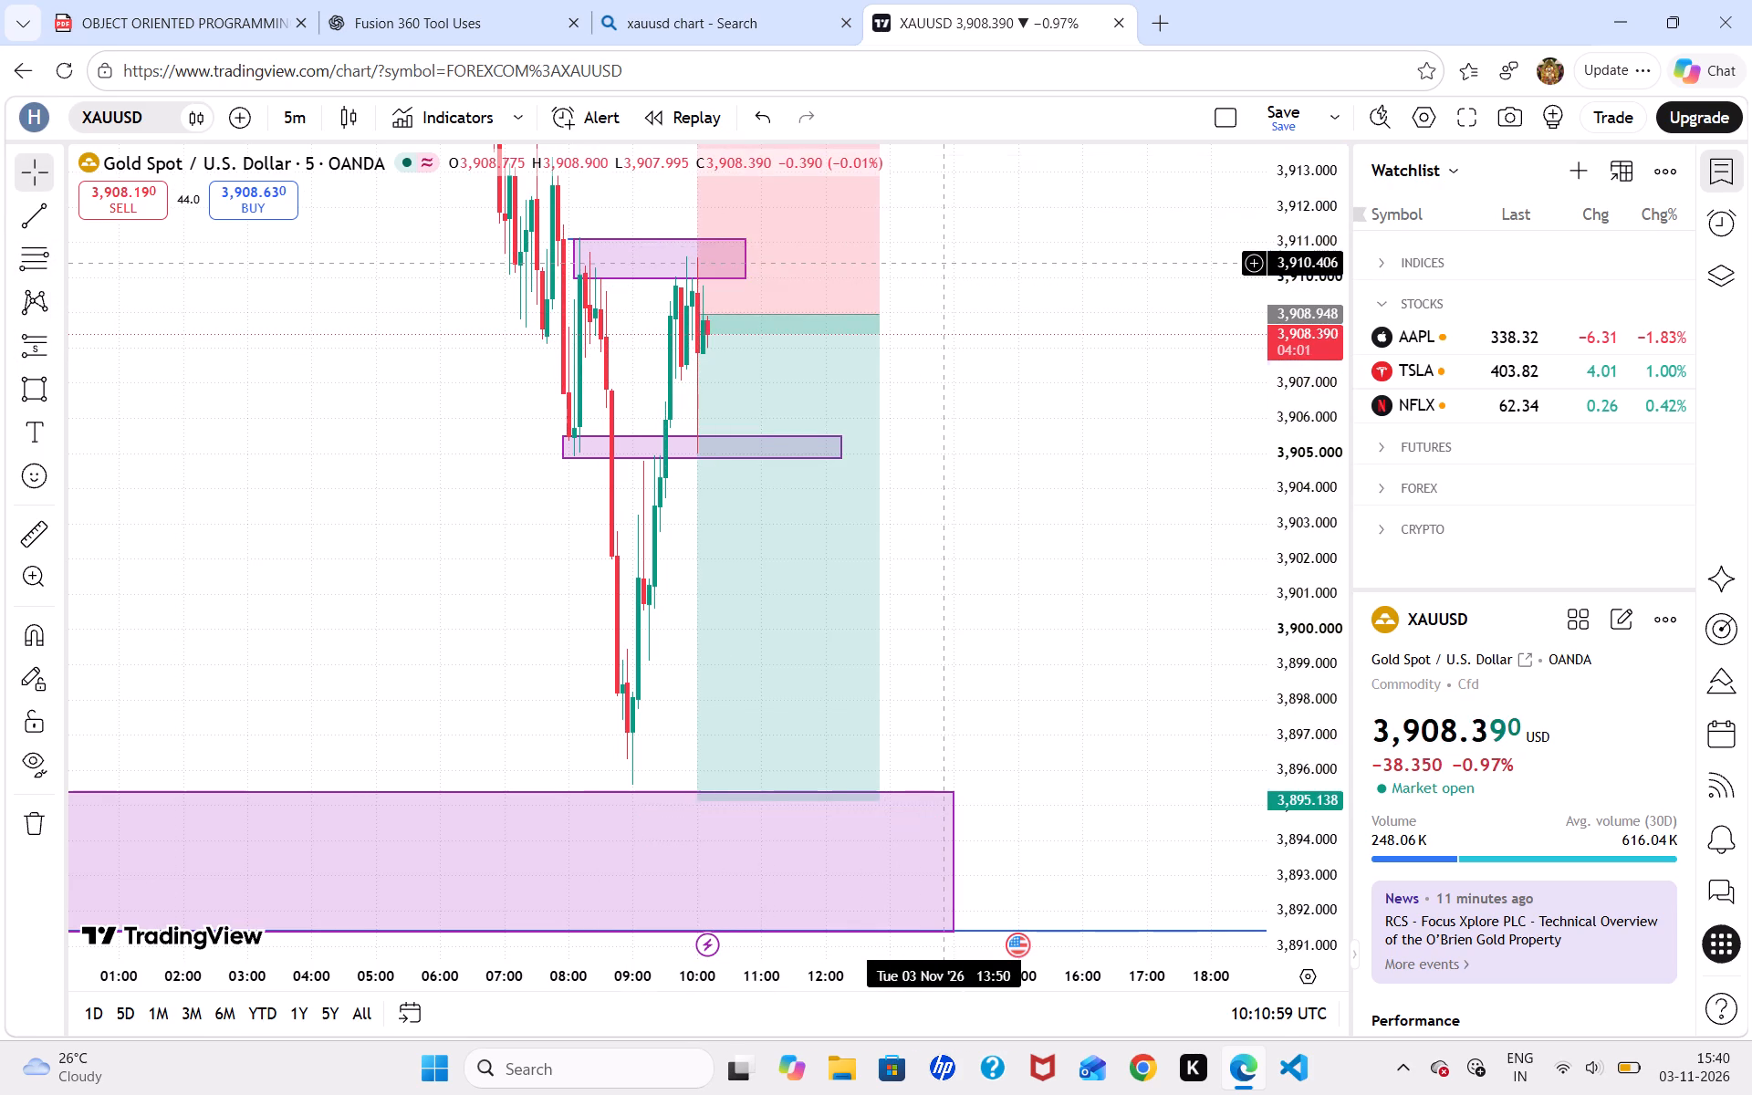
{"action": "left_click_drag", "start_coordinate": [944, 263], "coordinate": [933, 701]}
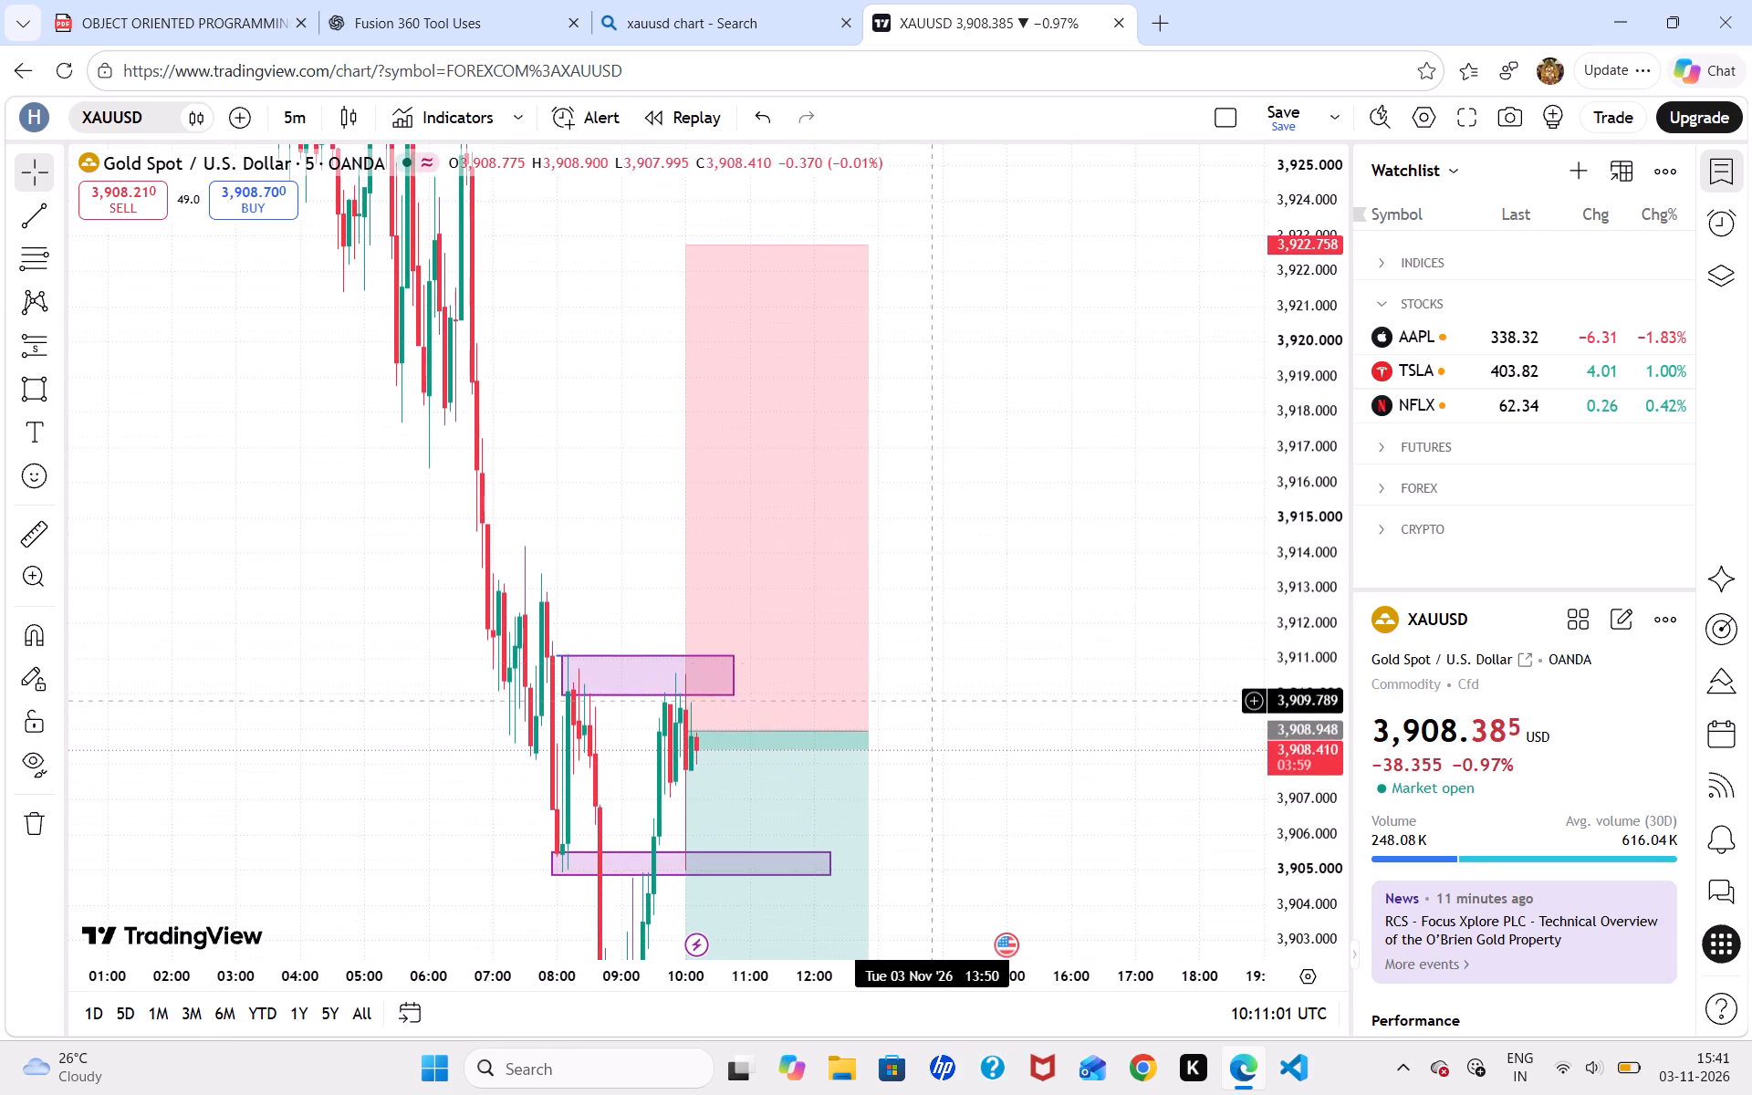
{"action": "left_click_drag", "start_coordinate": [683, 249], "coordinate": [695, 644]}
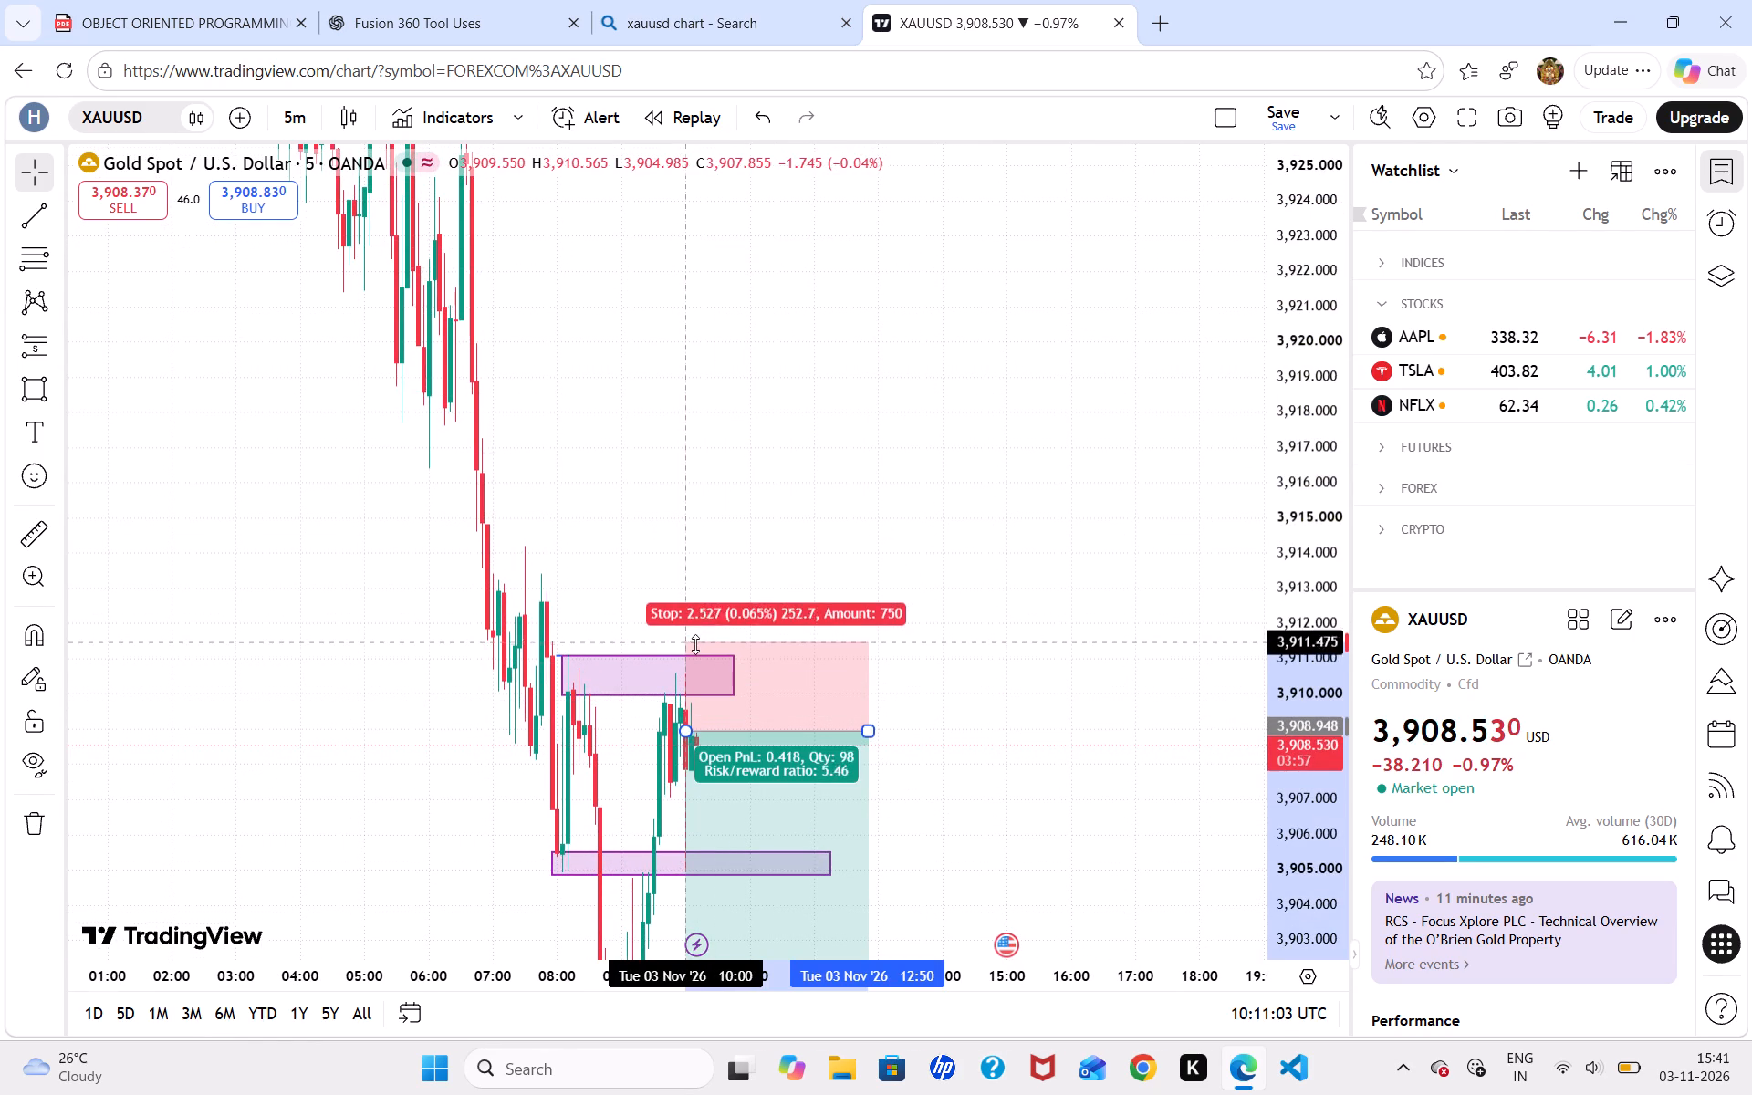
{"action": "left_click_drag", "start_coordinate": [695, 644], "coordinate": [689, 654]}
{"action": "left_click", "coordinate": [958, 764]}
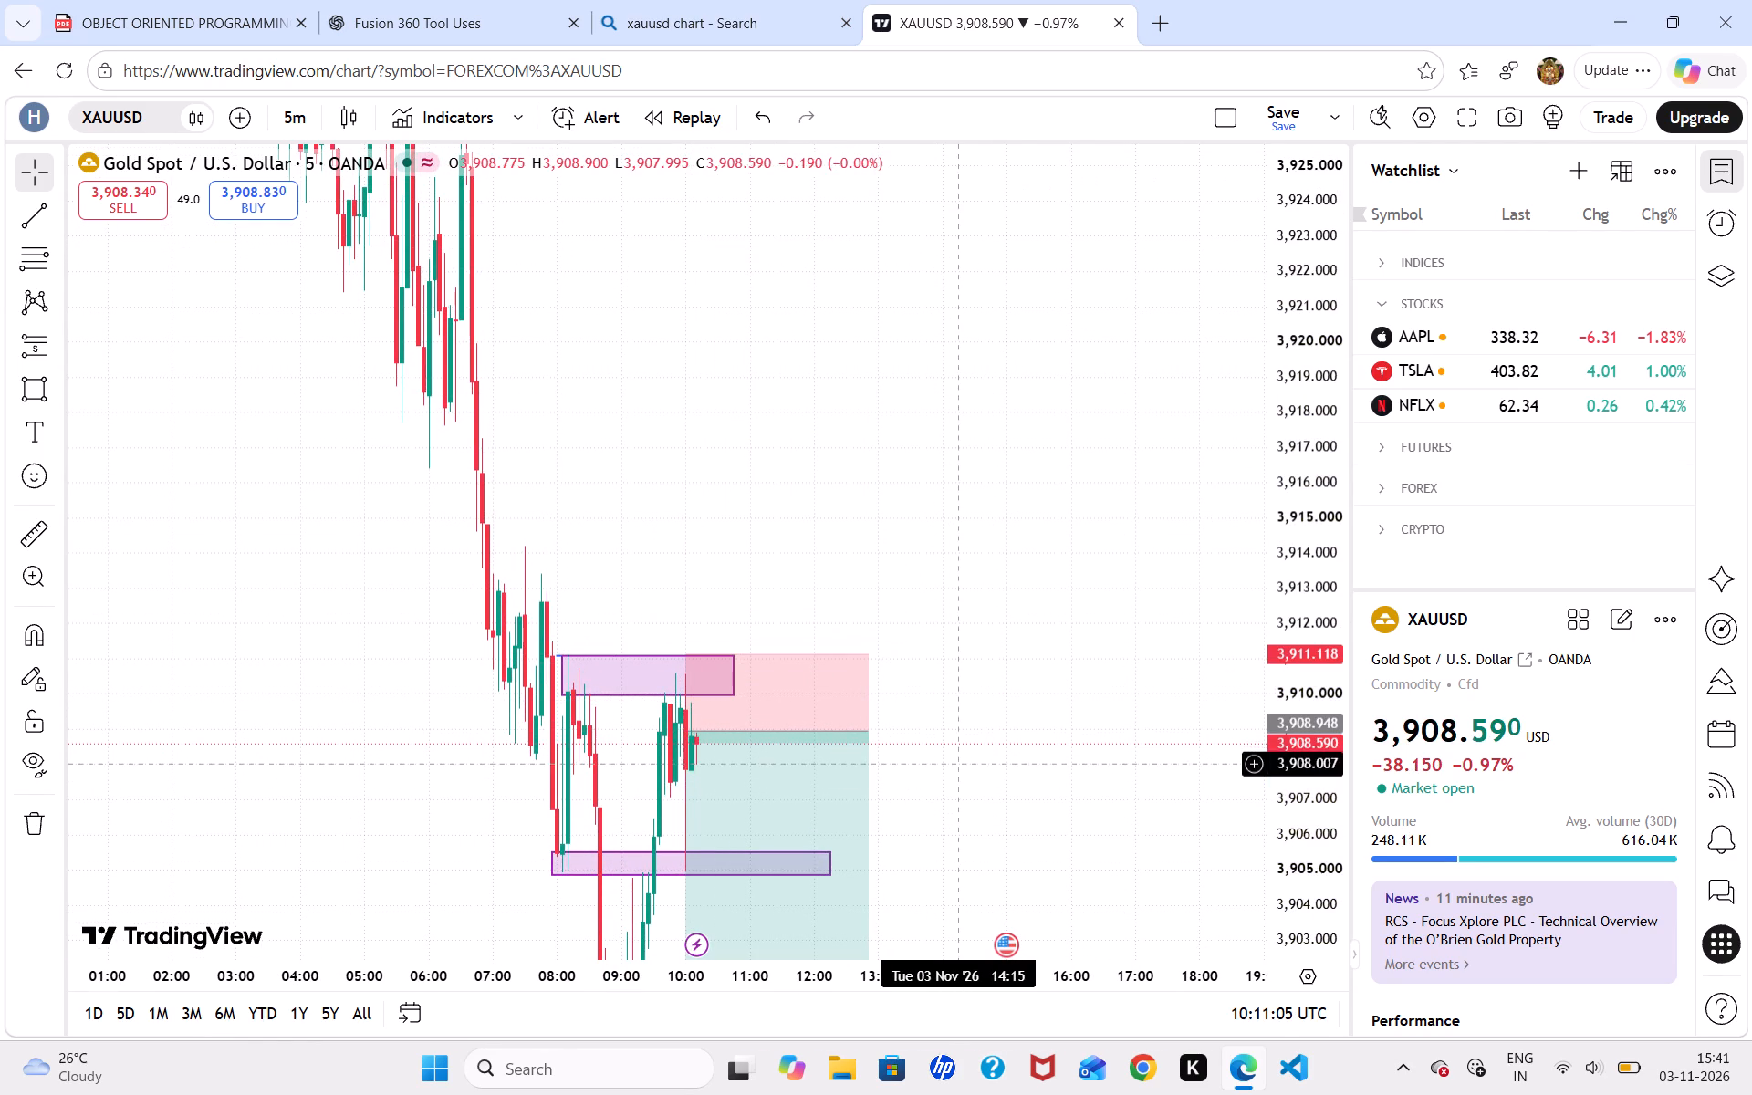
Set the short position's target level to about 3,897.08 and shorten its end time to 12:25.
{"action": "left_click_drag", "start_coordinate": [963, 801], "coordinate": [897, 374]}
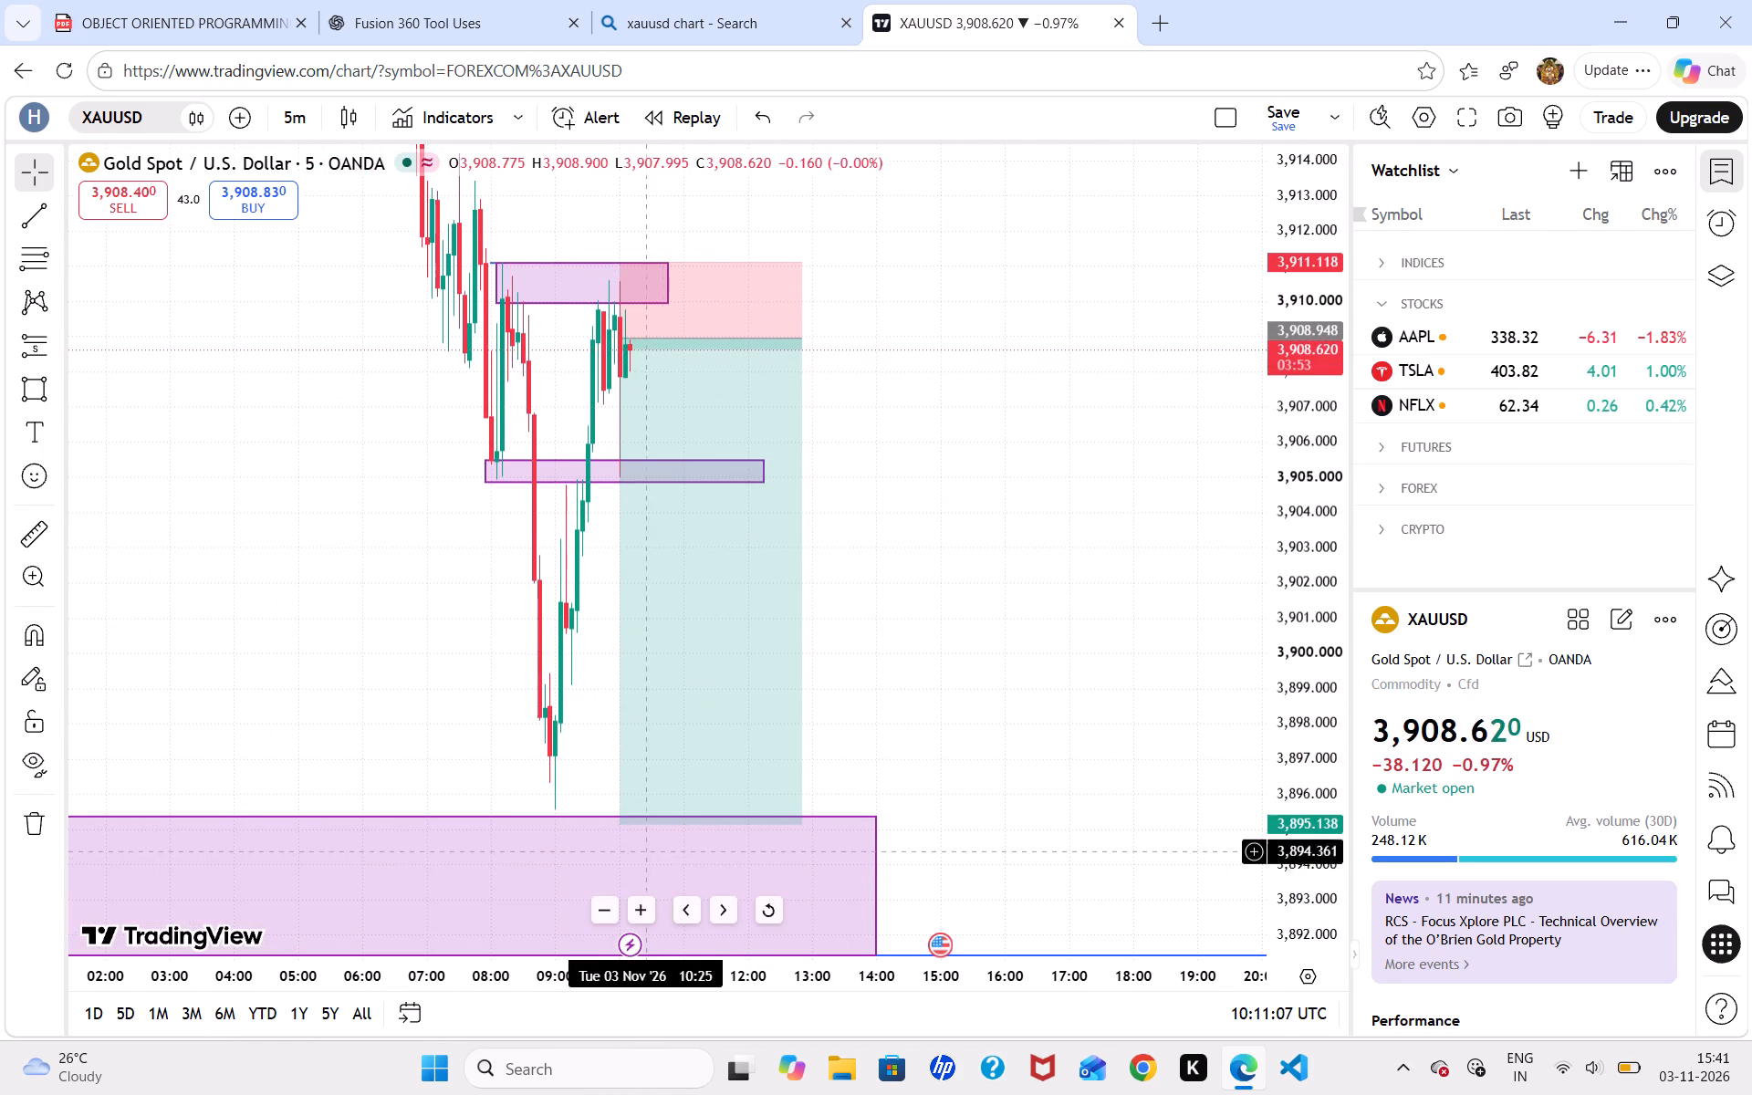
{"action": "left_click_drag", "start_coordinate": [624, 824], "coordinate": [621, 757]}
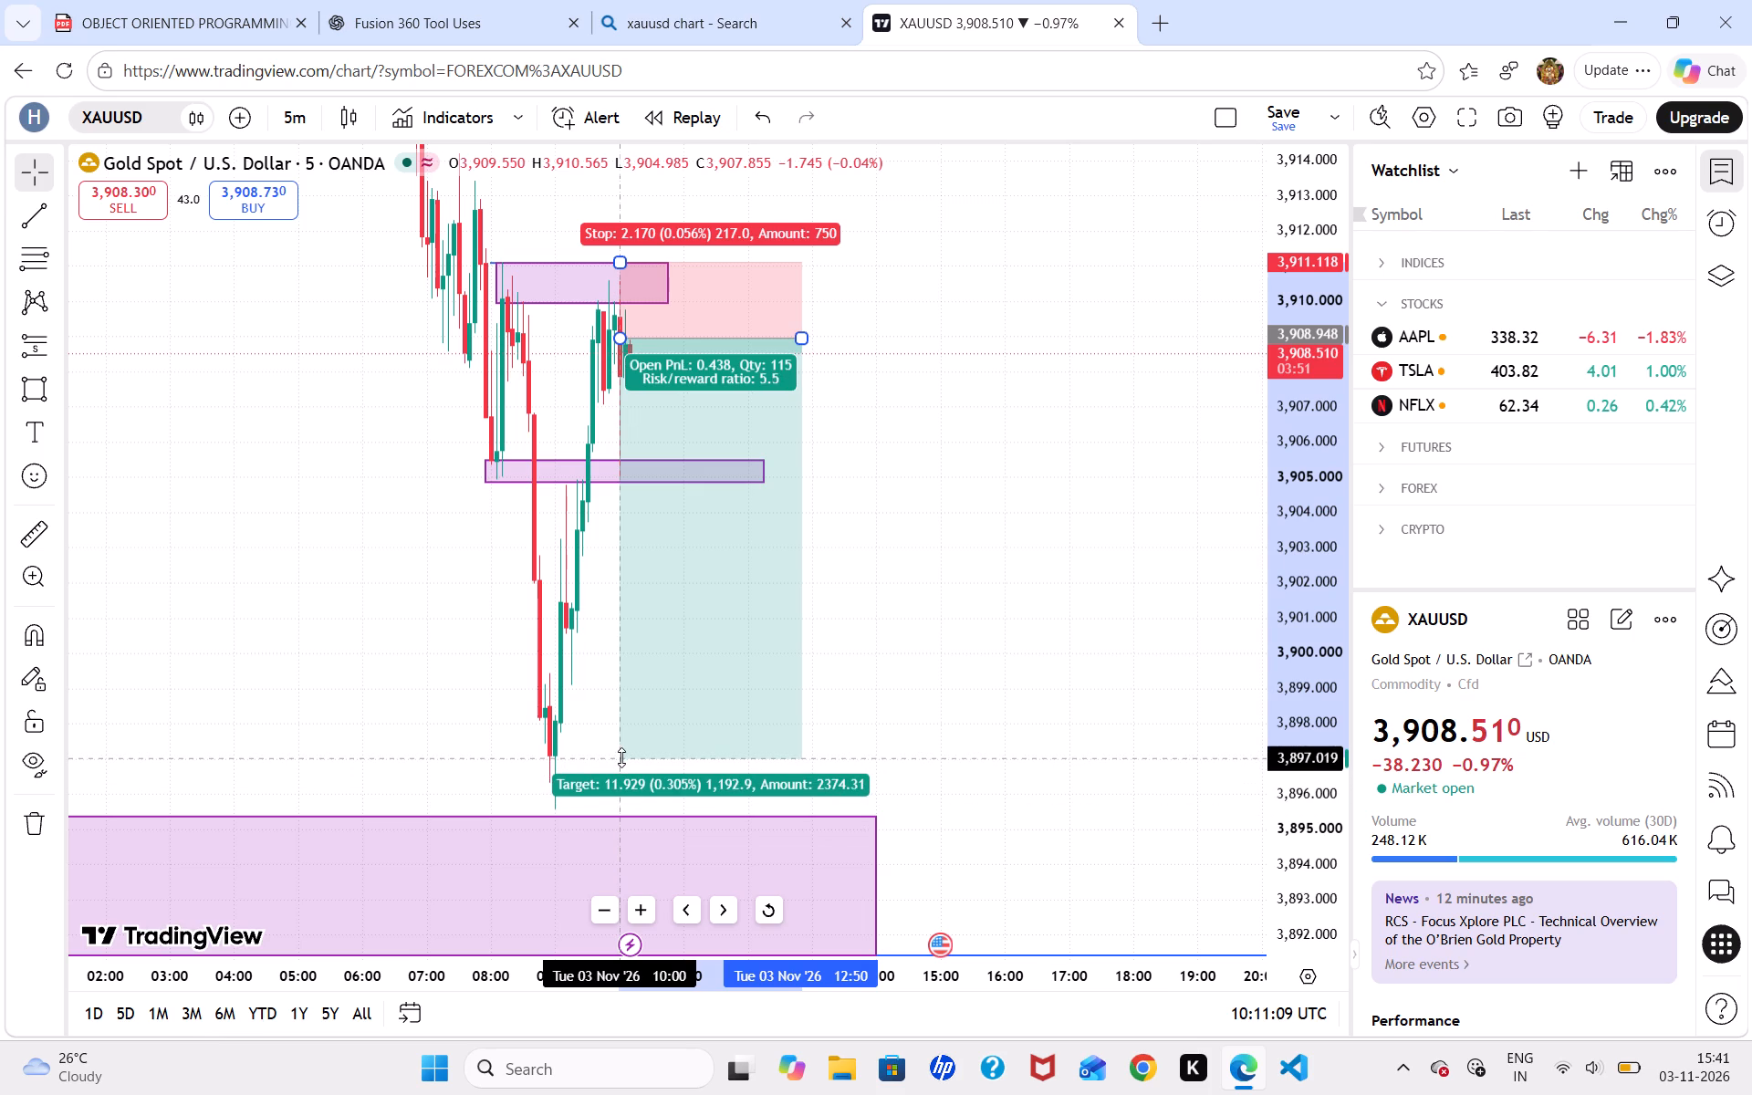
{"action": "left_click_drag", "start_coordinate": [621, 757], "coordinate": [623, 756]}
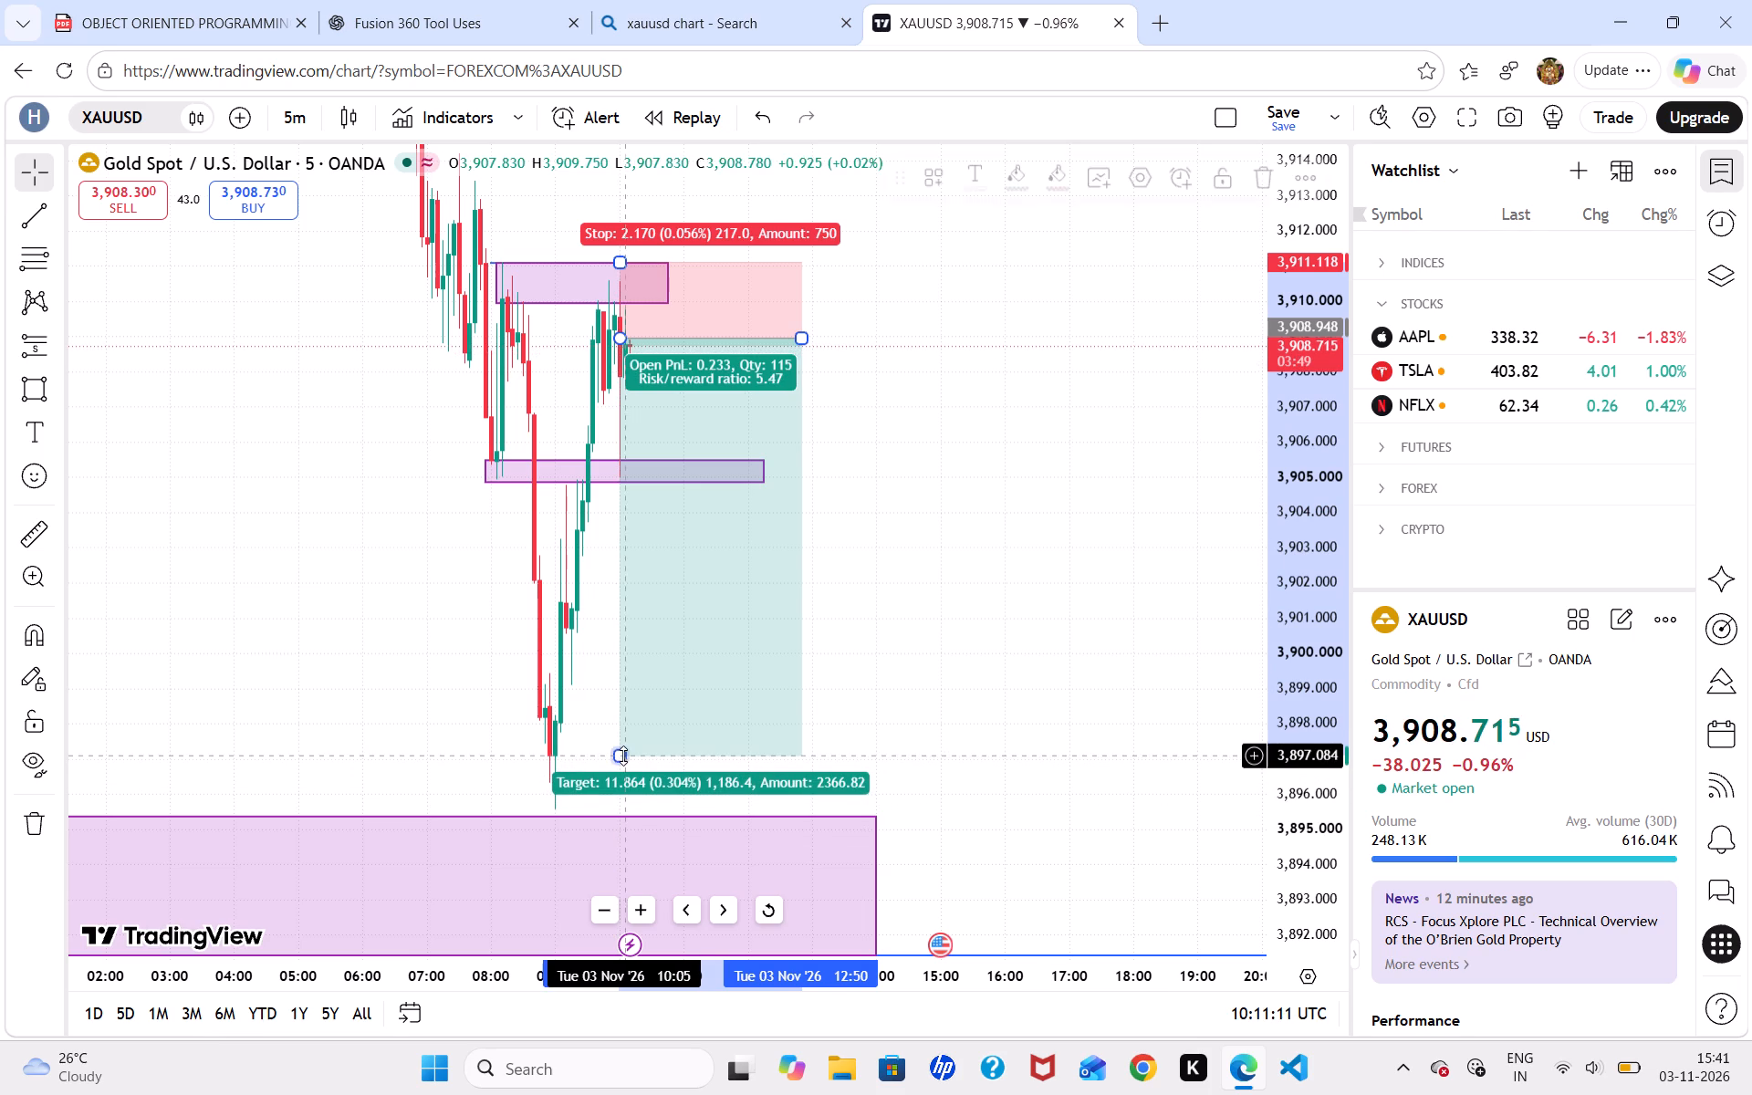
{"action": "left_click_drag", "start_coordinate": [798, 335], "coordinate": [774, 338]}
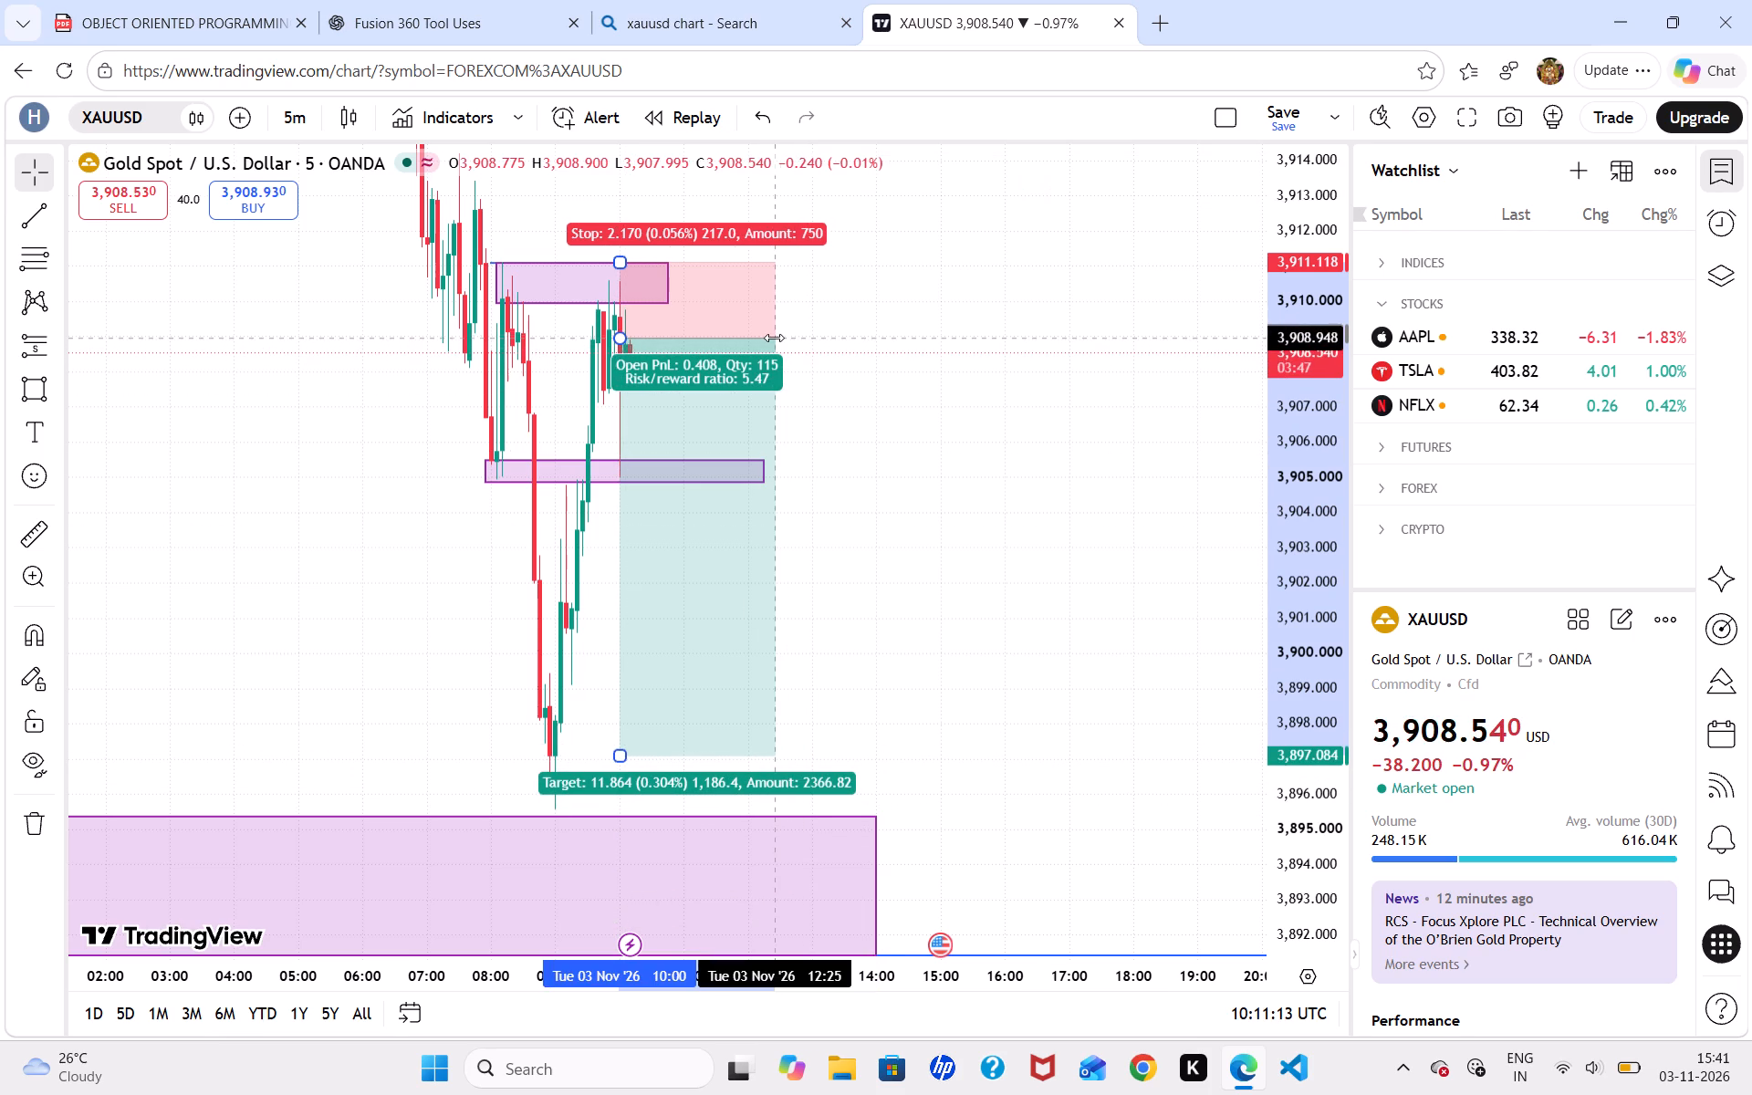
{"action": "left_click_drag", "start_coordinate": [774, 338], "coordinate": [773, 338]}
{"action": "left_click", "coordinate": [856, 452]}
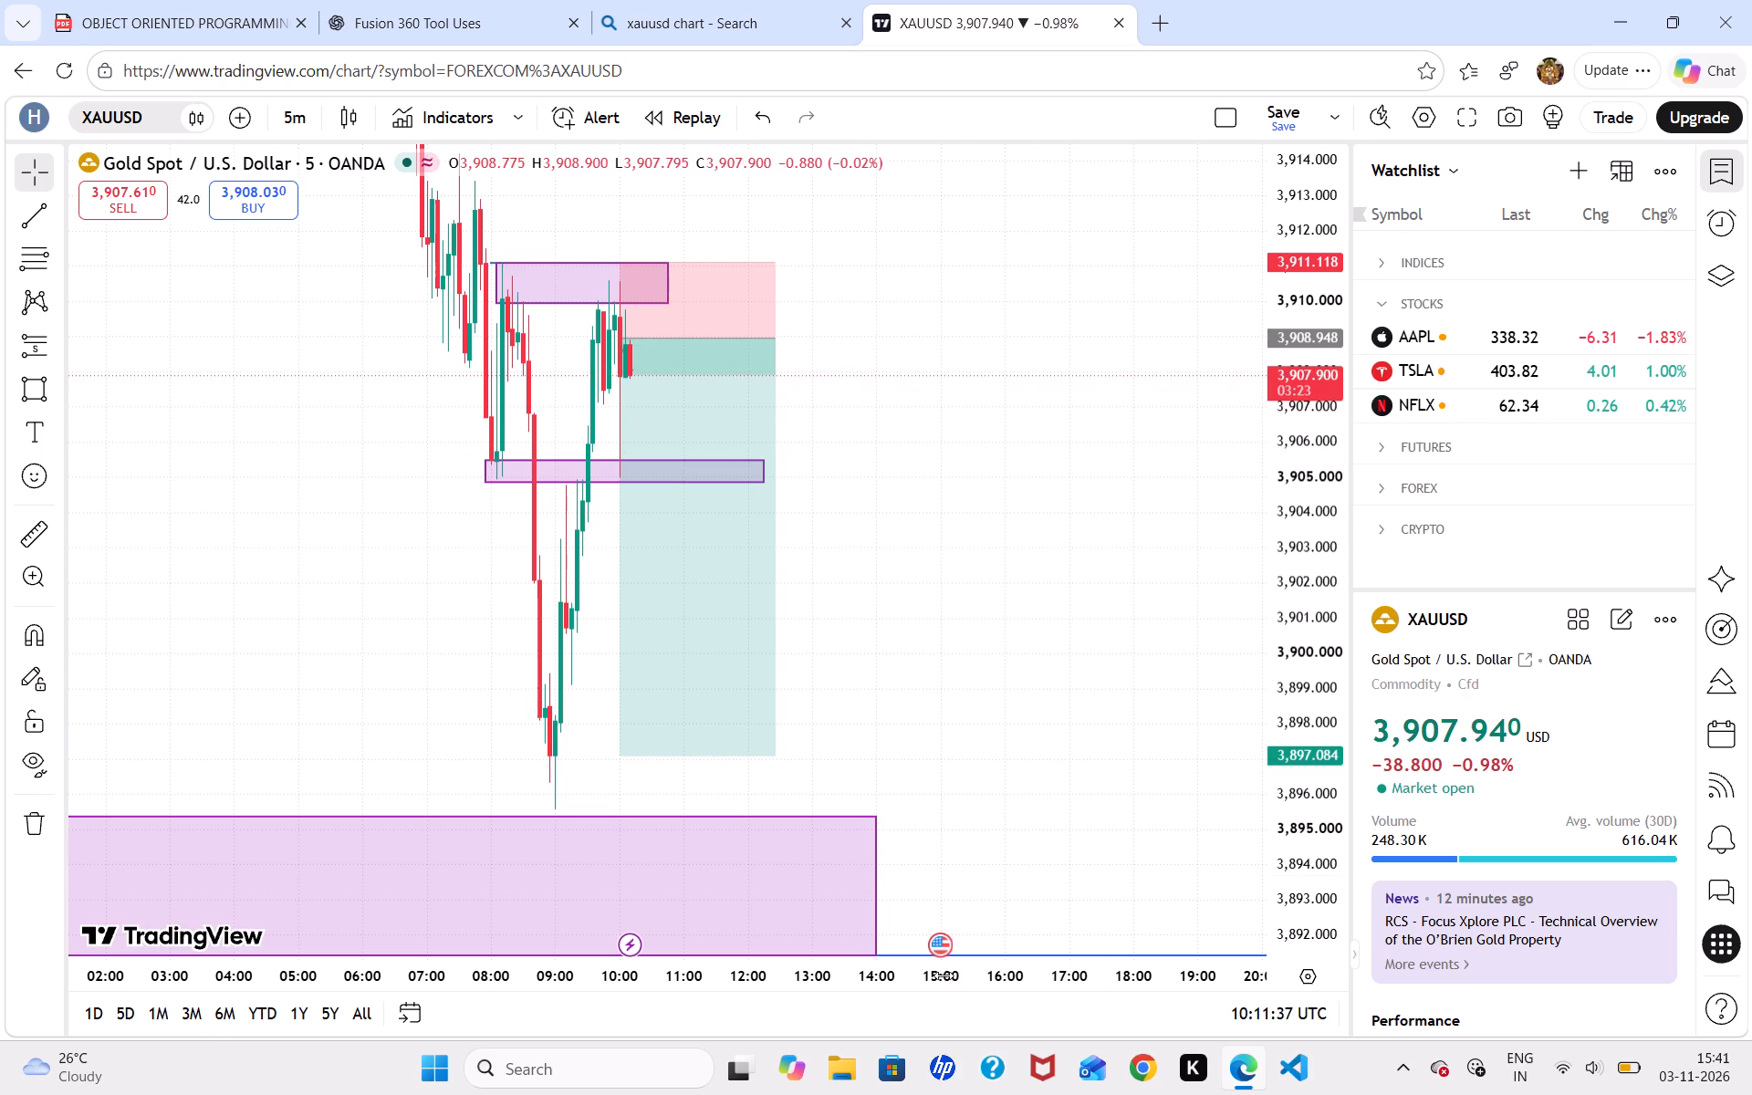
Hide the watchlist and examine the 5-minute candles around the short position and the marked zones.
{"action": "left_click_drag", "start_coordinate": [965, 974], "coordinate": [1364, 1094]}
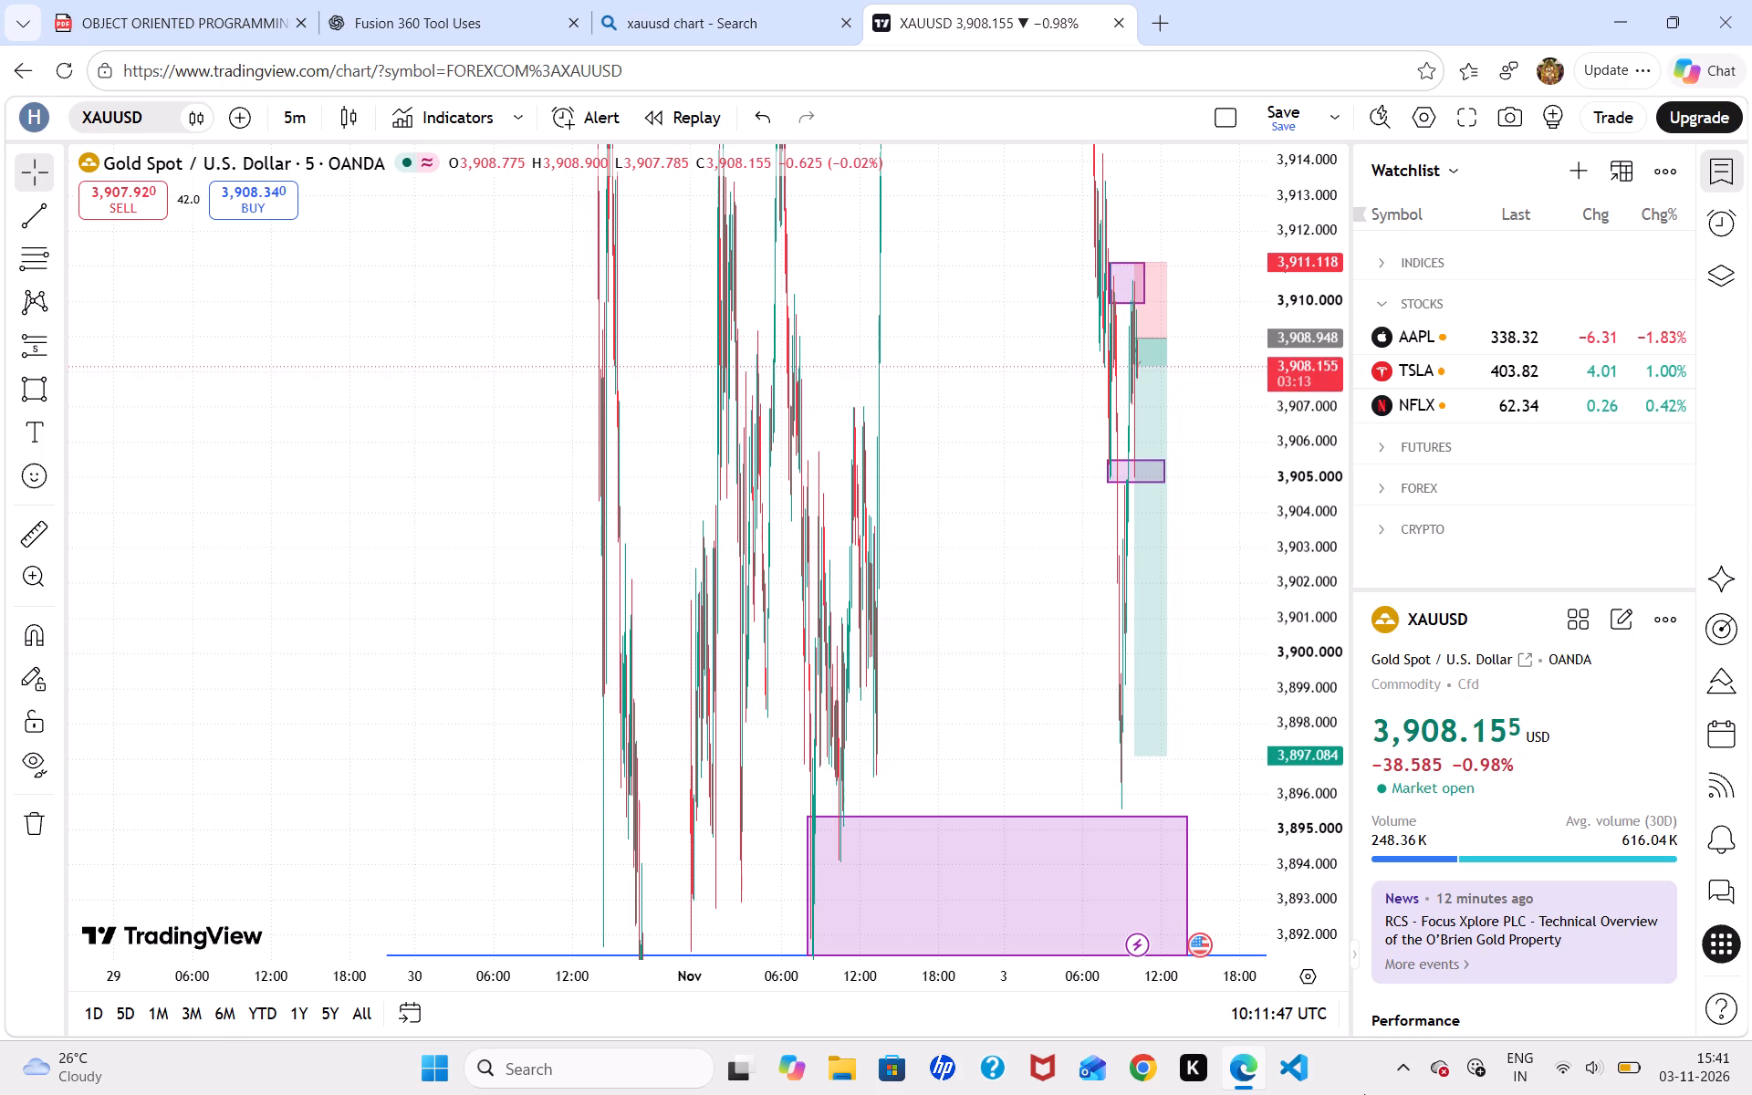
{"action": "left_click", "coordinate": [1184, 969]}
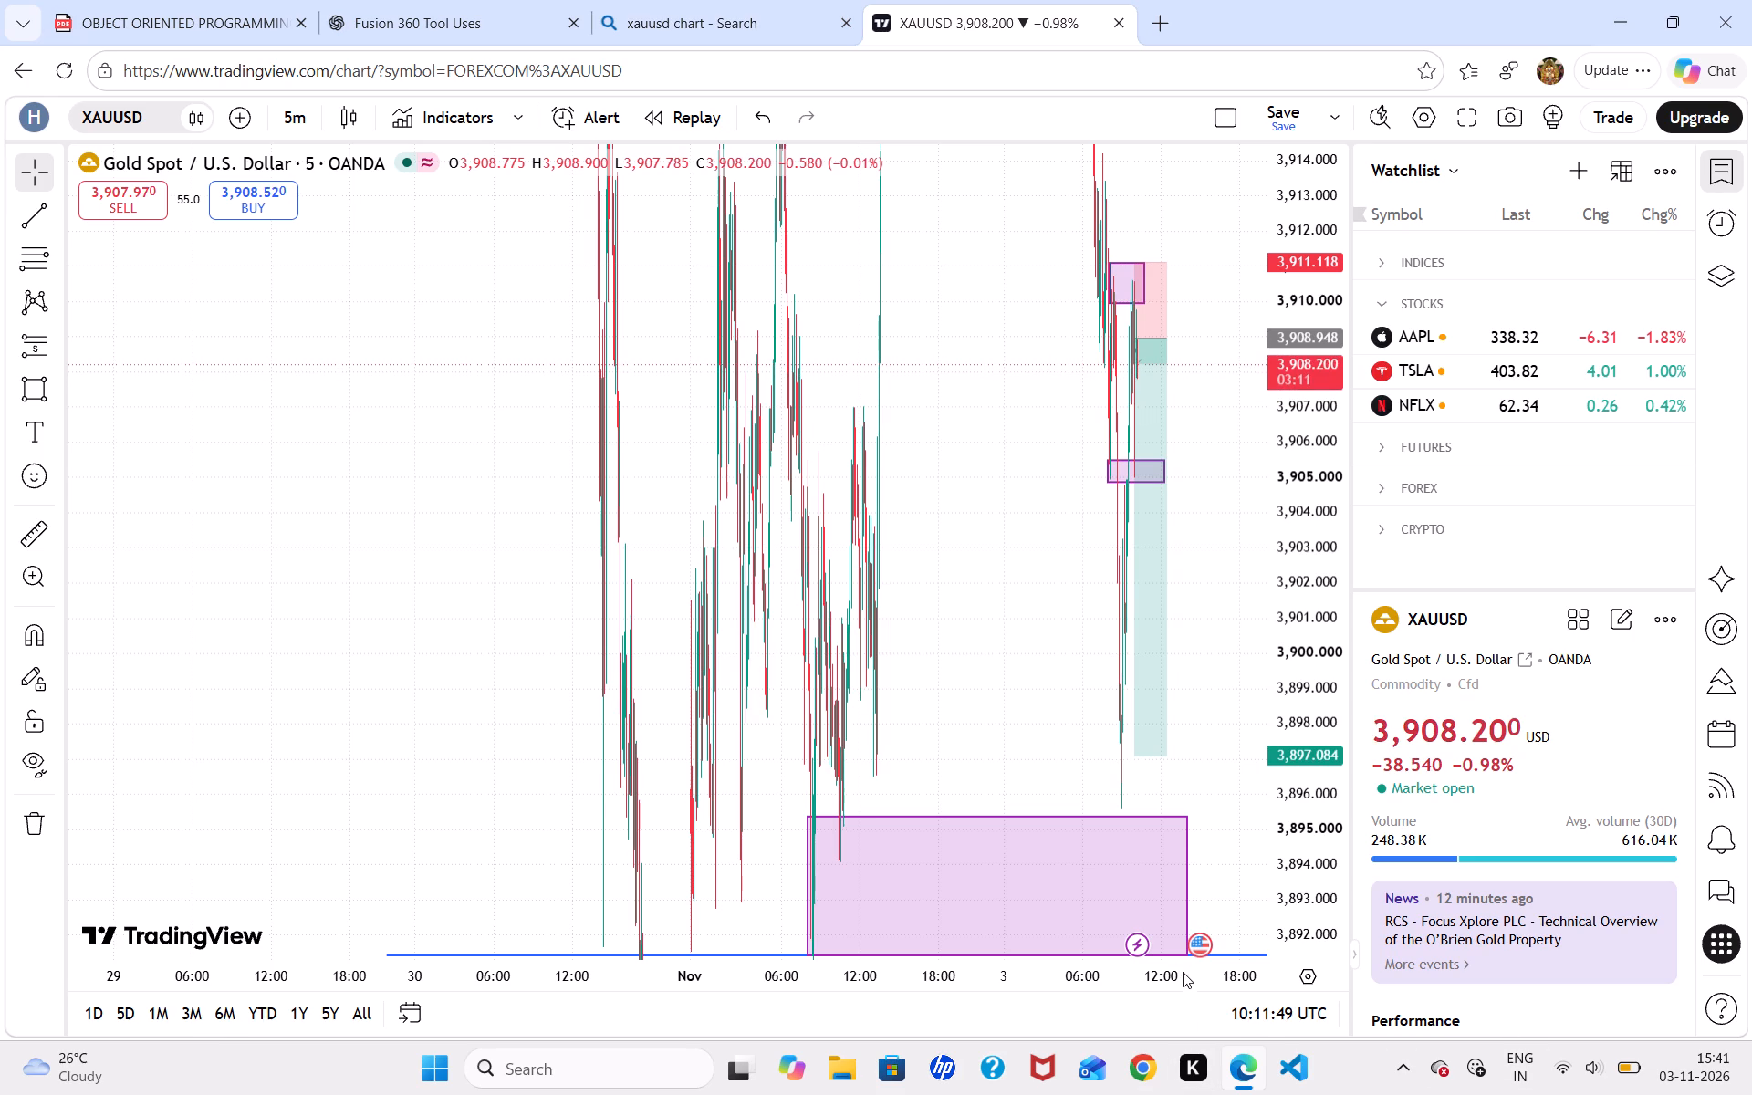
{"action": "left_click_drag", "start_coordinate": [1201, 974], "coordinate": [906, 980]}
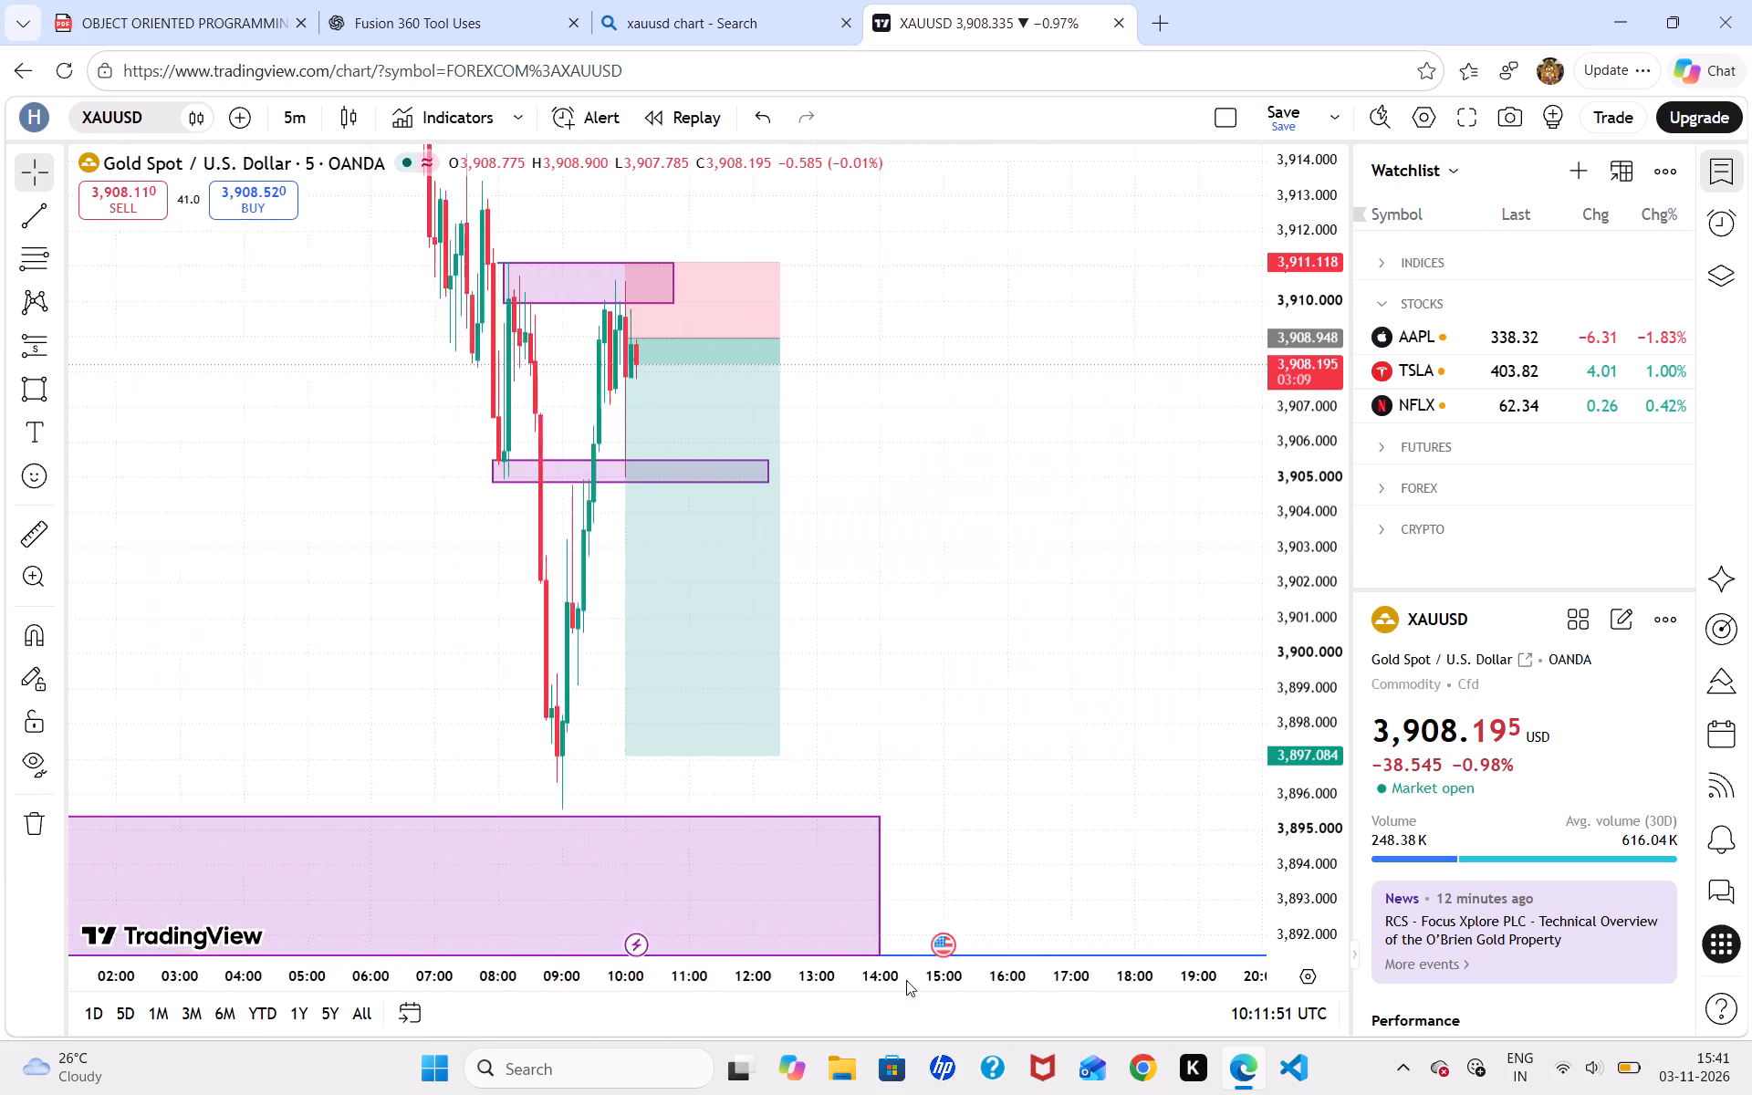
{"action": "left_click_drag", "start_coordinate": [906, 980], "coordinate": [822, 991]}
{"action": "left_click_drag", "start_coordinate": [796, 538], "coordinate": [1098, 574]}
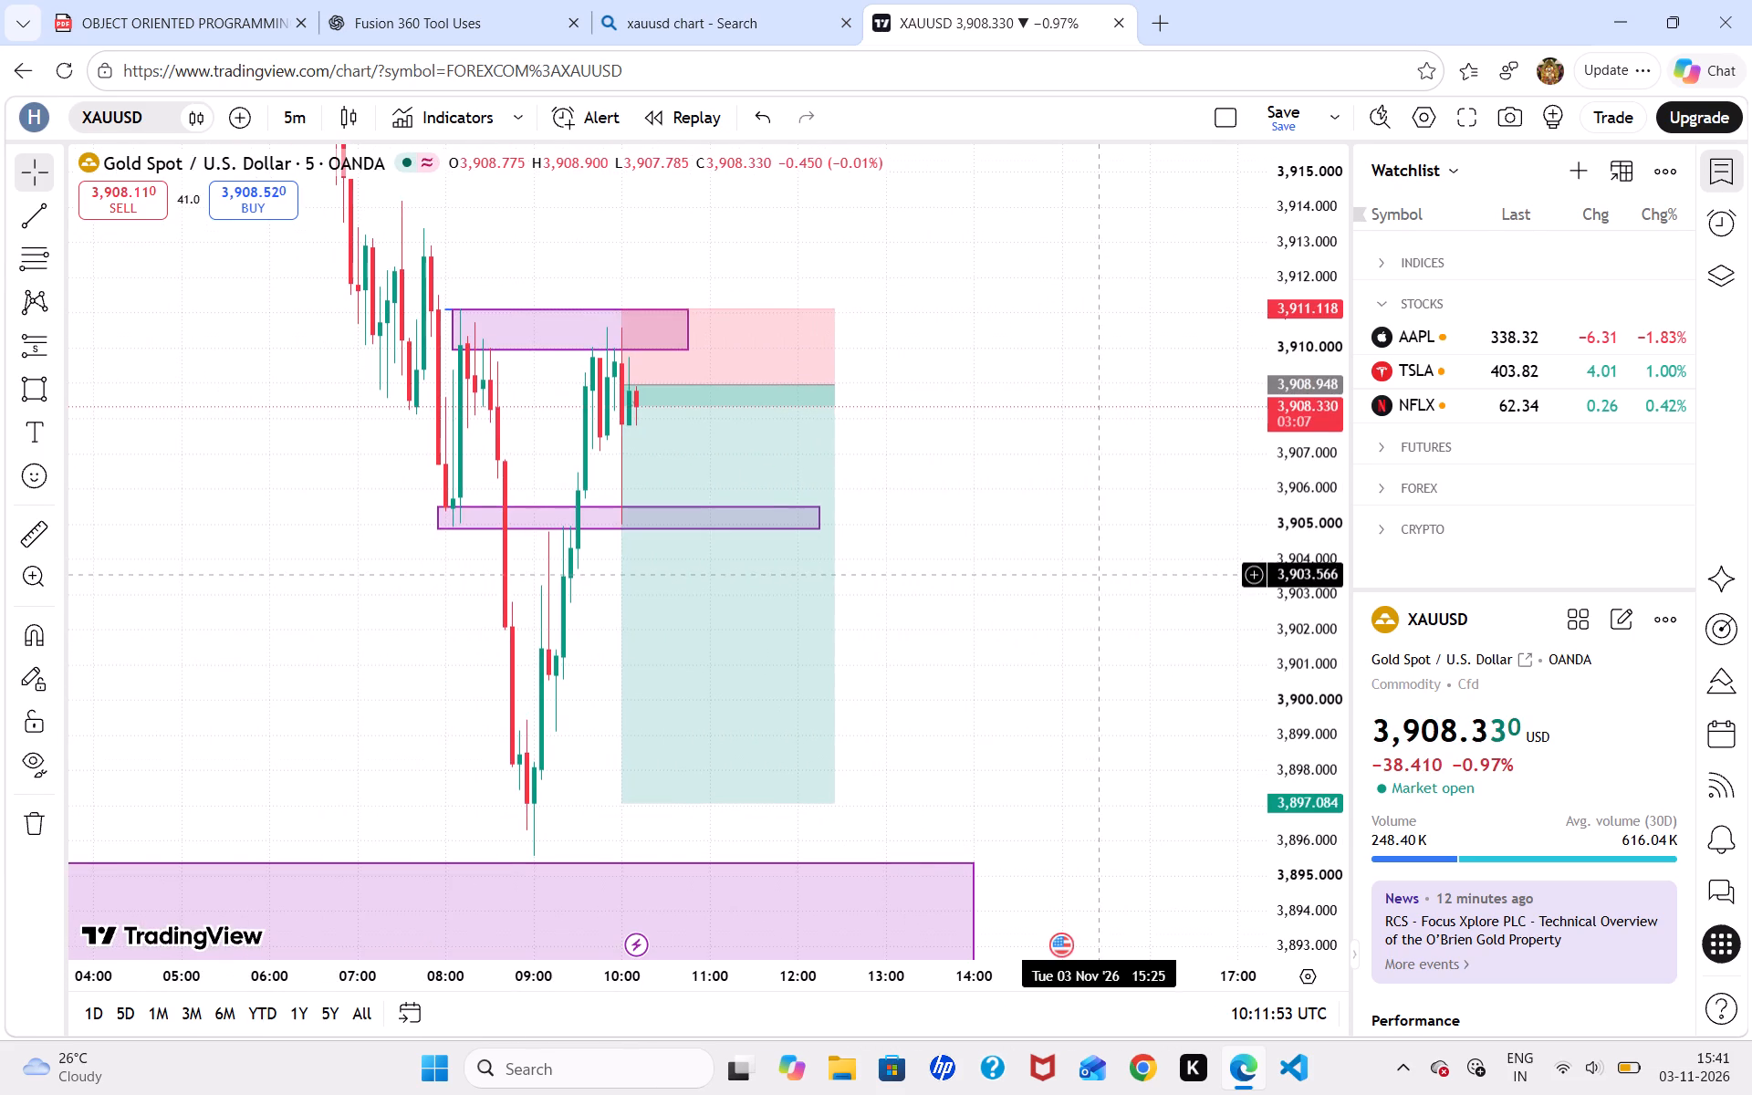
{"action": "left_click", "coordinate": [1728, 172]}
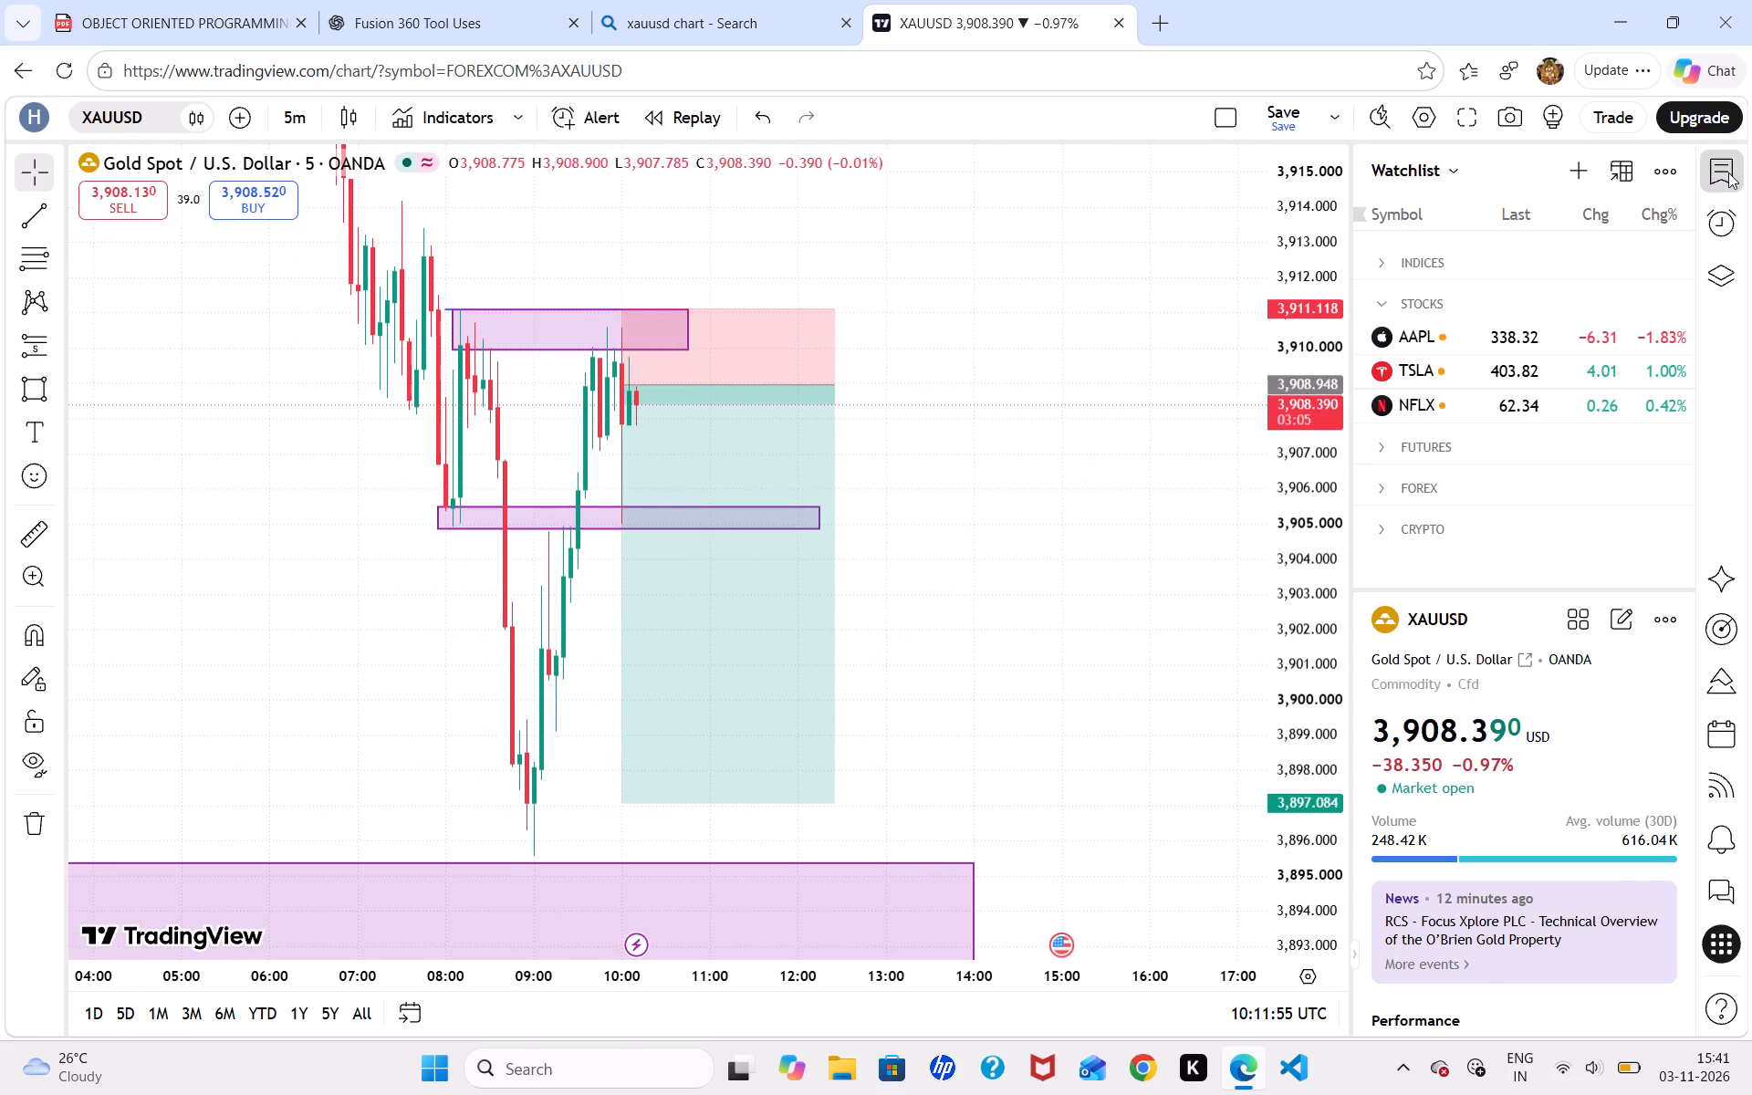
{"action": "left_click_drag", "start_coordinate": [1627, 605], "coordinate": [1622, 482]}
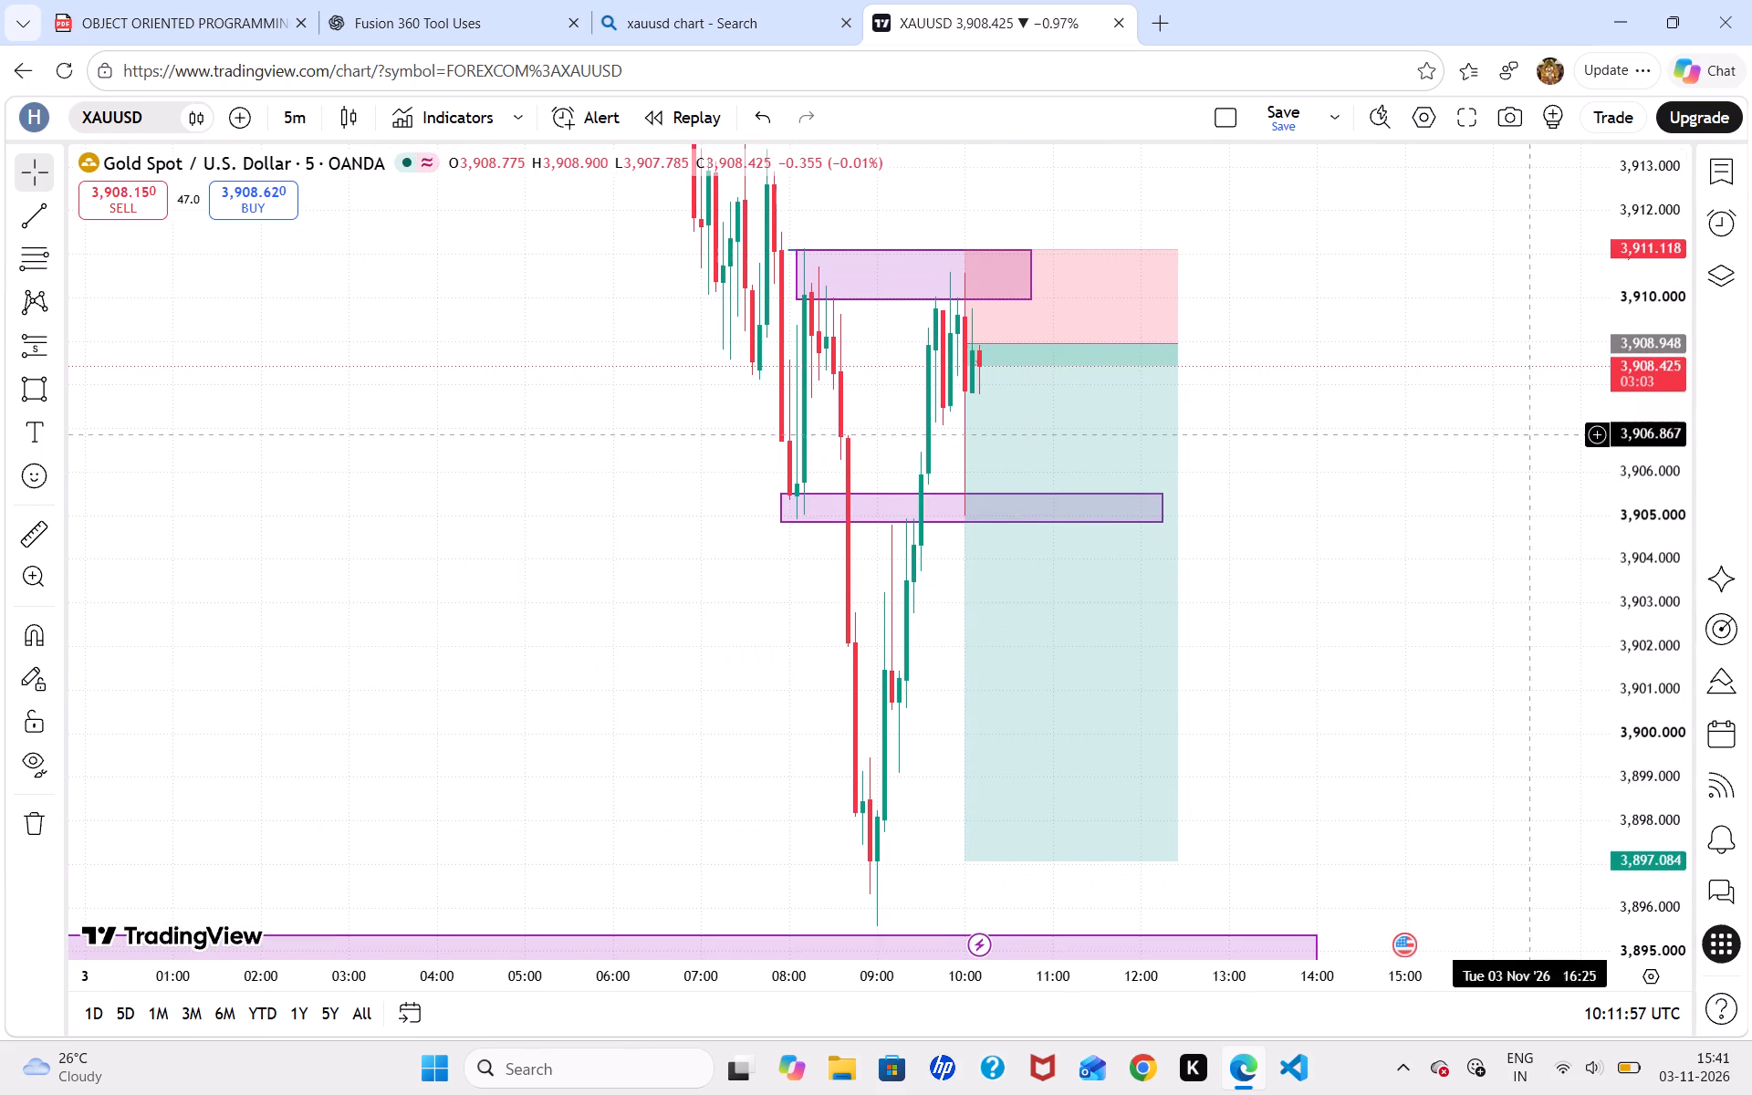
{"action": "left_click_drag", "start_coordinate": [1454, 418], "coordinate": [1542, 415]}
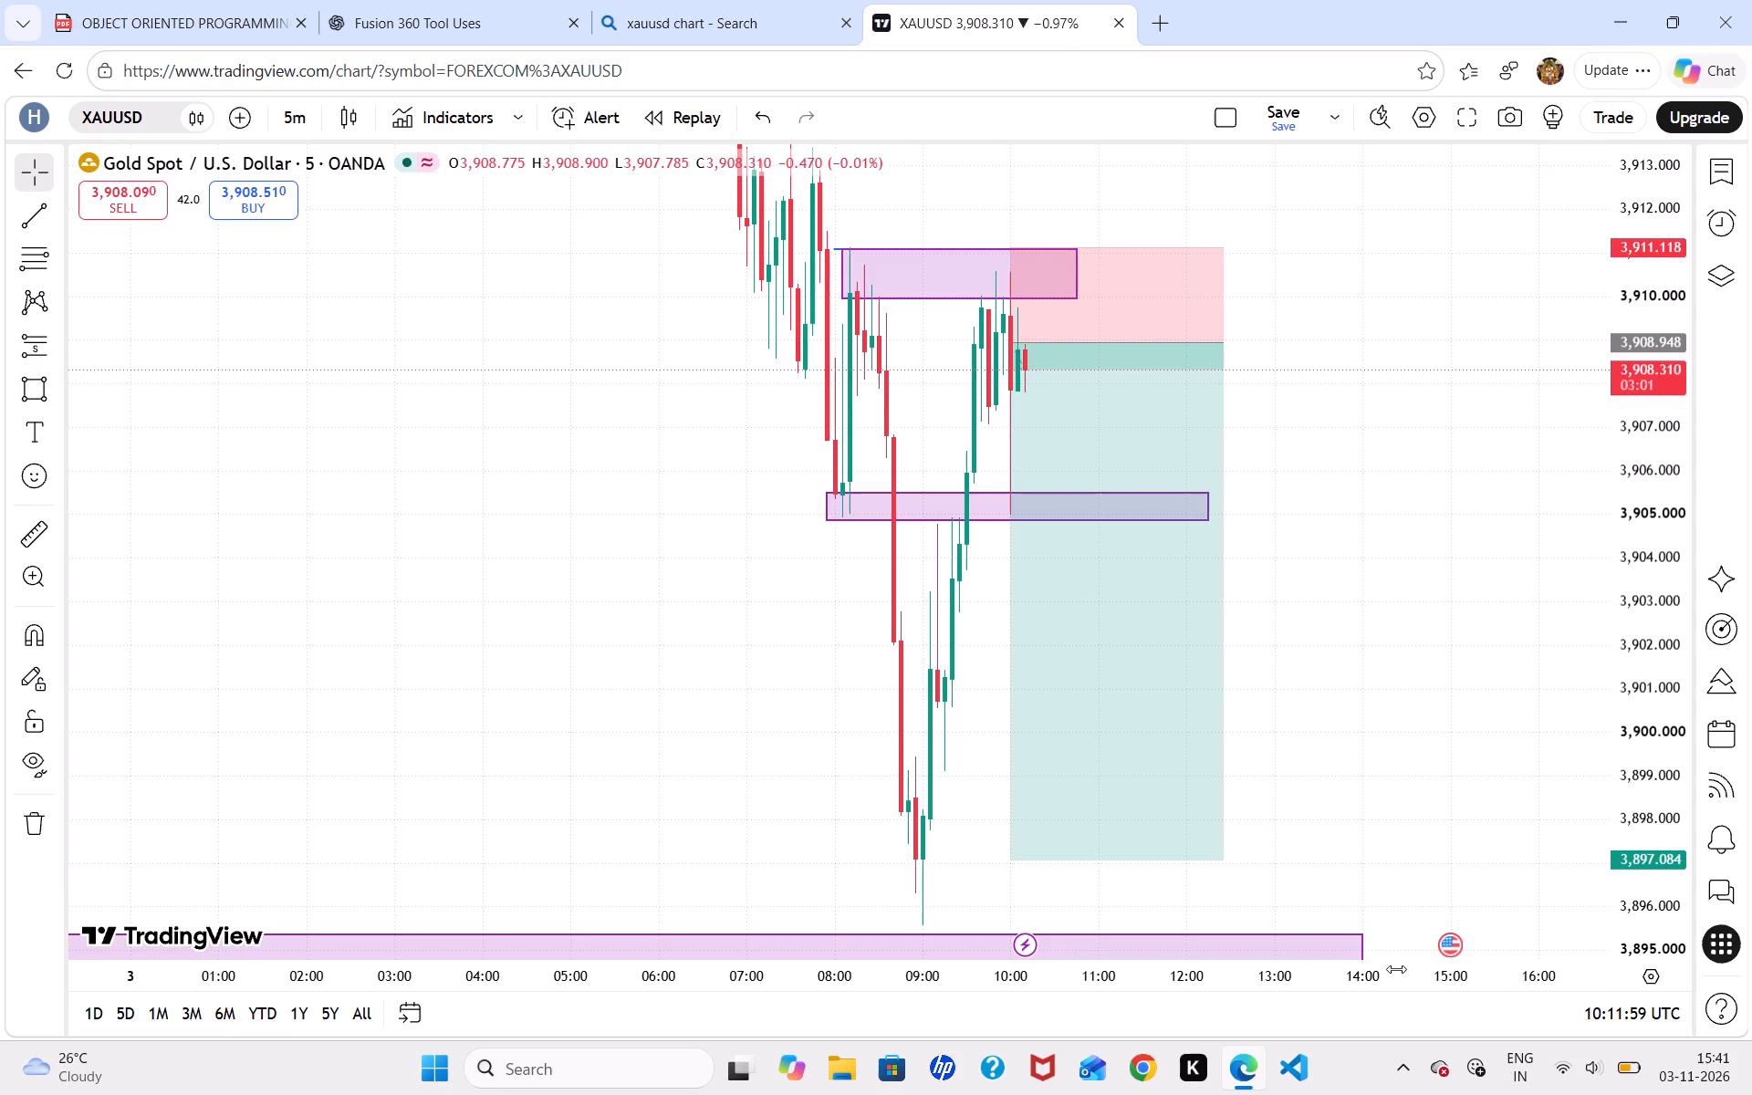
{"action": "left_click_drag", "start_coordinate": [1396, 969], "coordinate": [1332, 984]}
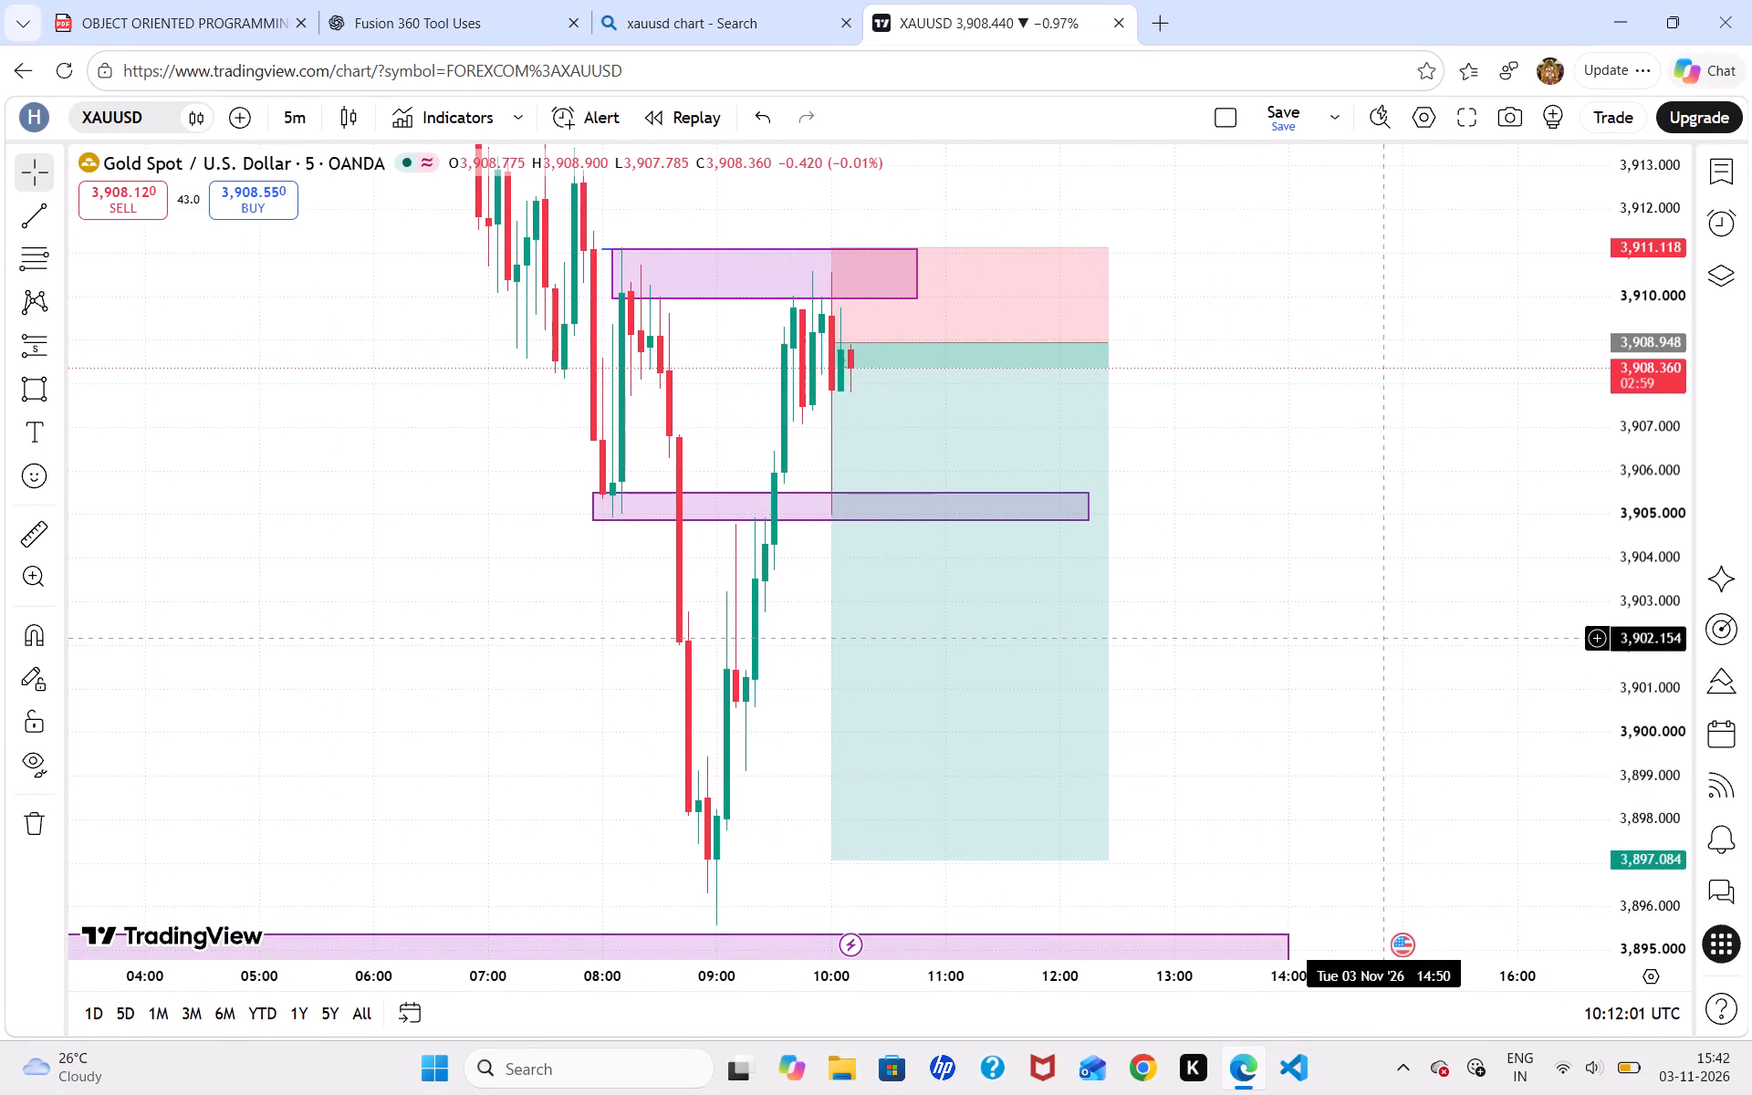
{"action": "left_click_drag", "start_coordinate": [1384, 638], "coordinate": [1282, 661]}
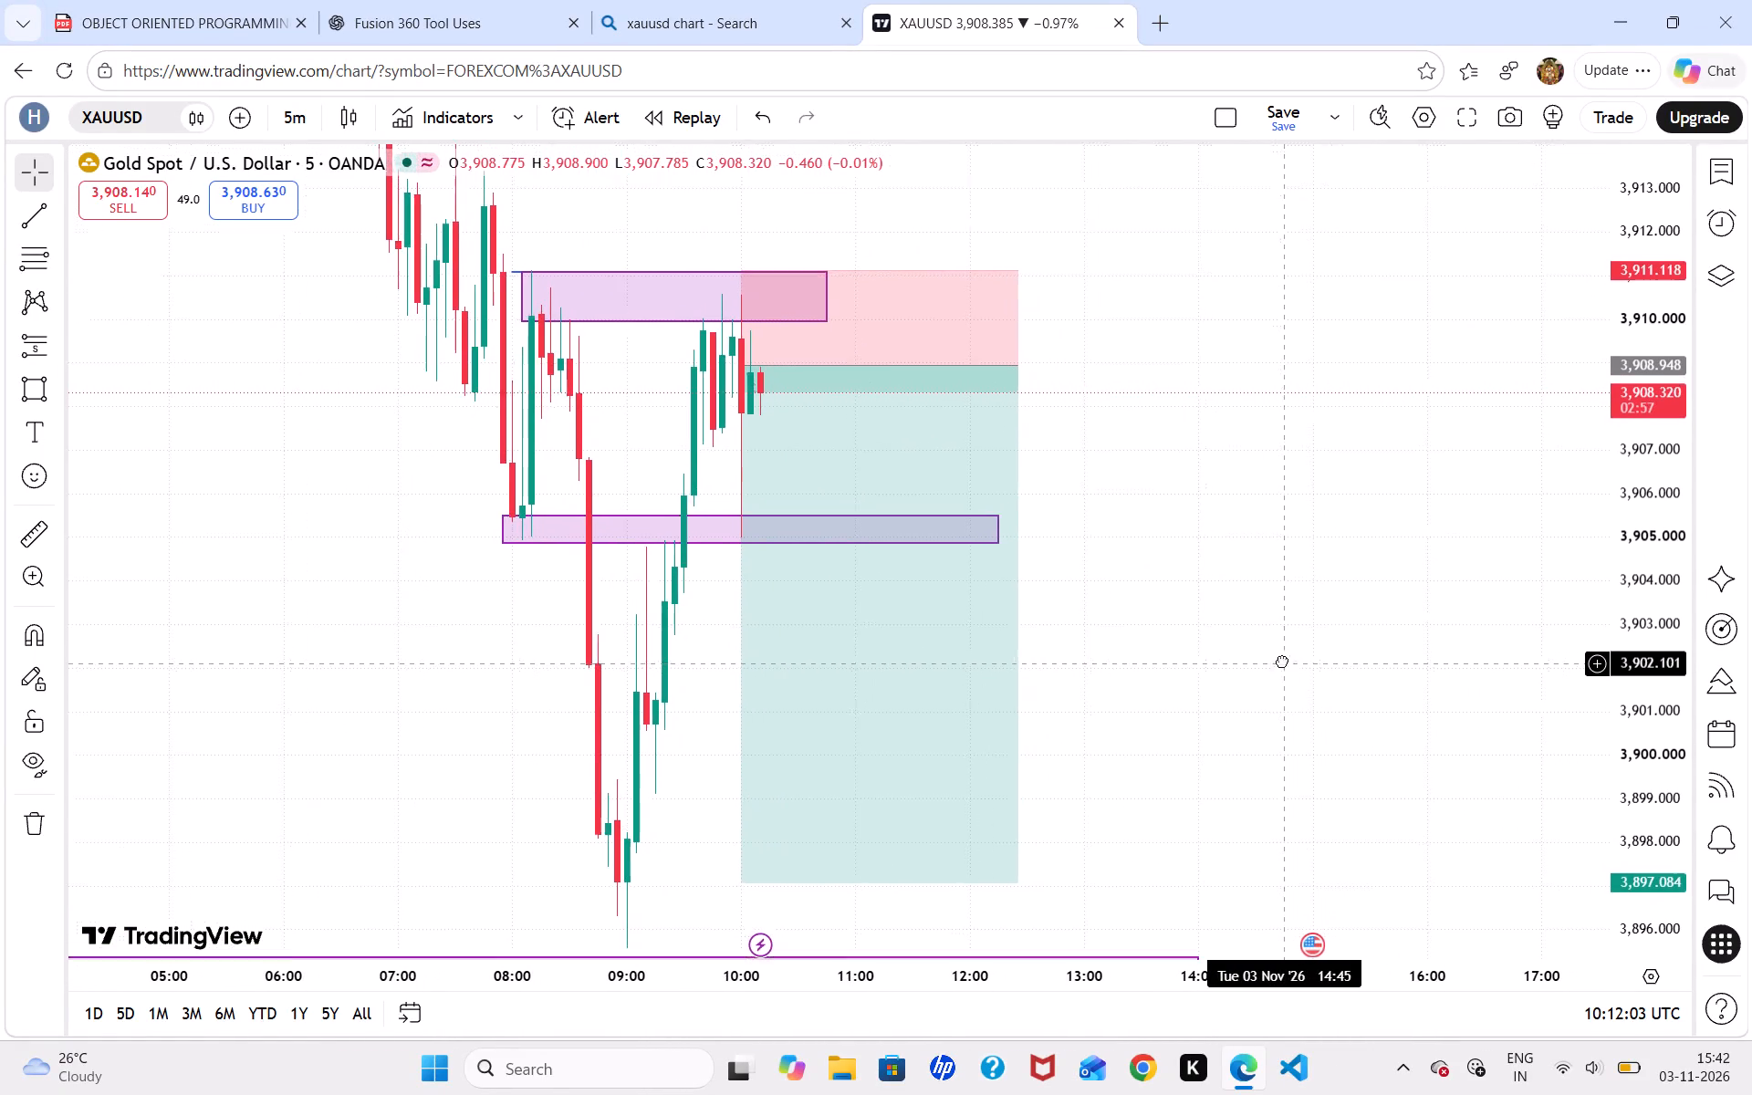
{"action": "left_click_drag", "start_coordinate": [1282, 661], "coordinate": [1230, 591]}
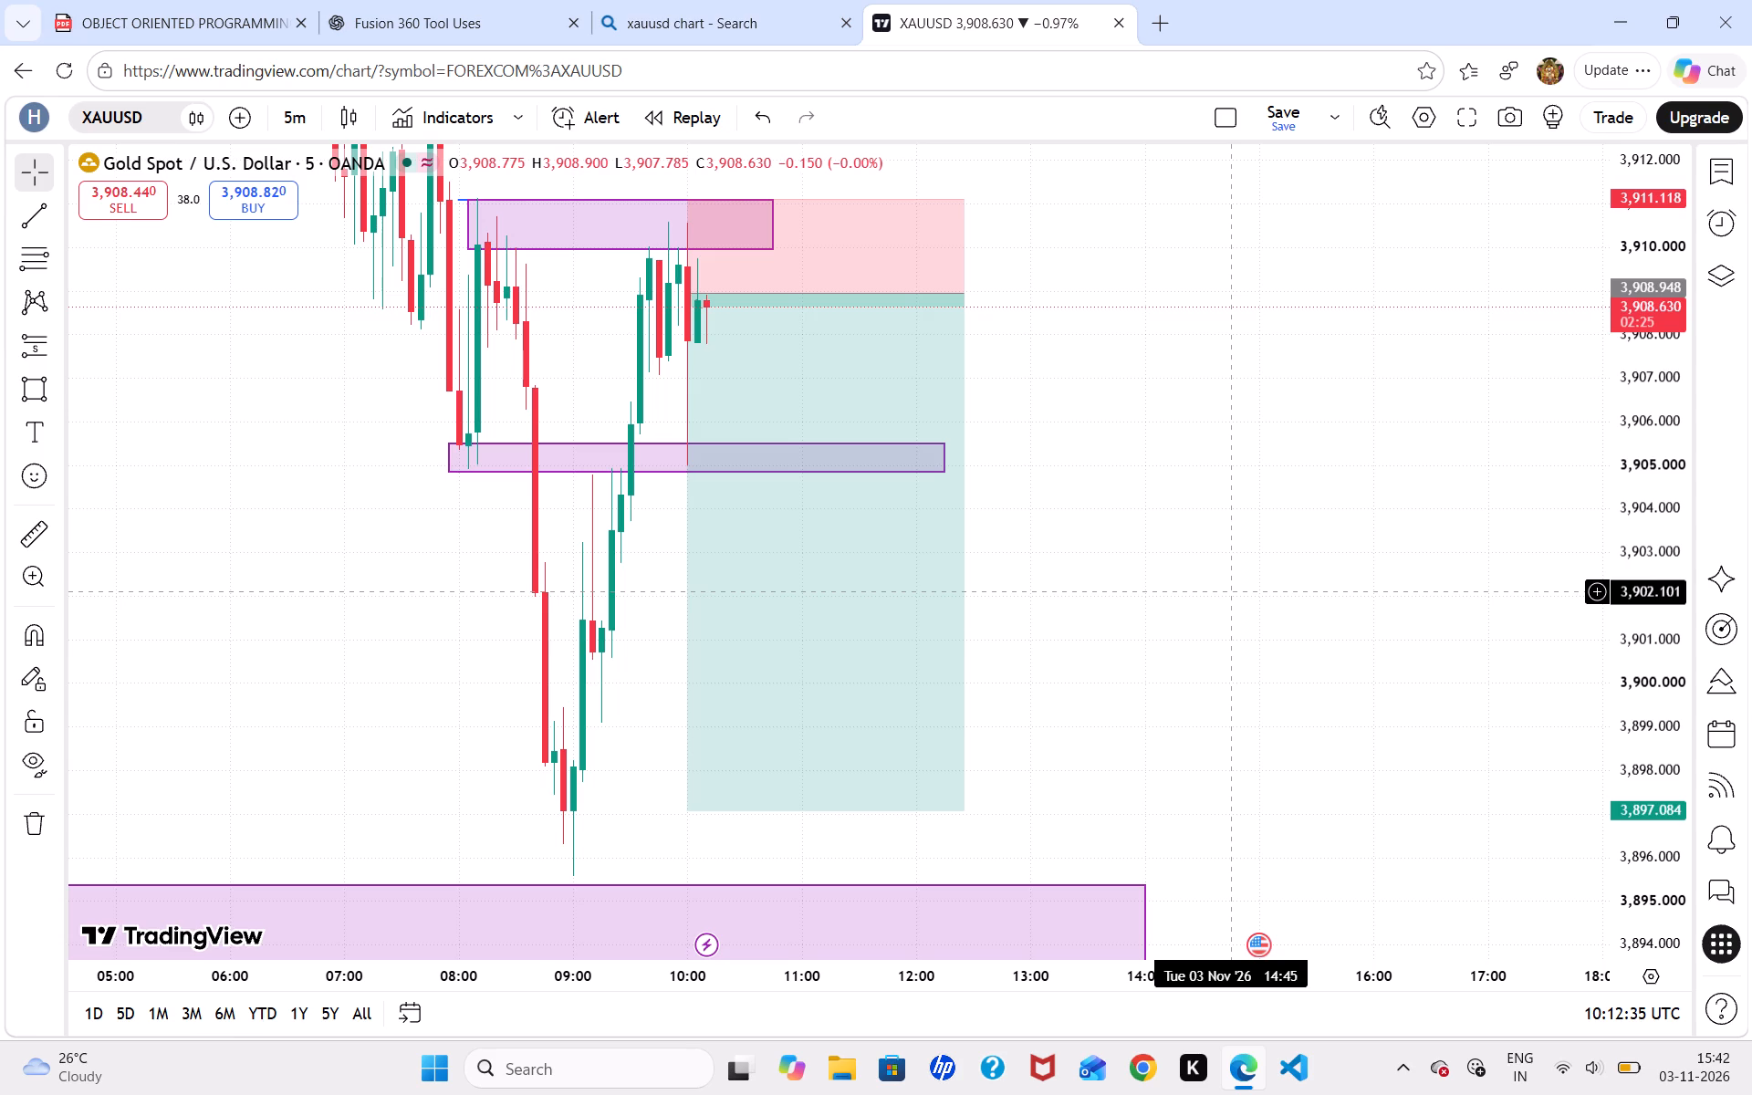
Switch to the Object Oriented Programming through Java PDF.
{"action": "left_click", "coordinate": [198, 0]}
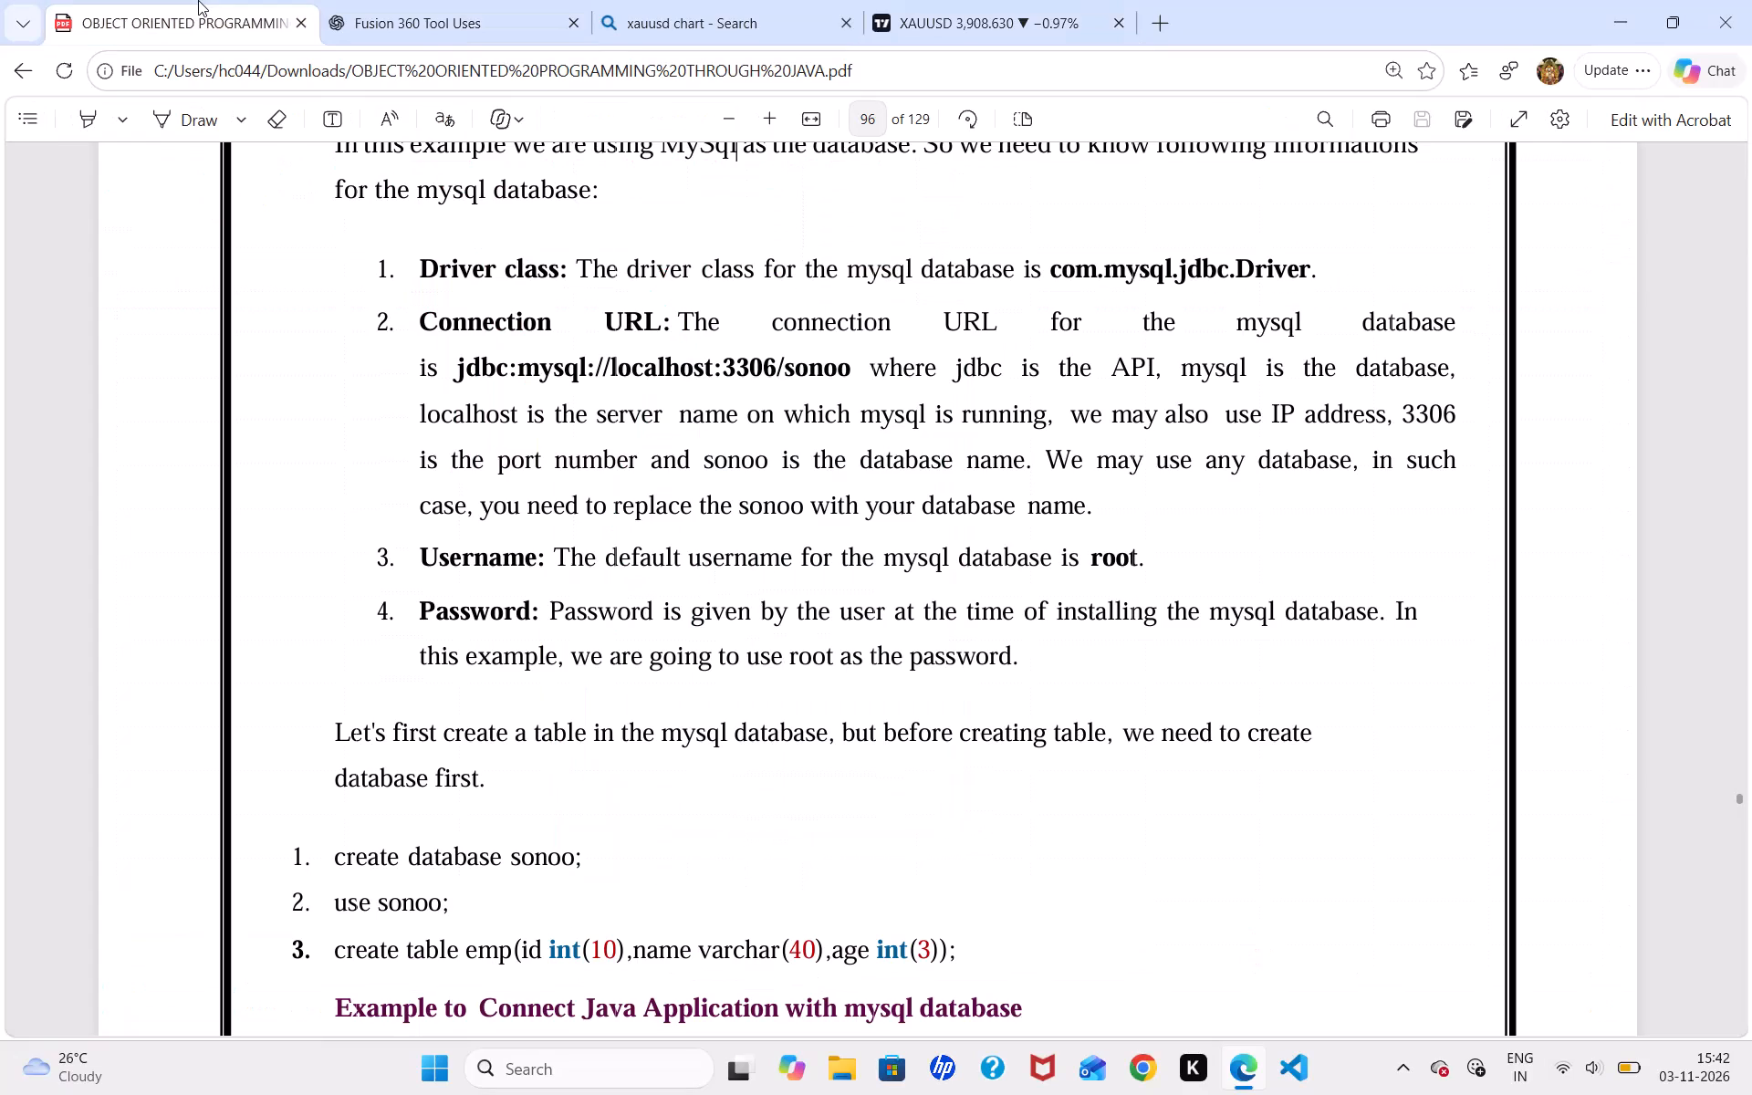
Read the PDF's page 96 section on connecting a Java application to the MySQL database.
{"action": "scroll", "coordinate": [802, 545], "scroll_direction": "up", "scroll_amount": 1}
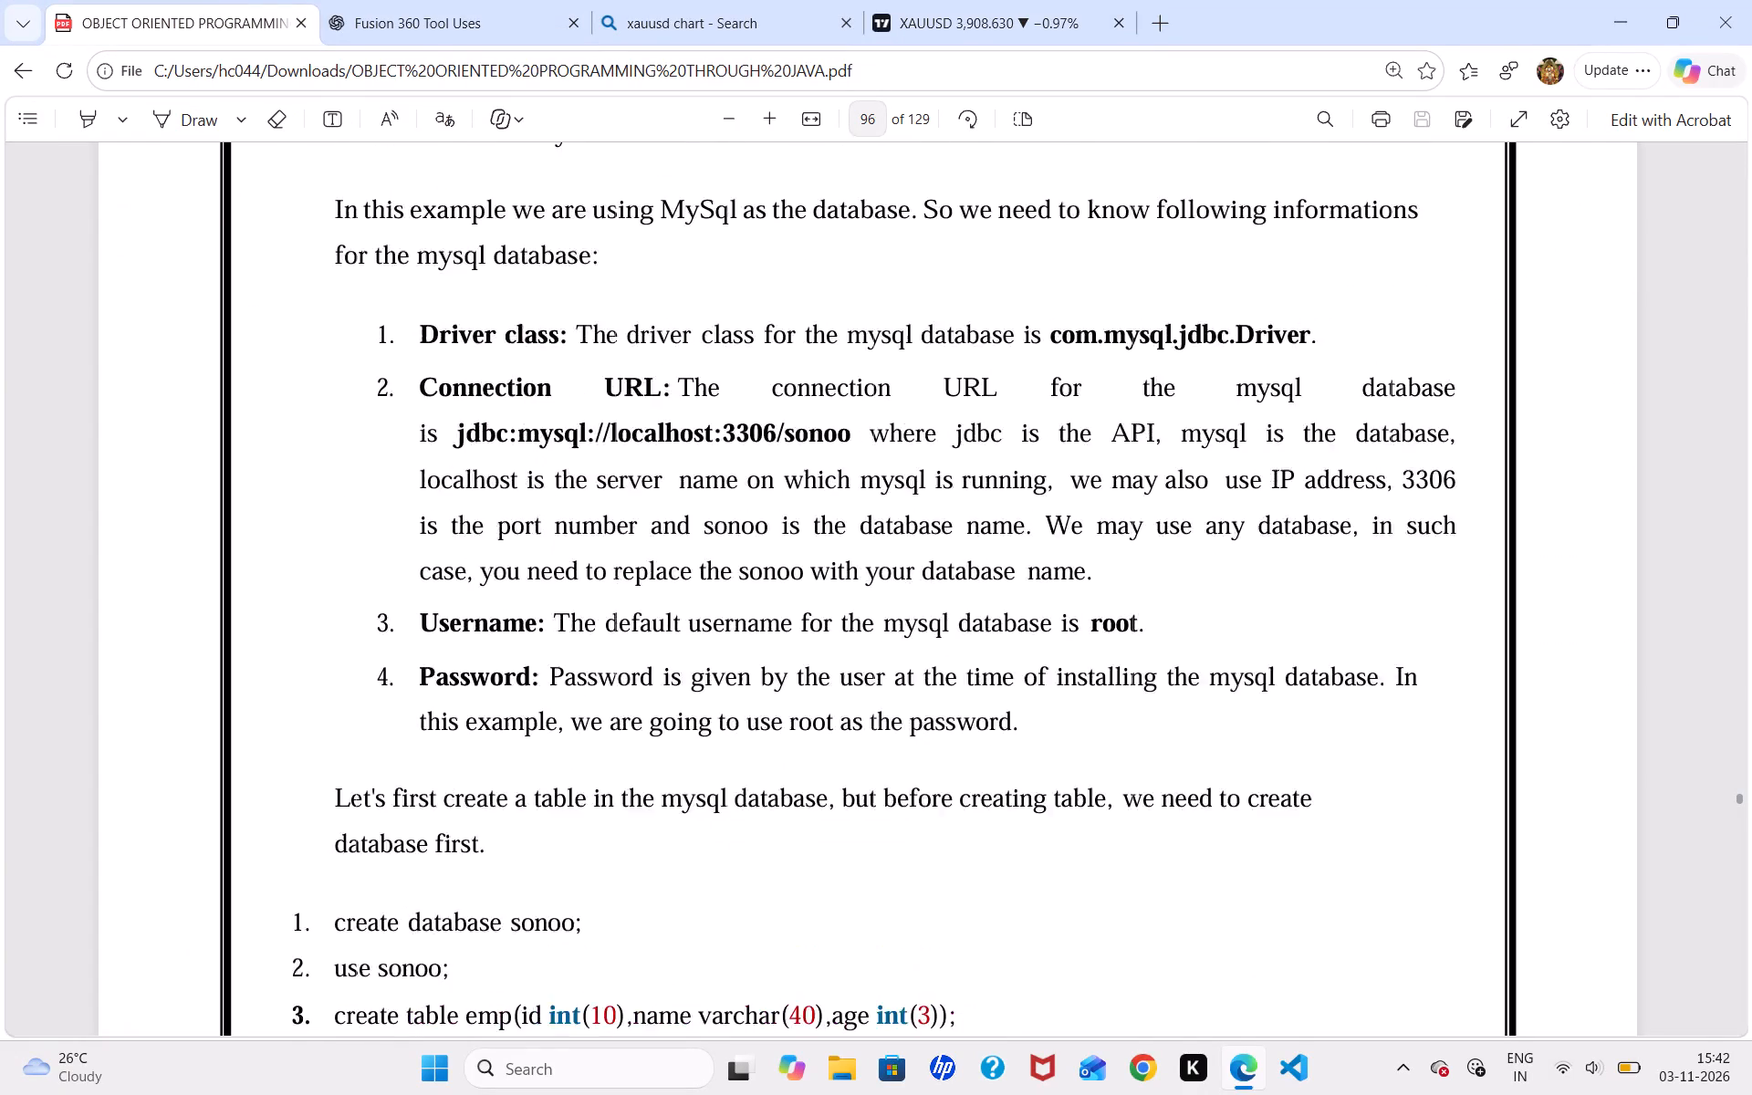
{"action": "scroll", "coordinate": [802, 545], "scroll_direction": "up", "scroll_amount": 8}
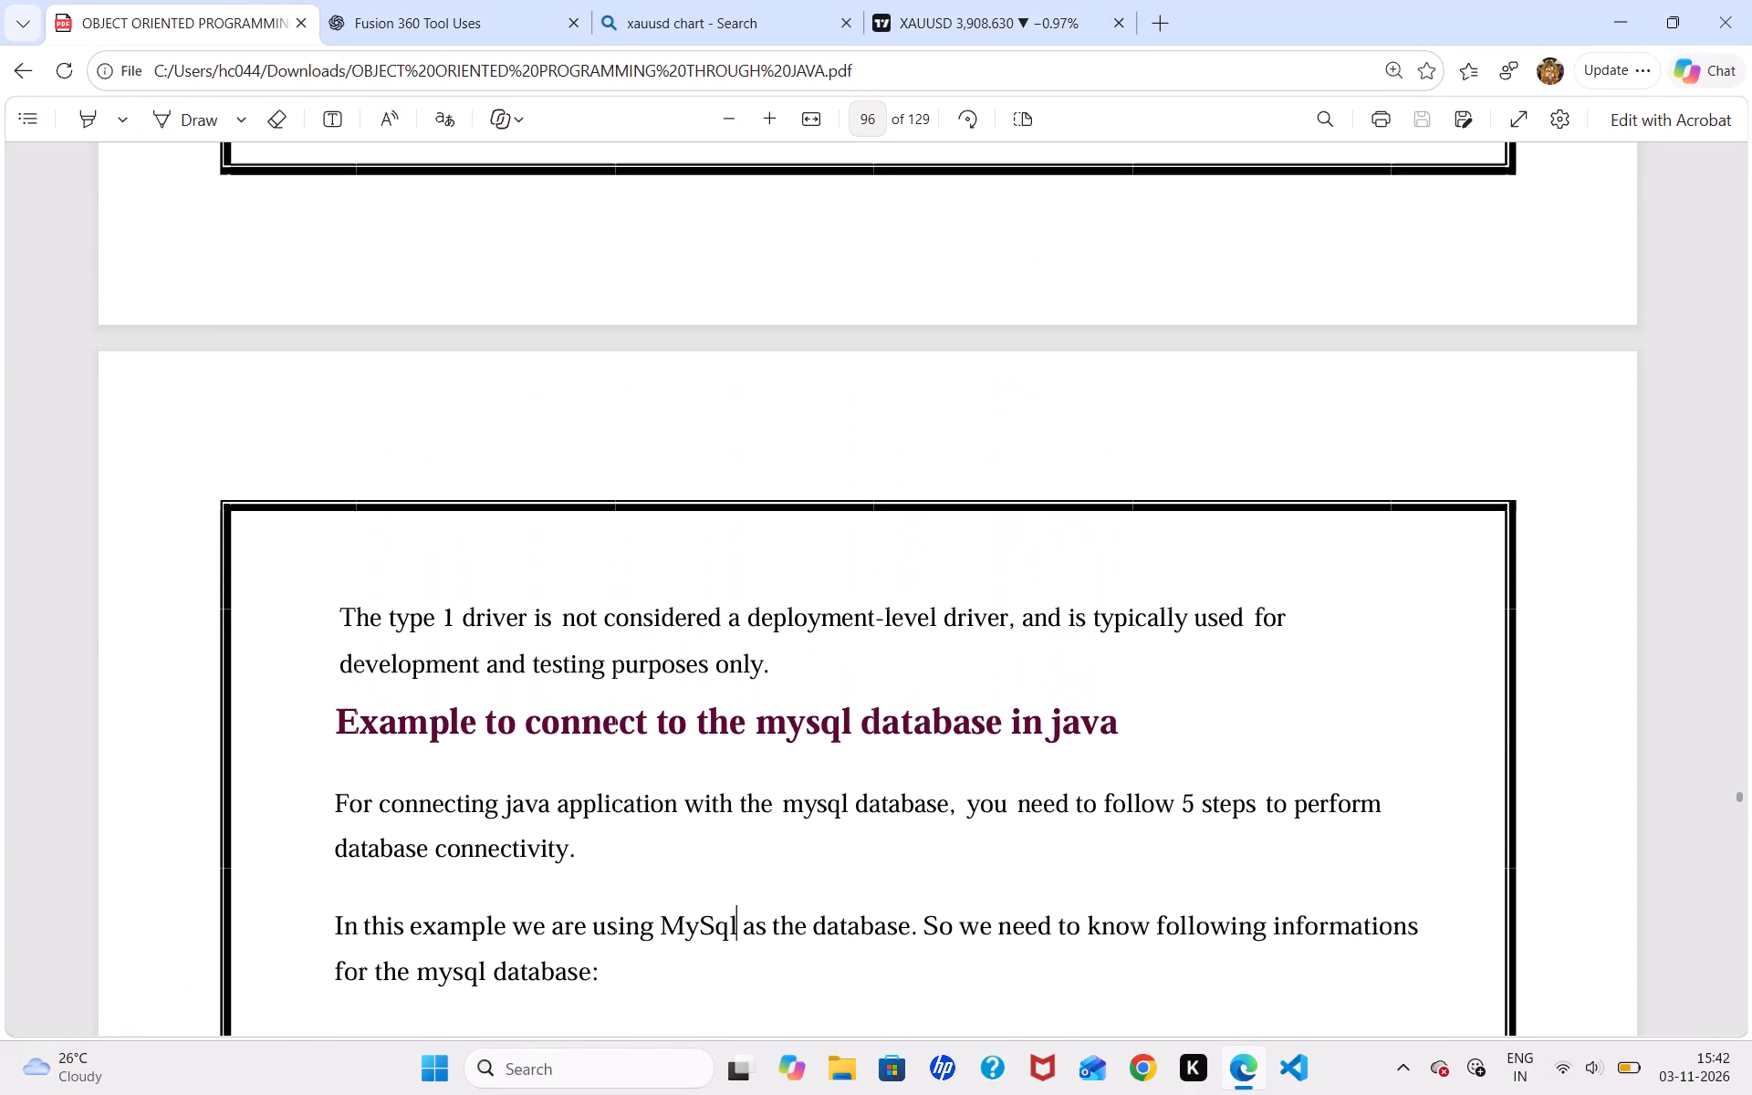
{"action": "scroll", "coordinate": [802, 545], "scroll_direction": "up", "scroll_amount": 1}
{"action": "scroll", "coordinate": [802, 545], "scroll_direction": "down", "scroll_amount": 2}
{"action": "scroll", "coordinate": [748, 689], "scroll_direction": "down", "scroll_amount": 7}
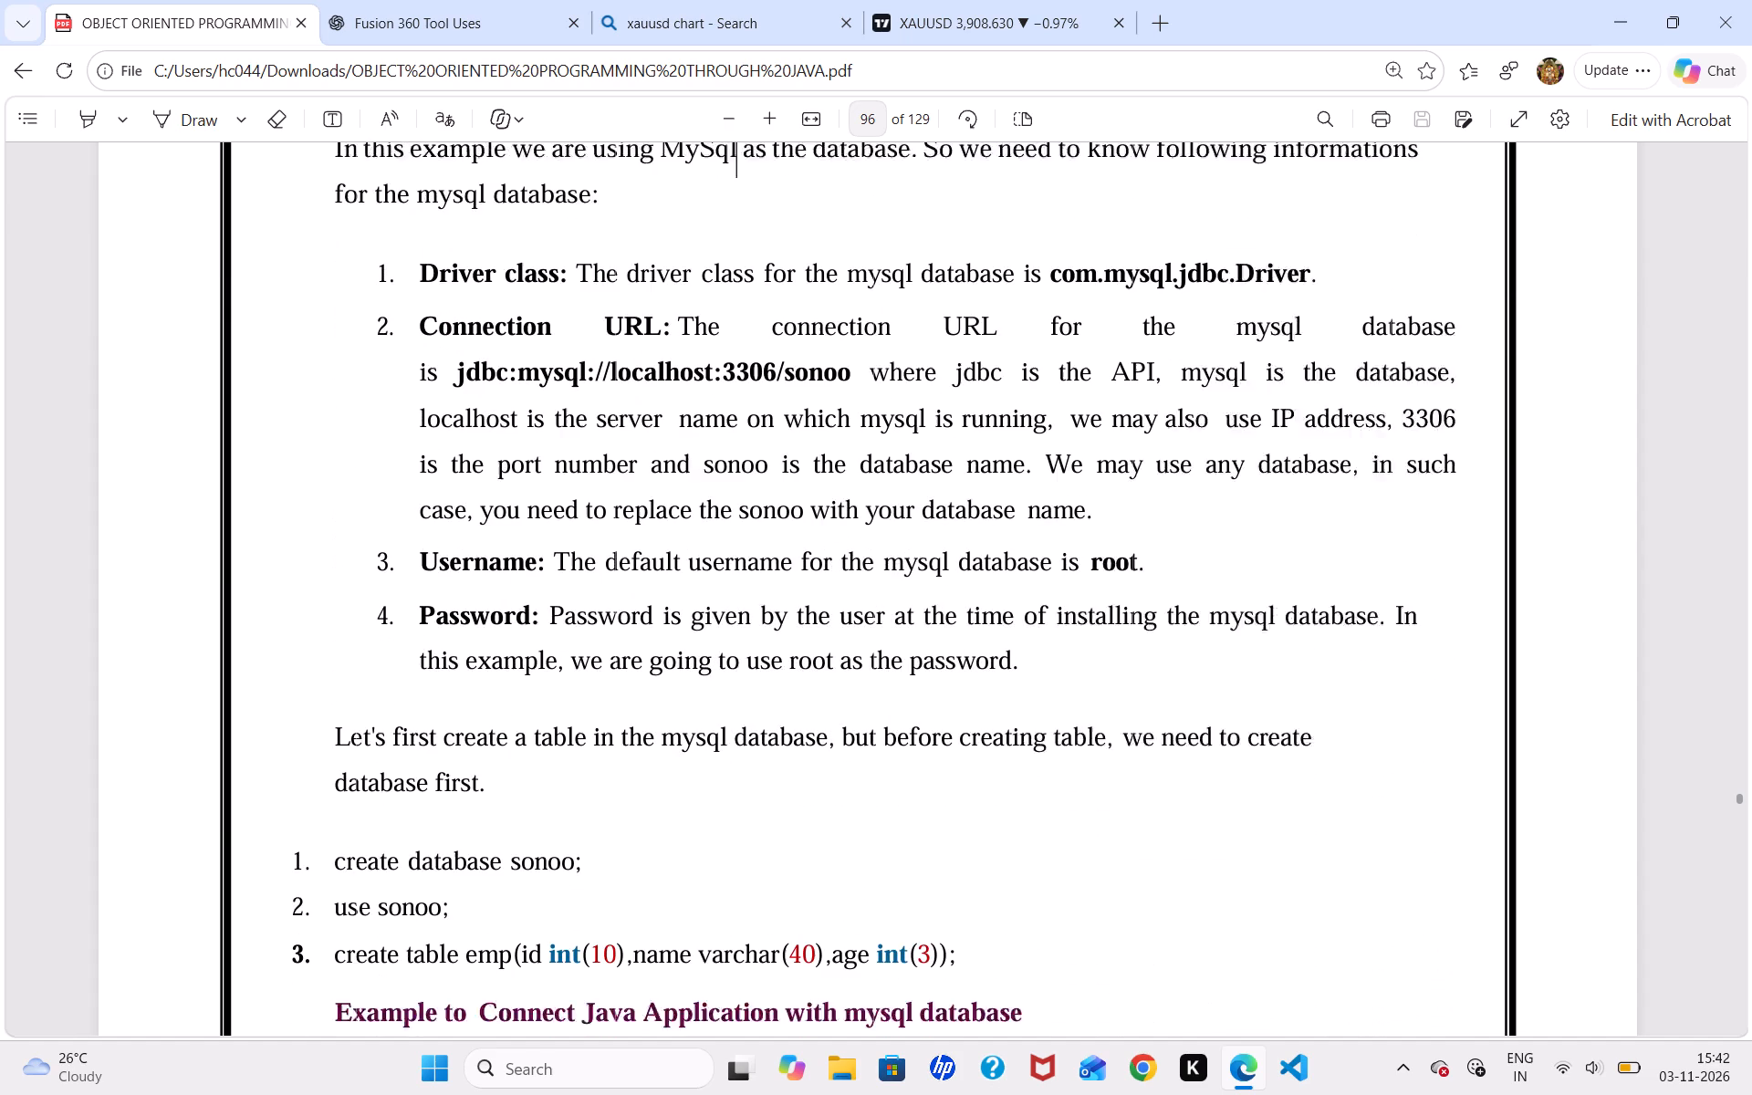
{"action": "left_click", "coordinate": [762, 590]}
{"action": "key", "text": "BackSpace"}
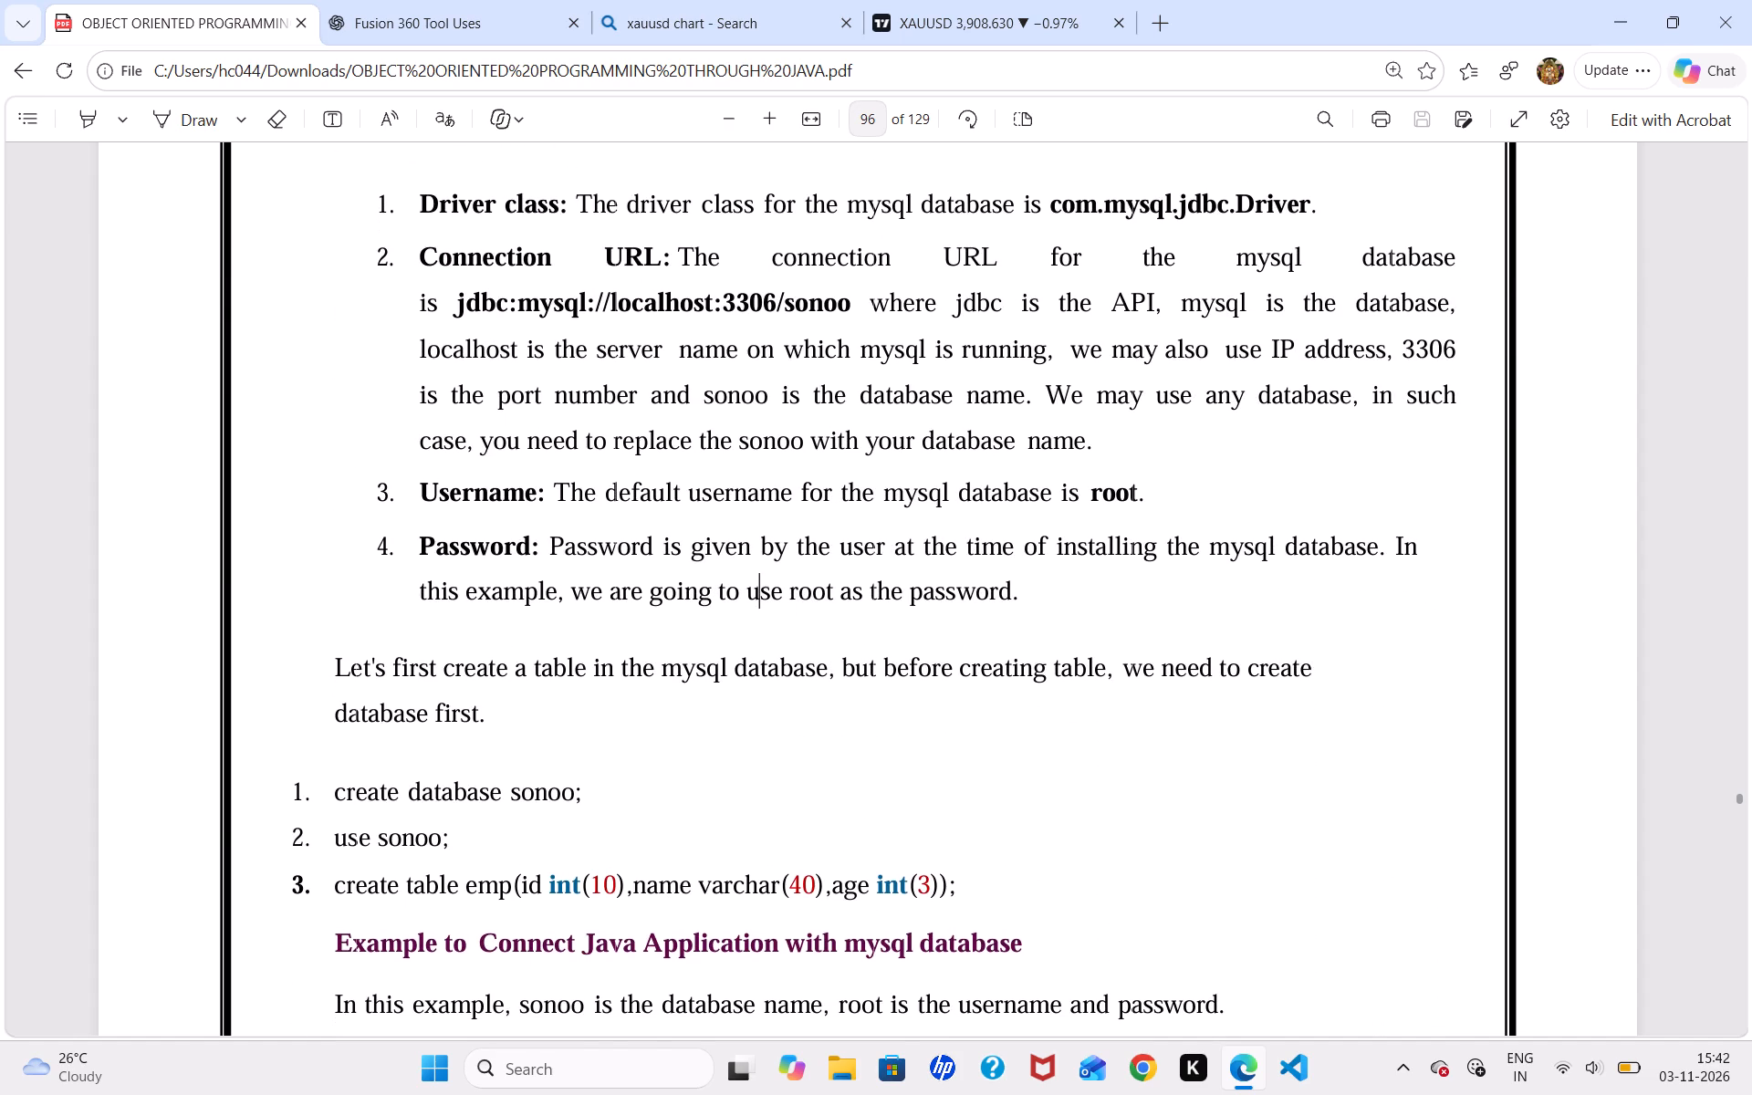
{"action": "key", "text": "BackSpace"}
{"action": "key", "text": "BackSpace"}
{"action": "scroll", "coordinate": [762, 590], "scroll_direction": "down", "scroll_amount": 1}
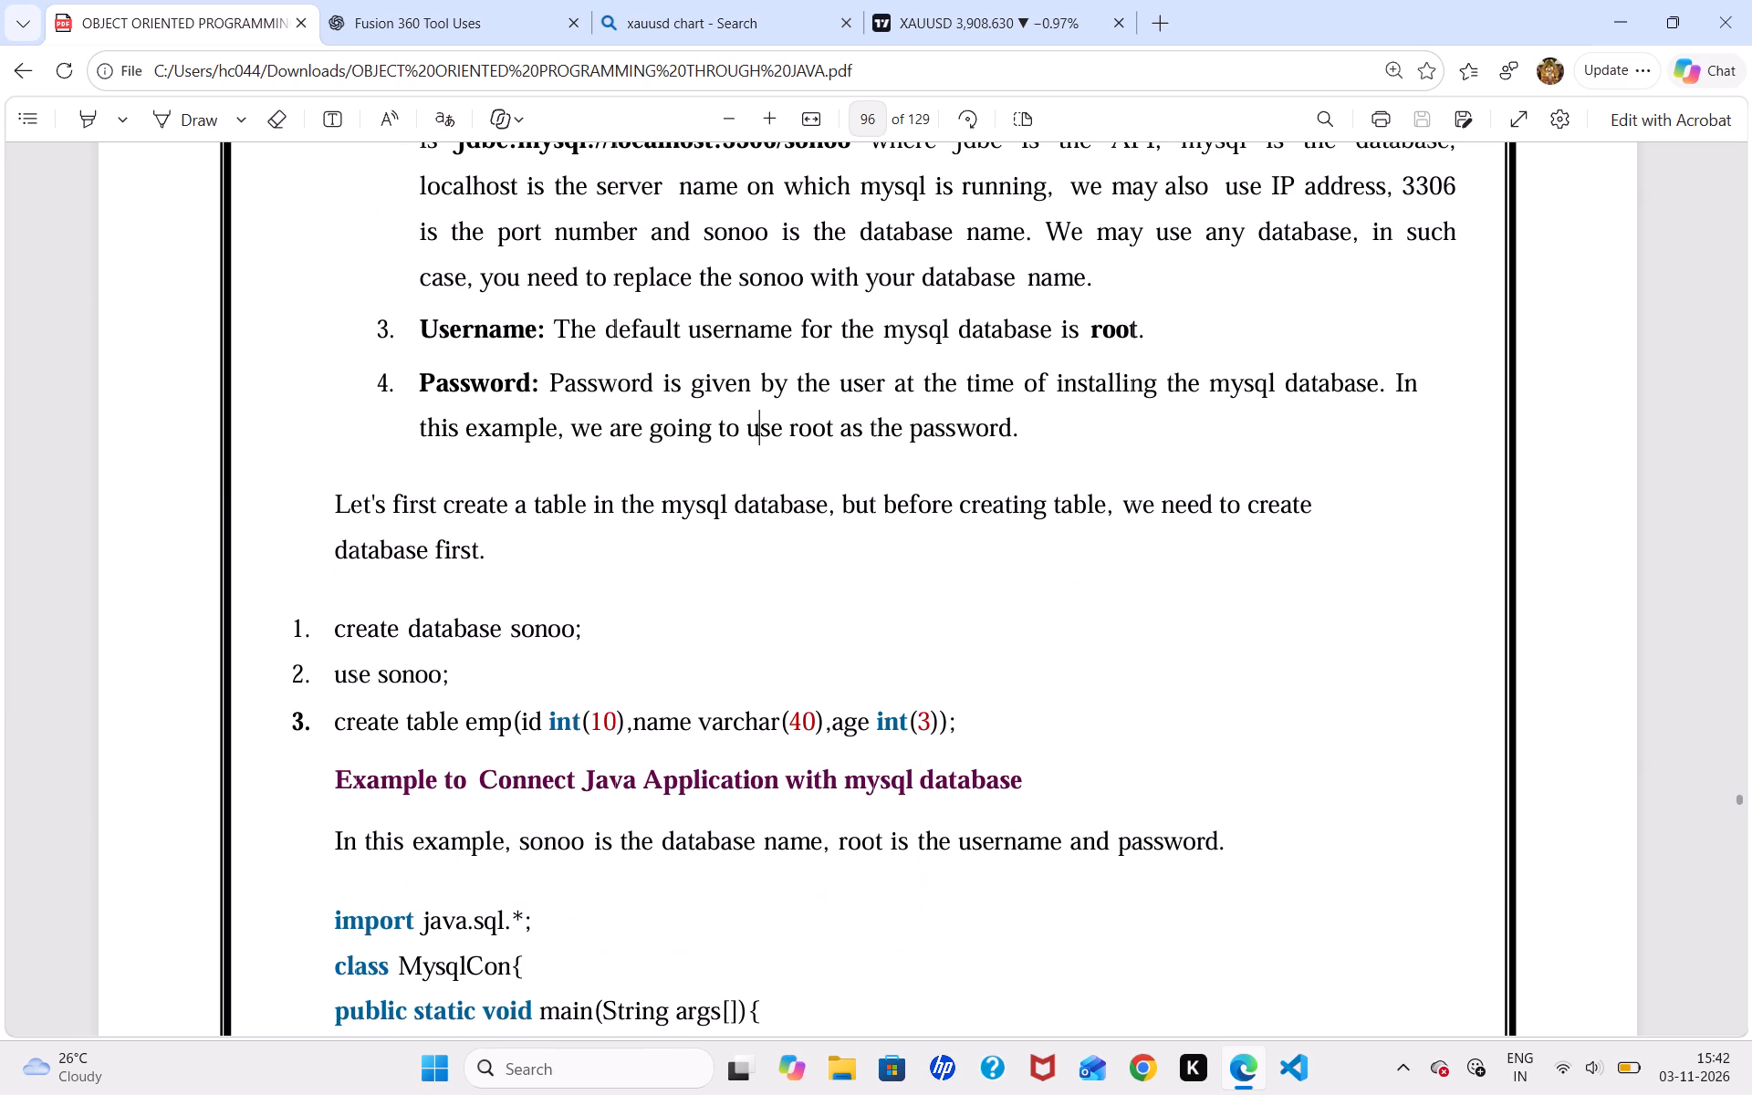
{"action": "scroll", "coordinate": [762, 590], "scroll_direction": "down", "scroll_amount": 1}
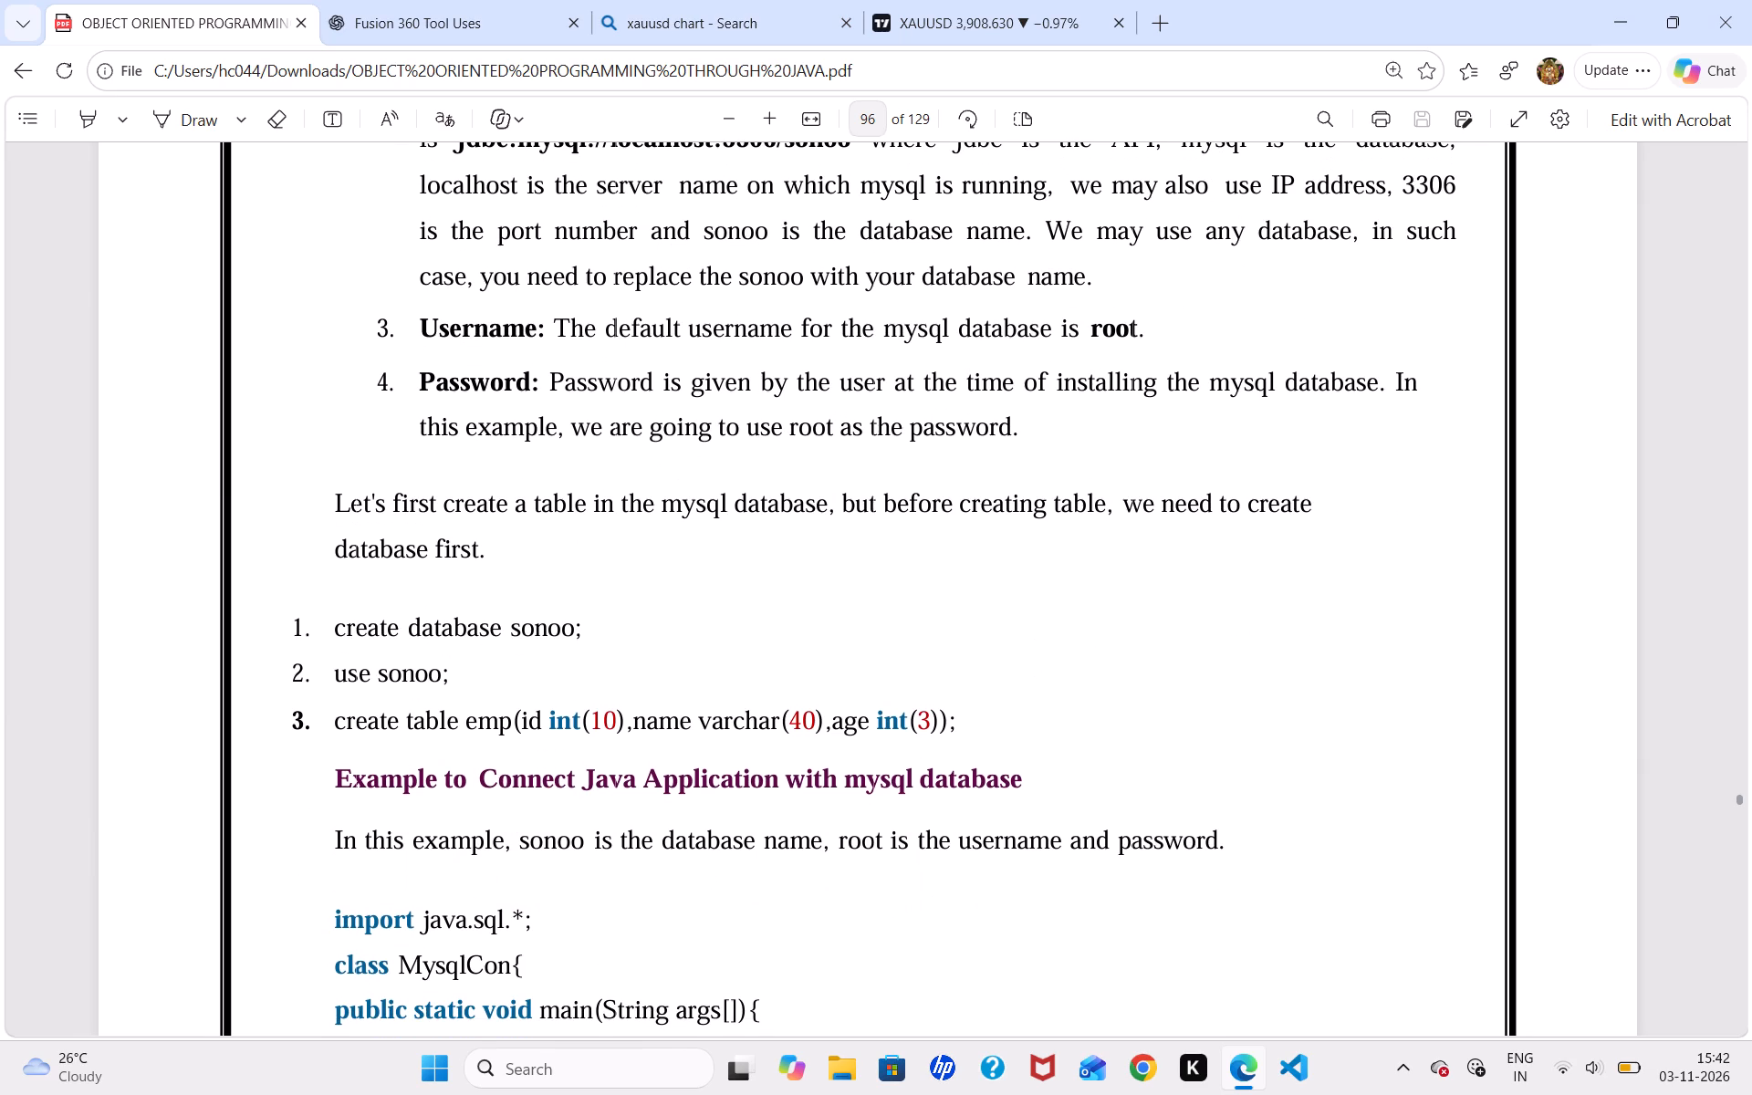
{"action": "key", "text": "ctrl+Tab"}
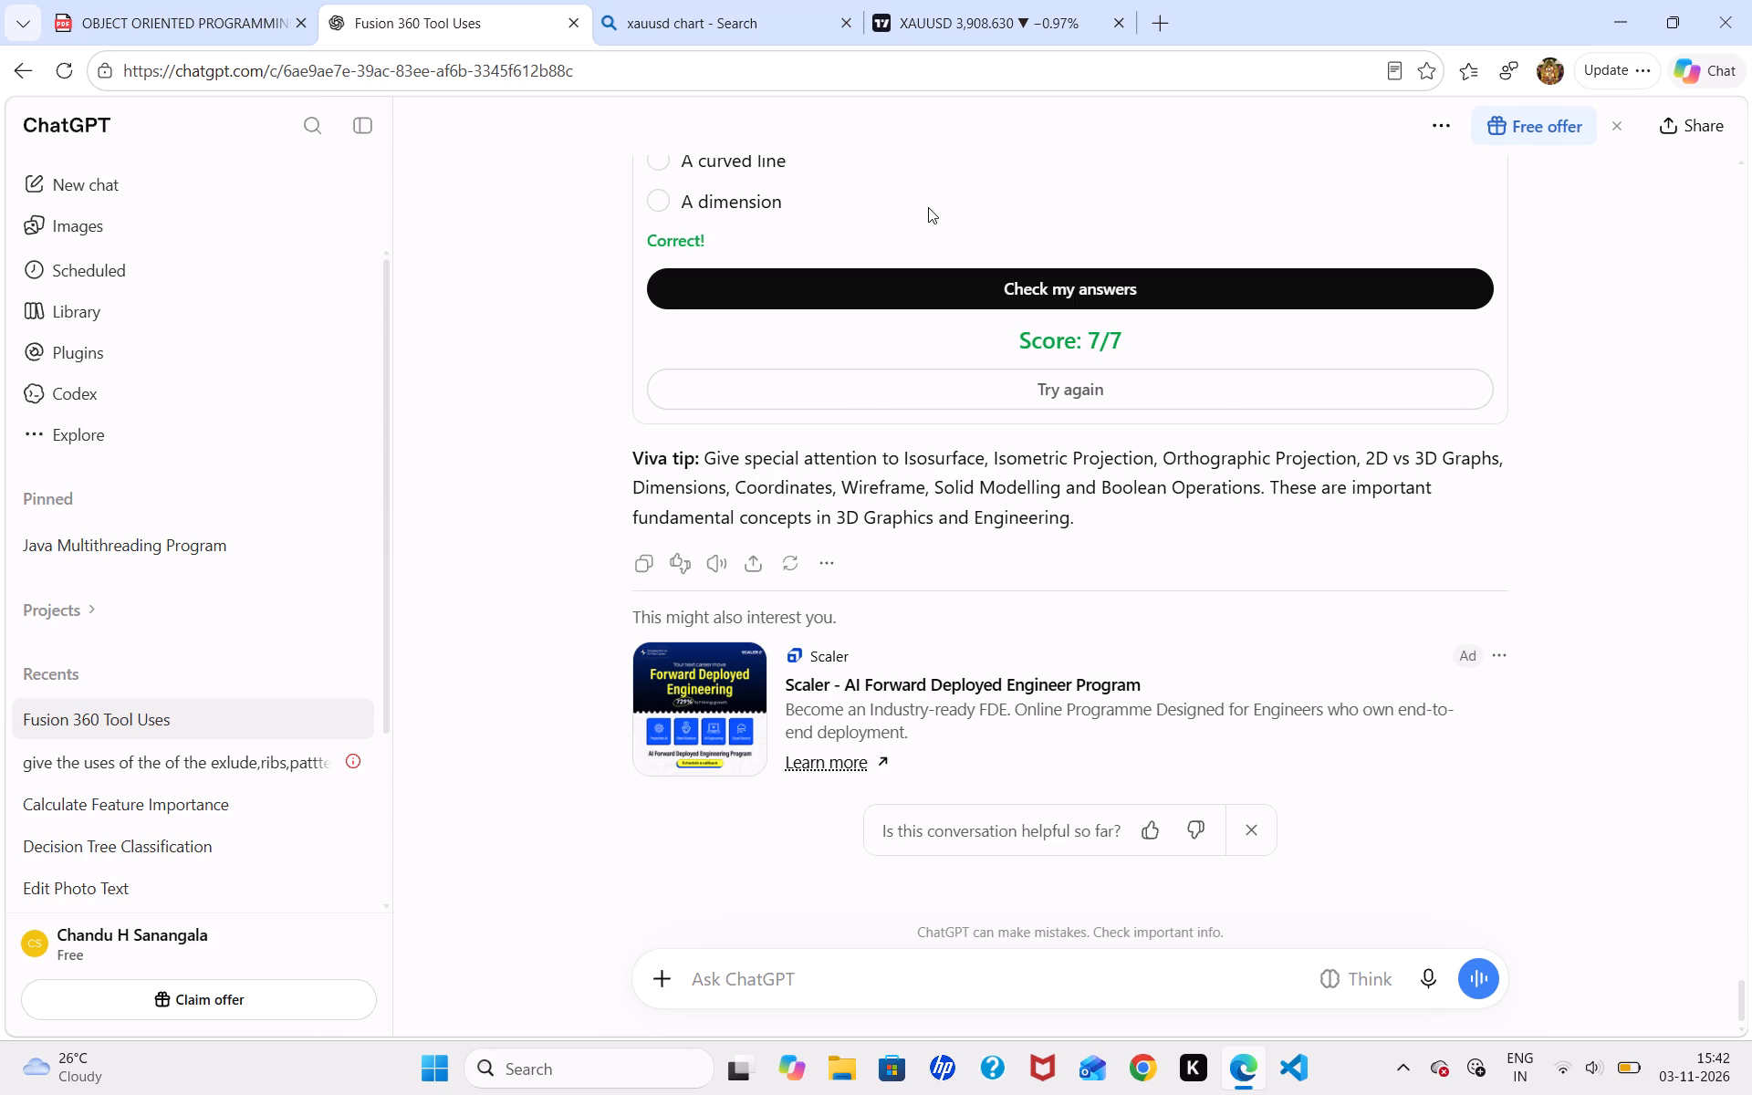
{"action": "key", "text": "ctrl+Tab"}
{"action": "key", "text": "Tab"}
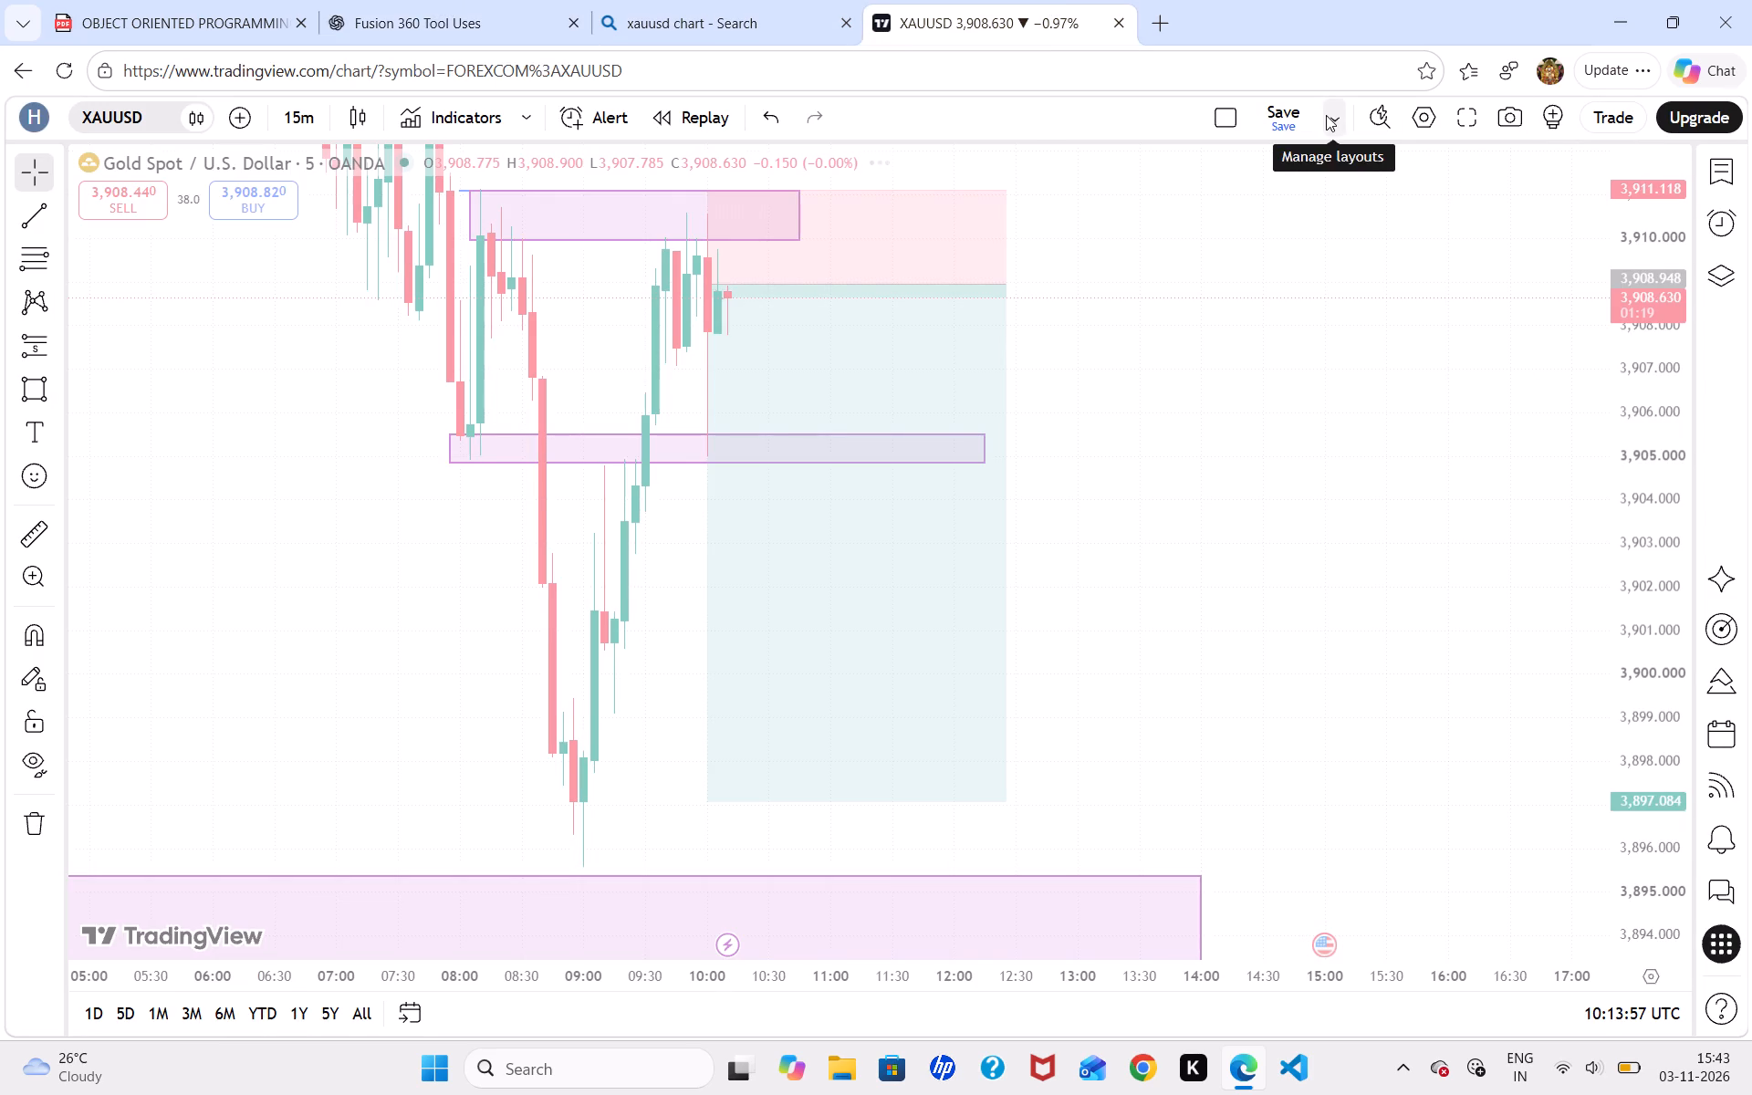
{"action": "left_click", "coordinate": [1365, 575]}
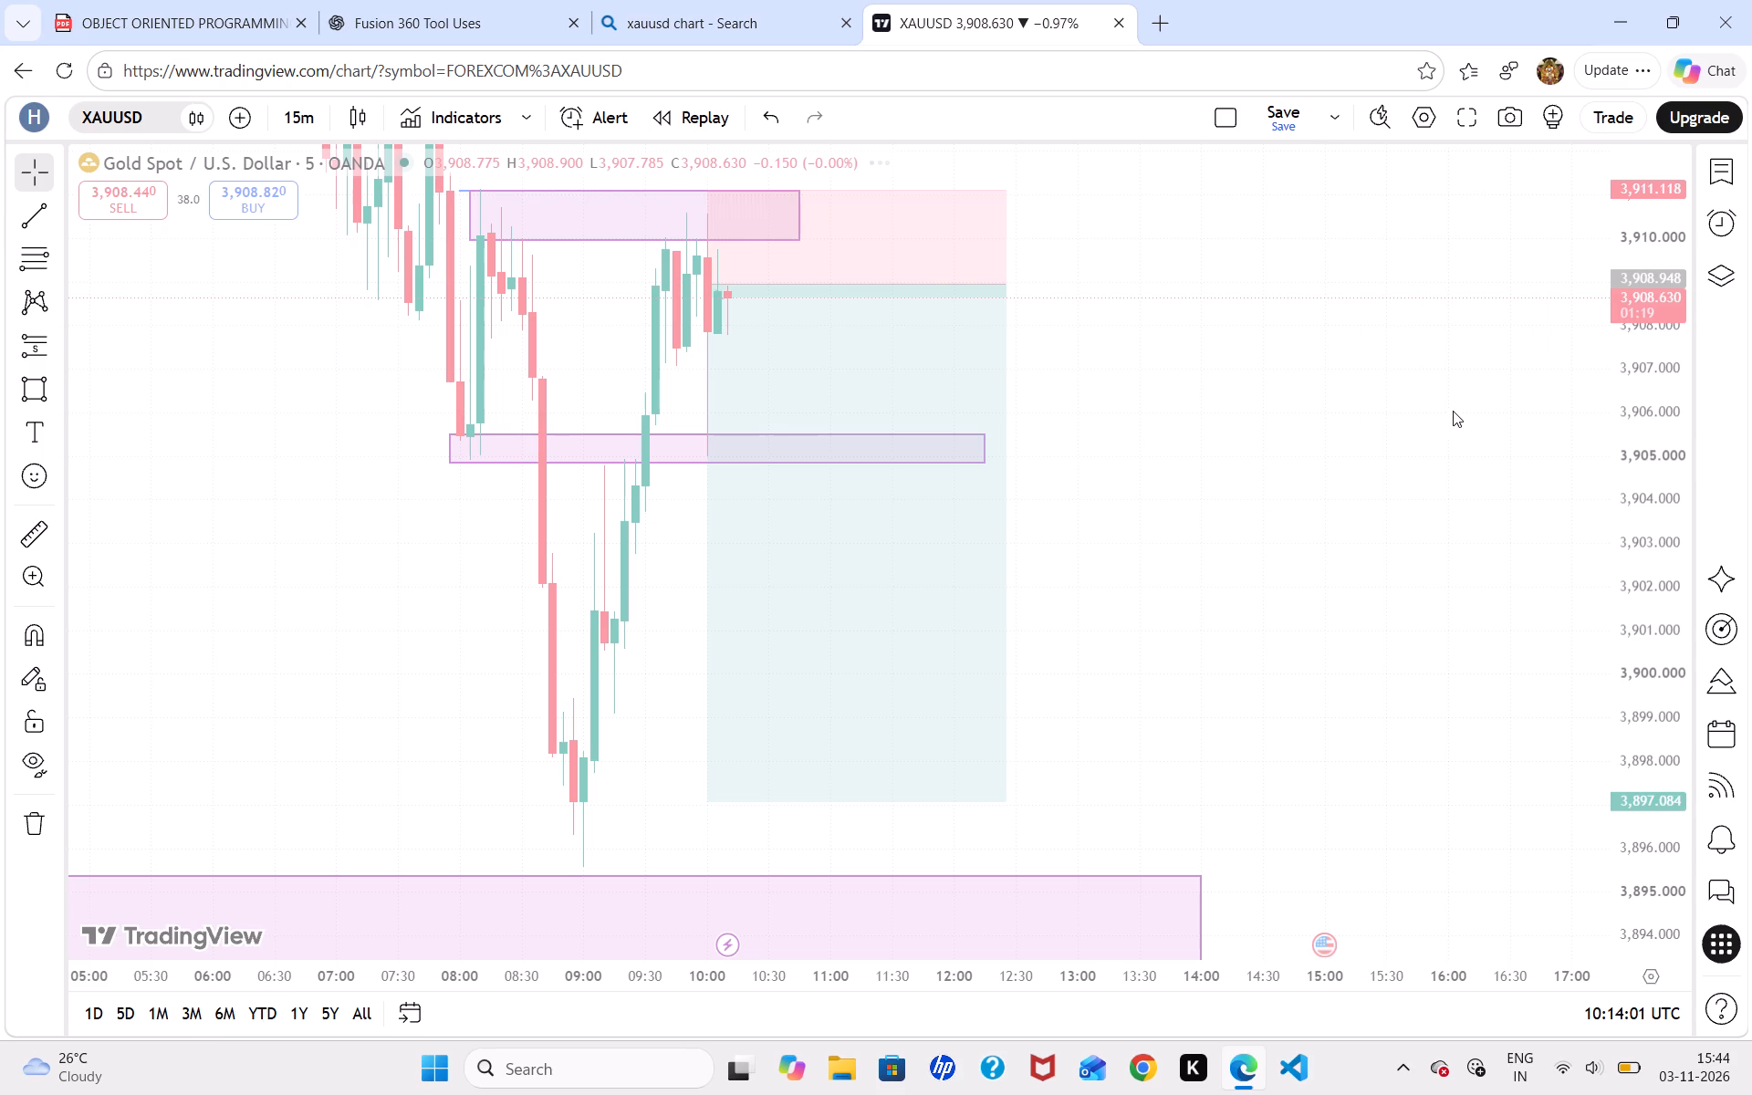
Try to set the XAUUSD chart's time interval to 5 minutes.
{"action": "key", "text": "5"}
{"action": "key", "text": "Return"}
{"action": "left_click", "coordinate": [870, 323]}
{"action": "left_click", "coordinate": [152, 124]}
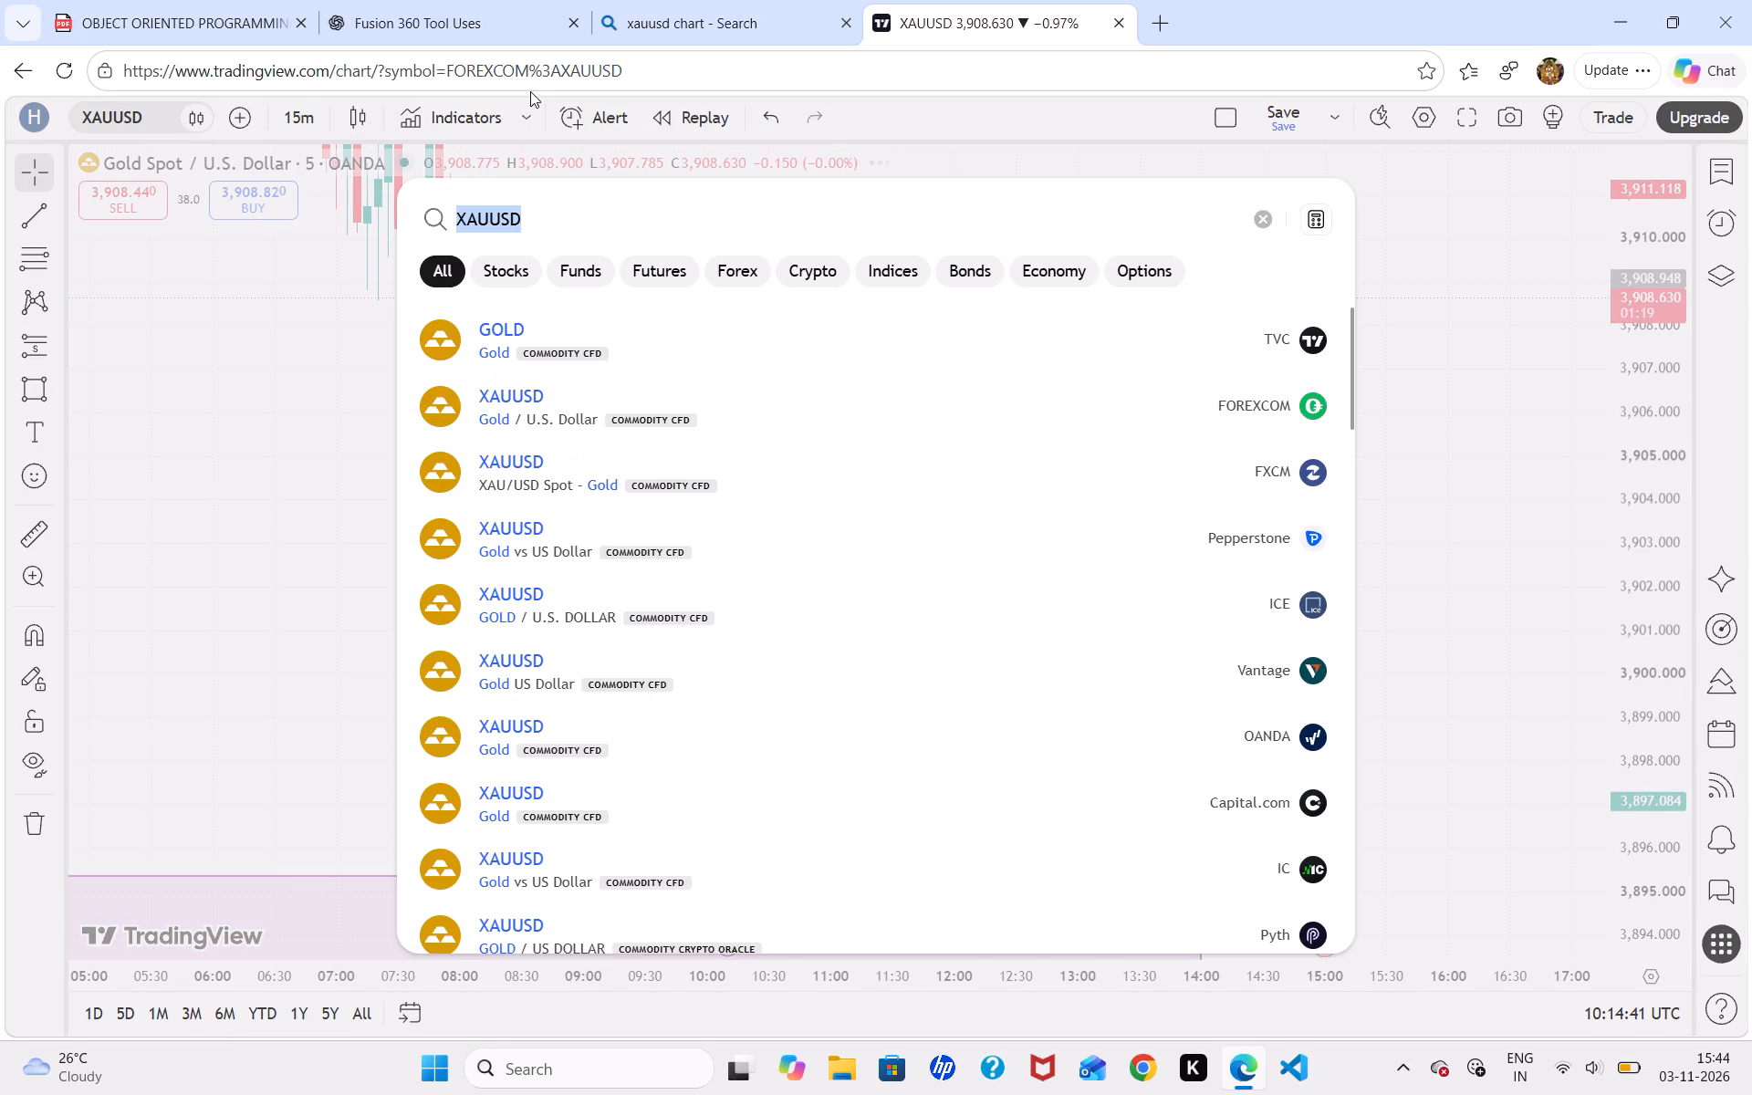
Duplicate the XAUUSD chart's browser tab.
{"action": "double_click", "coordinate": [914, 26]}
{"action": "right_click", "coordinate": [914, 26]}
{"action": "left_click", "coordinate": [1058, 214]}
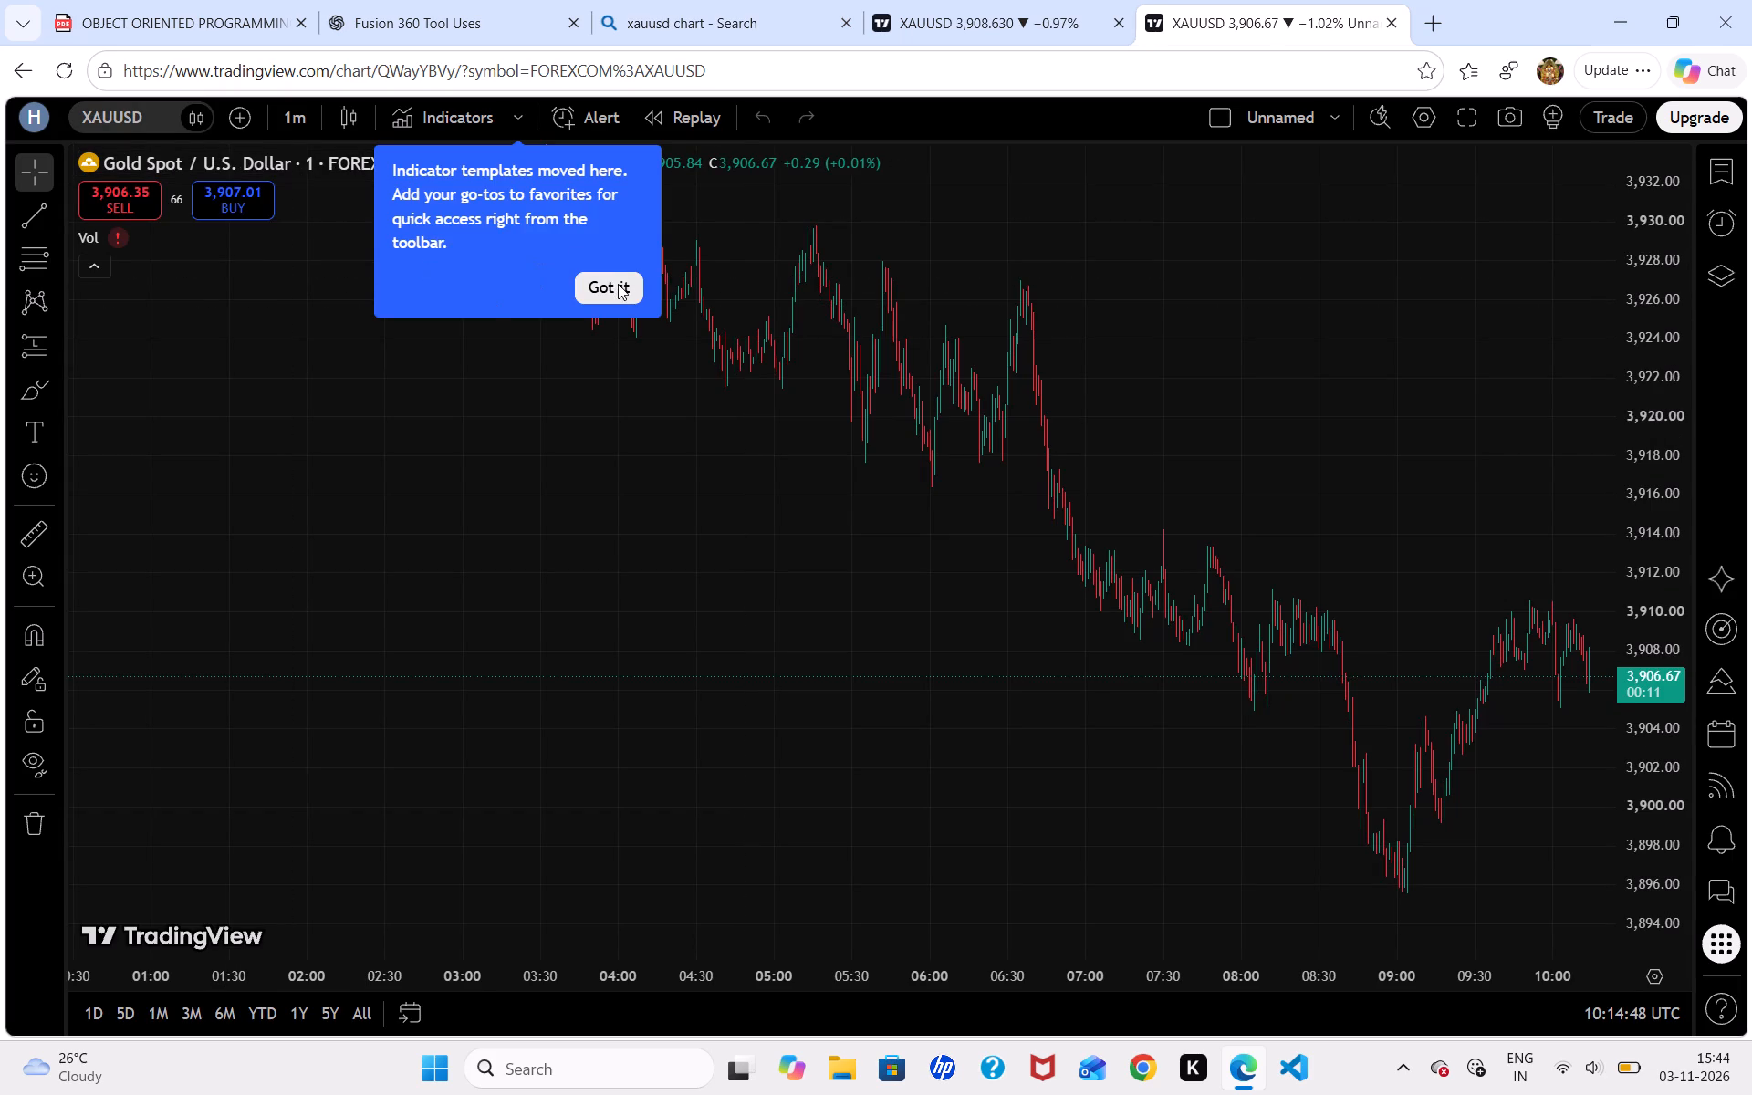
Switch the duplicated XAUUSD chart's data source to OANDA, dismissing the onboarding hints.
{"action": "left_click", "coordinate": [618, 284]}
{"action": "left_click_drag", "start_coordinate": [1472, 457], "coordinate": [986, 348]}
{"action": "left_click", "coordinate": [122, 120]}
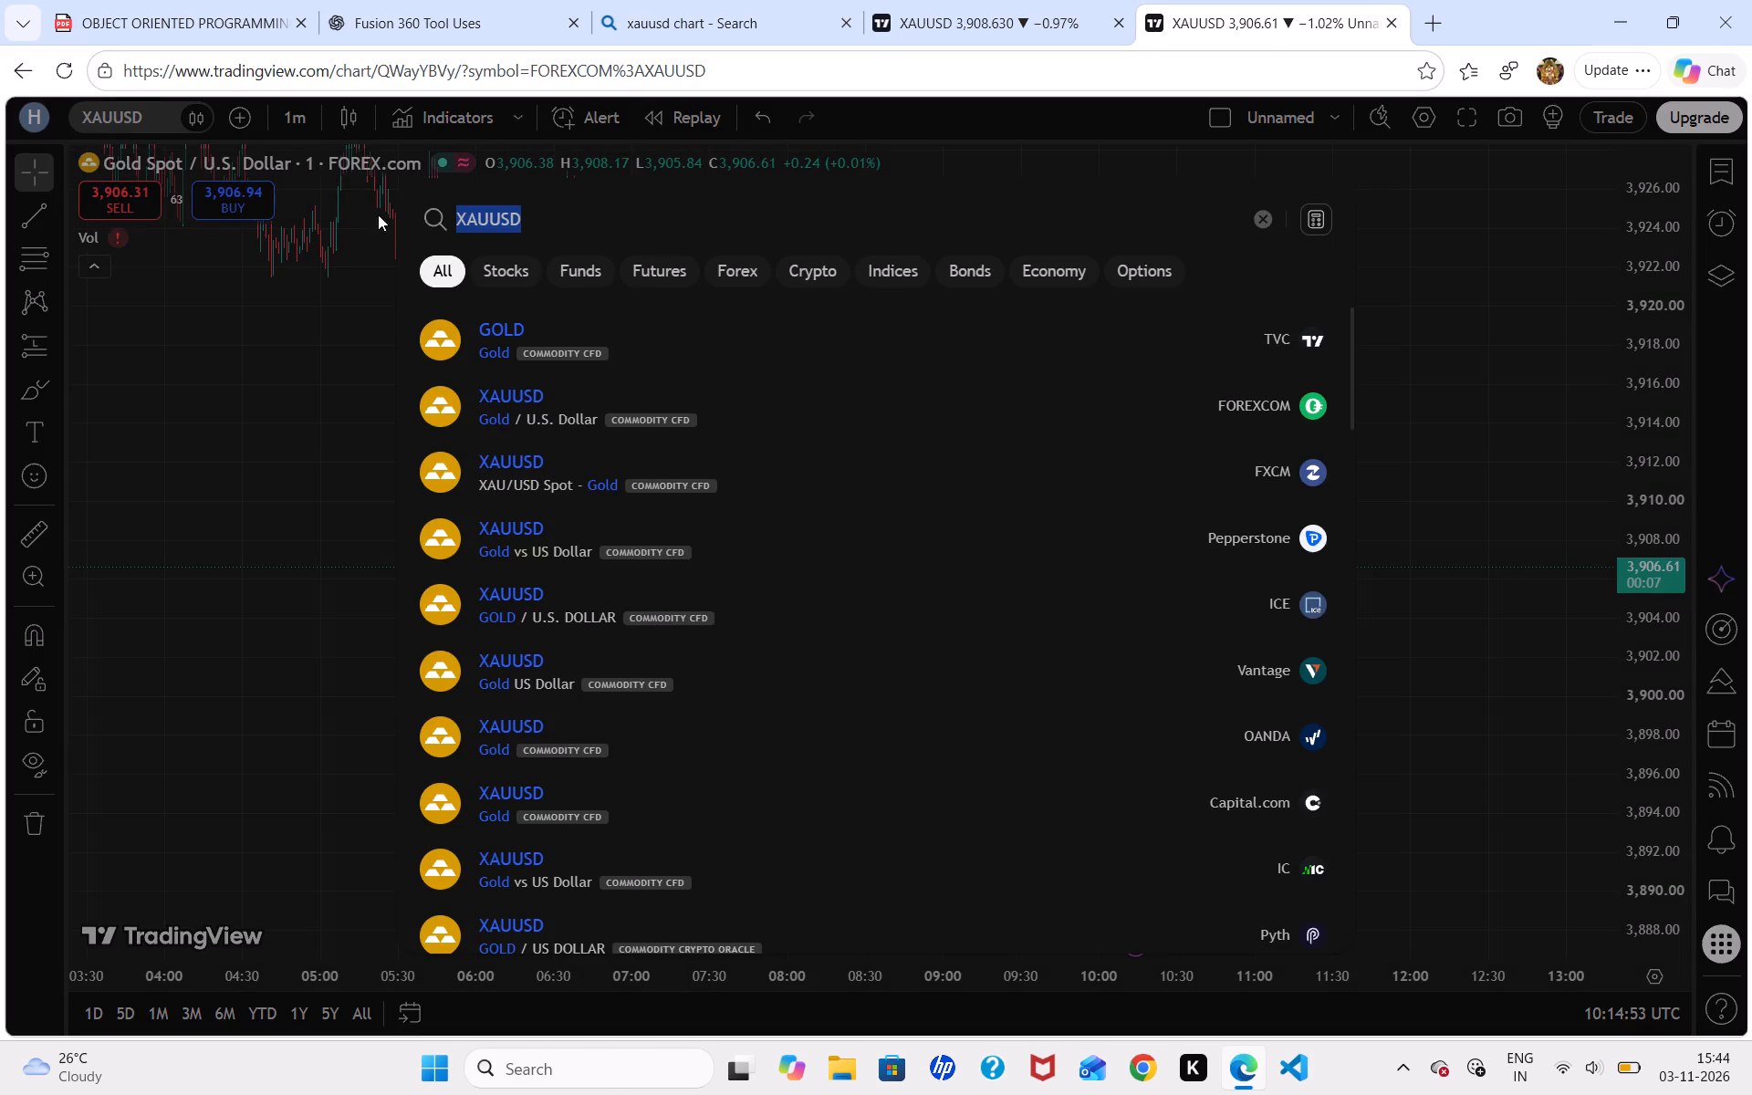
{"action": "left_click", "coordinate": [1122, 718]}
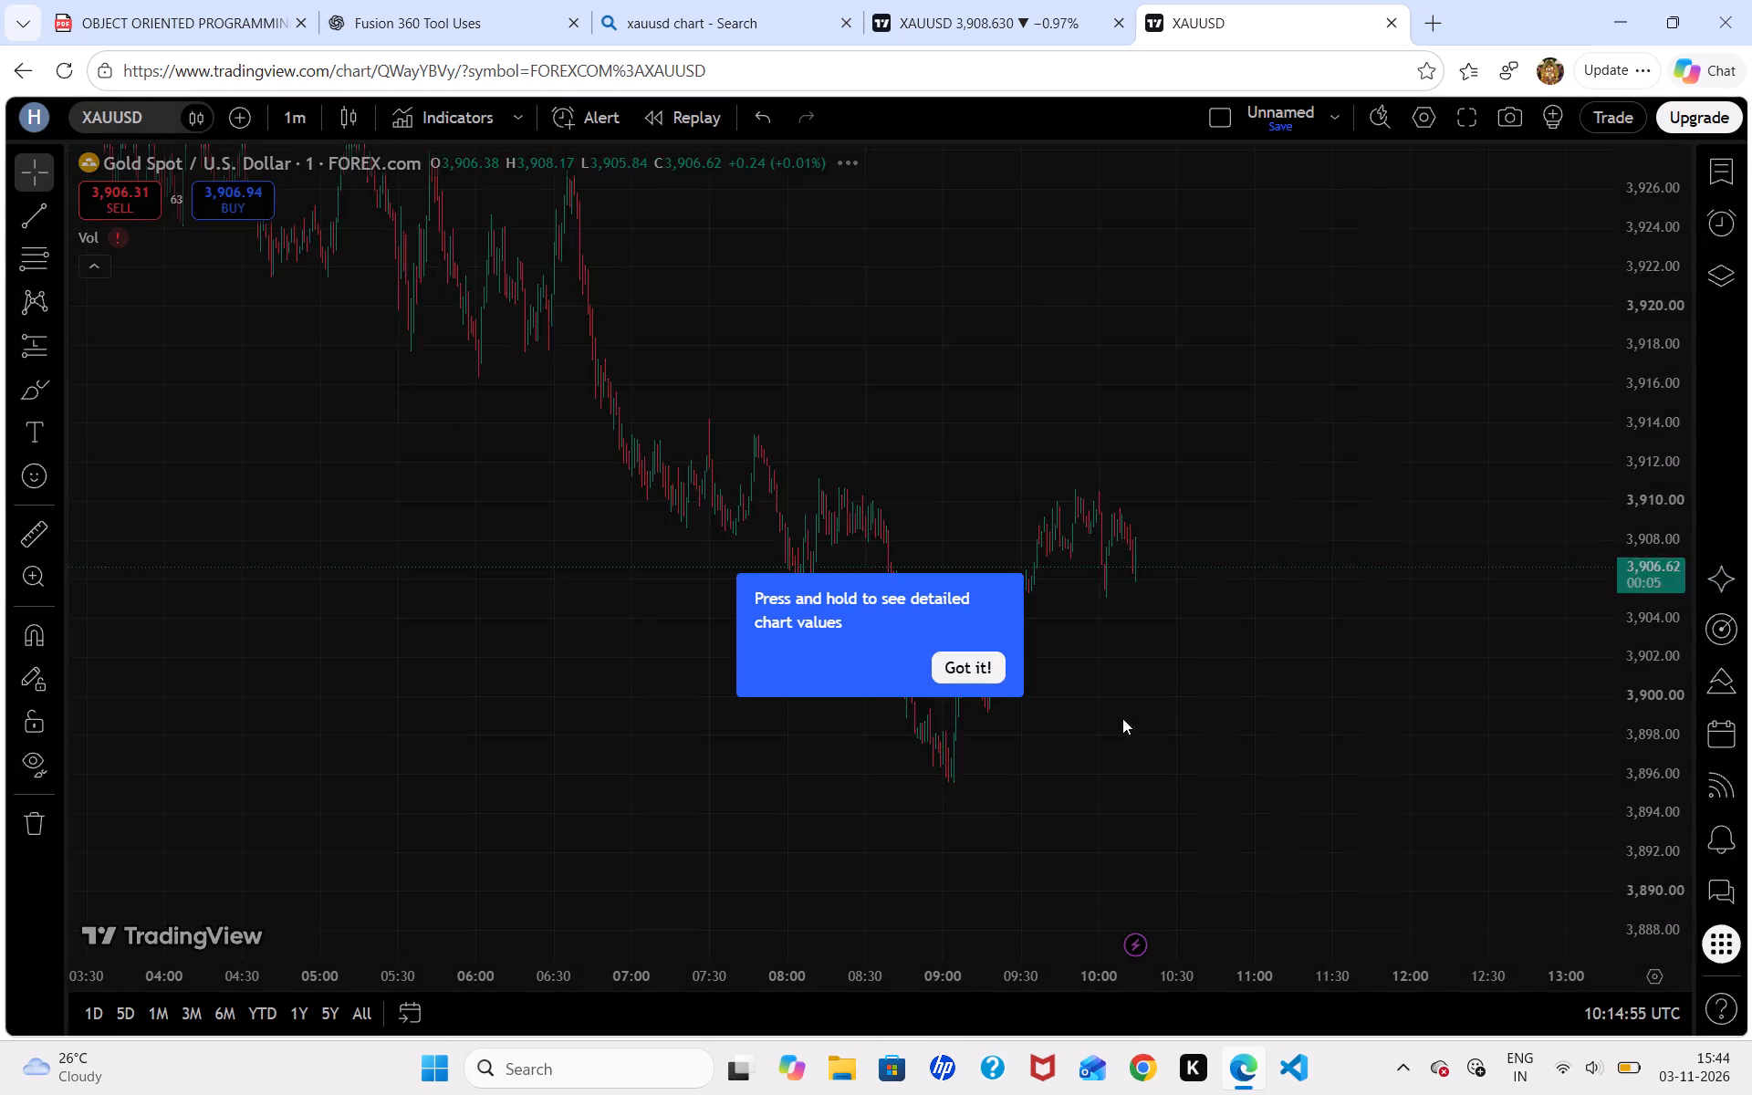
{"action": "left_click", "coordinate": [980, 662]}
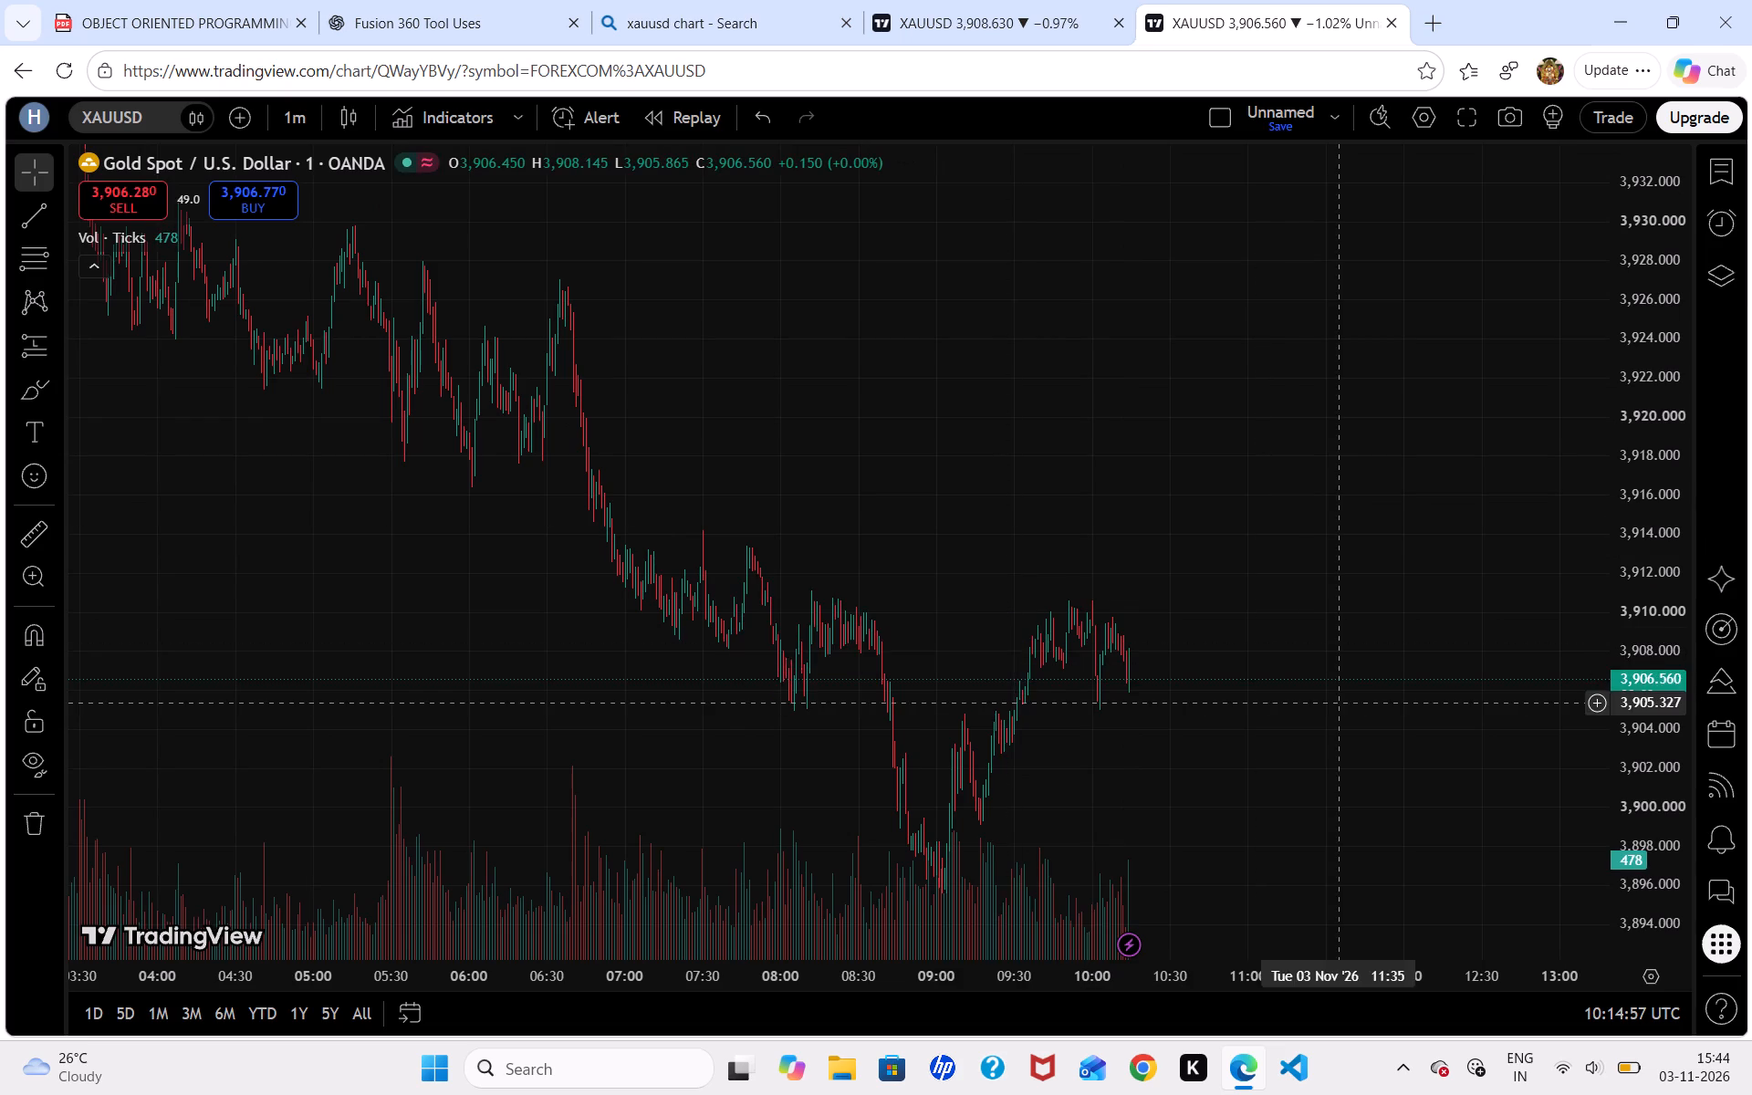
{"action": "left_click_drag", "start_coordinate": [1340, 704], "coordinate": [1632, 501]}
{"action": "left_click_drag", "start_coordinate": [1531, 984], "coordinate": [1384, 992]}
{"action": "left_click_drag", "start_coordinate": [1647, 766], "coordinate": [1548, 307]}
{"action": "left_click_drag", "start_coordinate": [1289, 421], "coordinate": [1236, 555]}
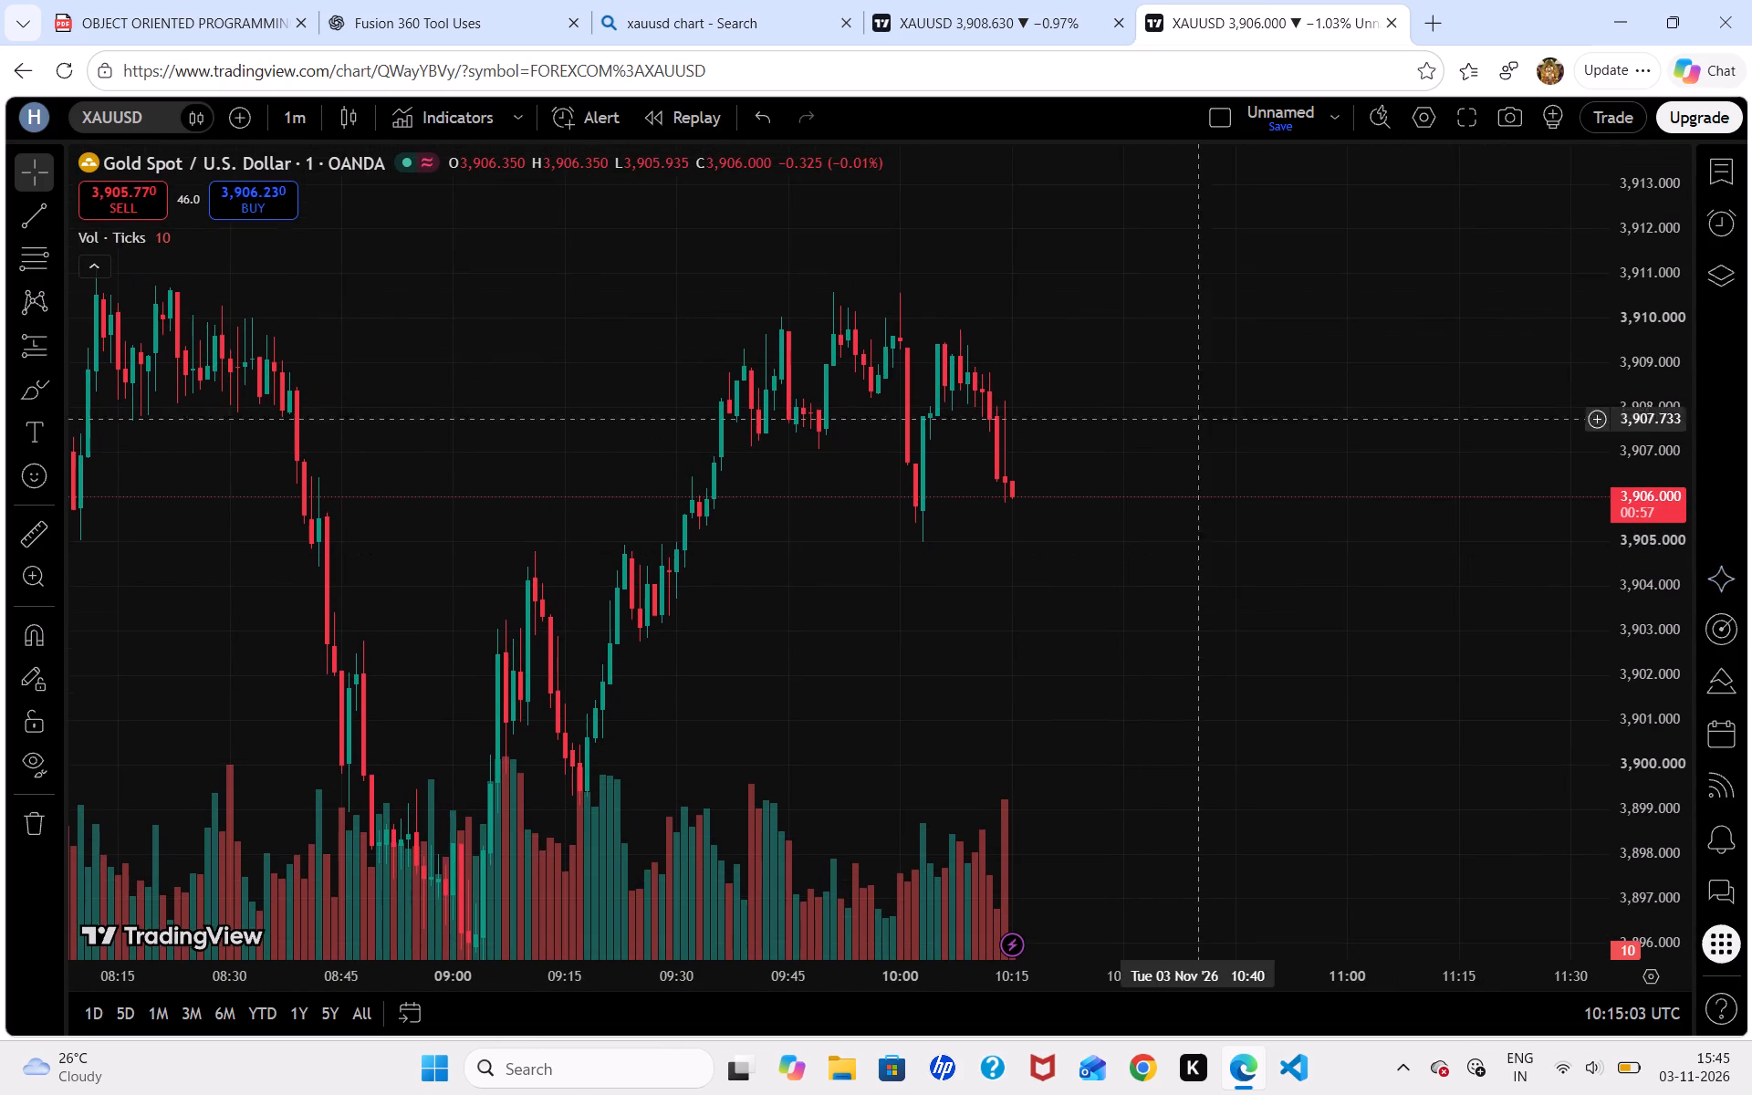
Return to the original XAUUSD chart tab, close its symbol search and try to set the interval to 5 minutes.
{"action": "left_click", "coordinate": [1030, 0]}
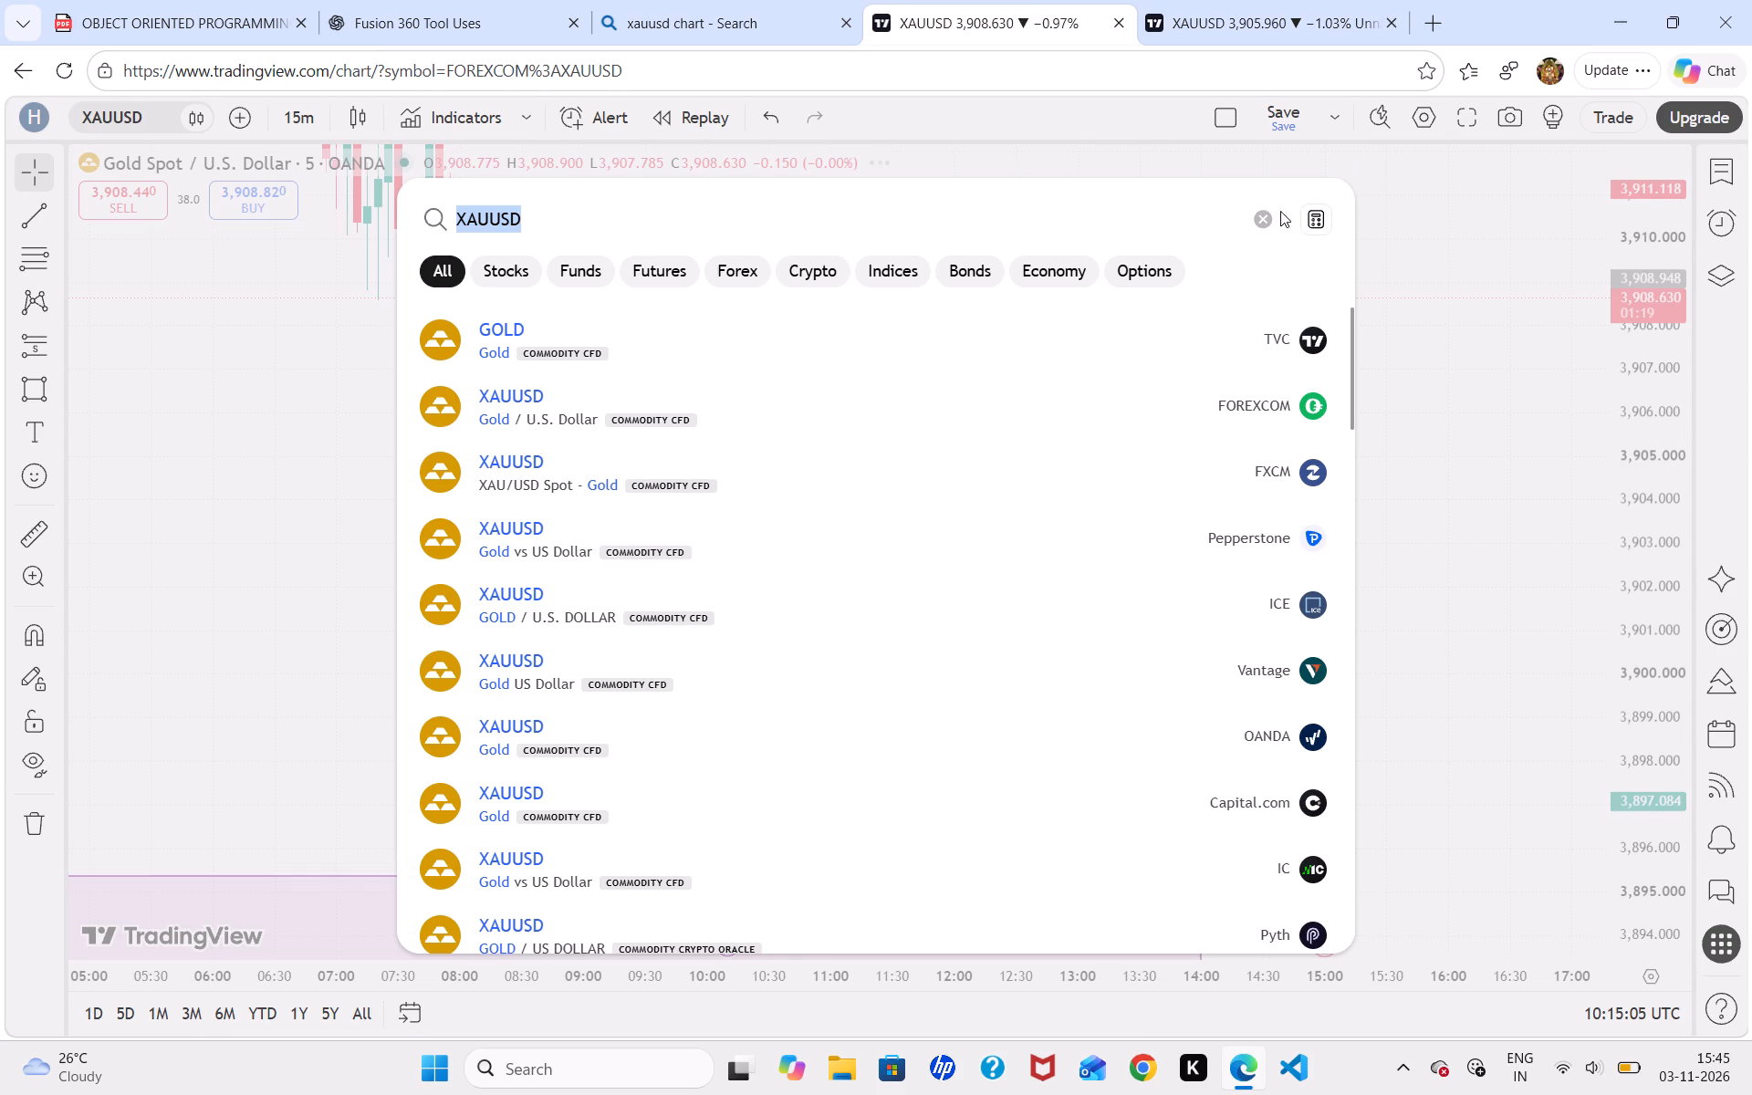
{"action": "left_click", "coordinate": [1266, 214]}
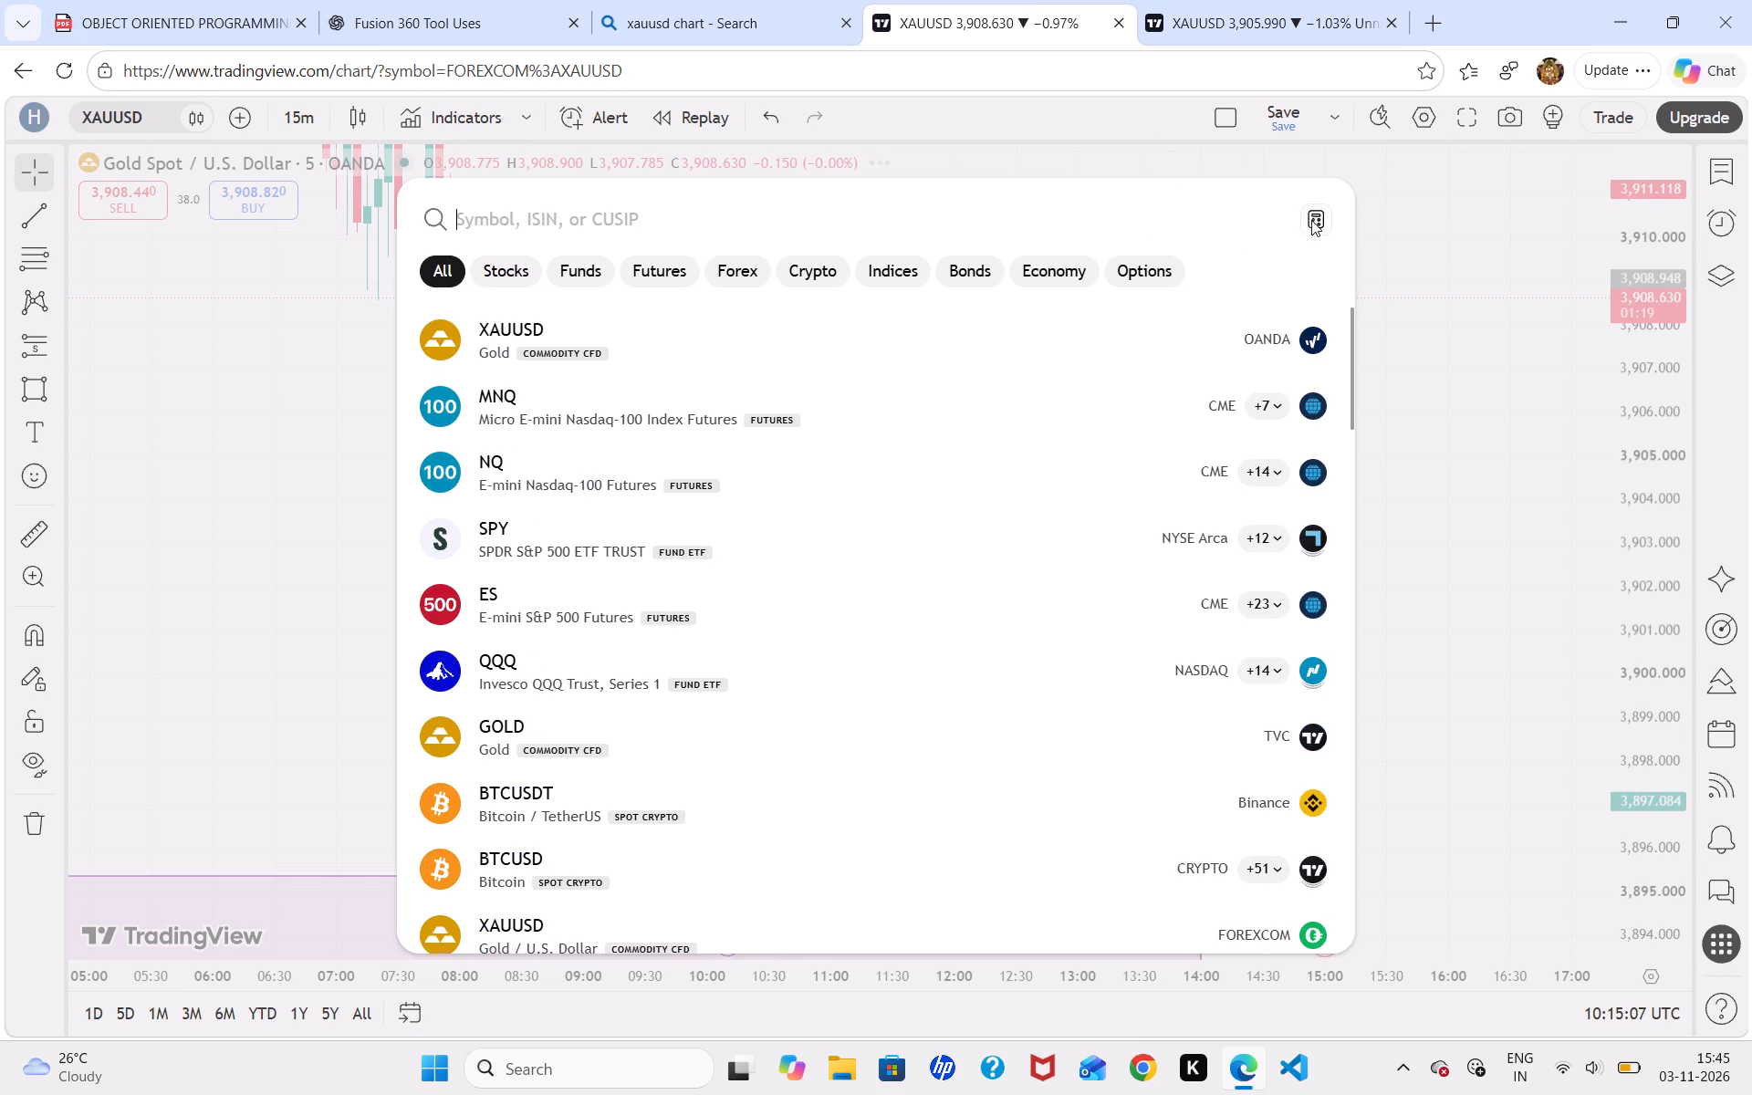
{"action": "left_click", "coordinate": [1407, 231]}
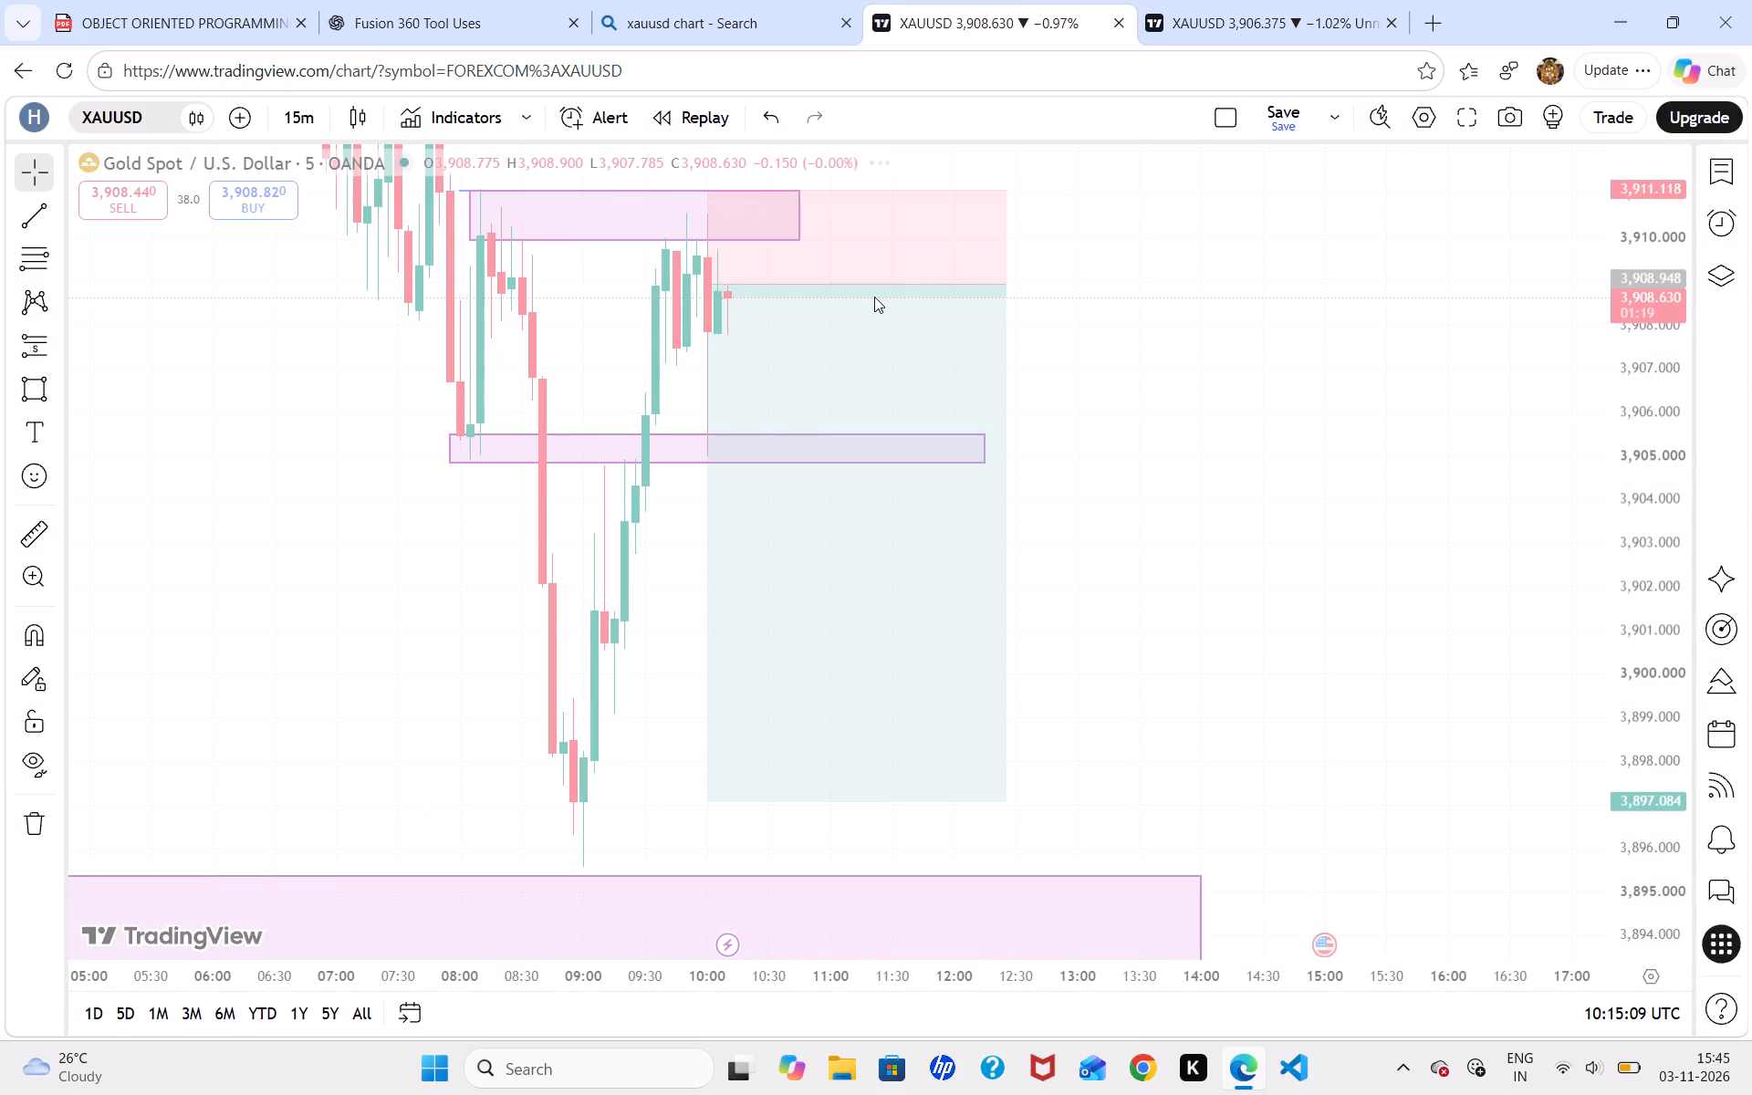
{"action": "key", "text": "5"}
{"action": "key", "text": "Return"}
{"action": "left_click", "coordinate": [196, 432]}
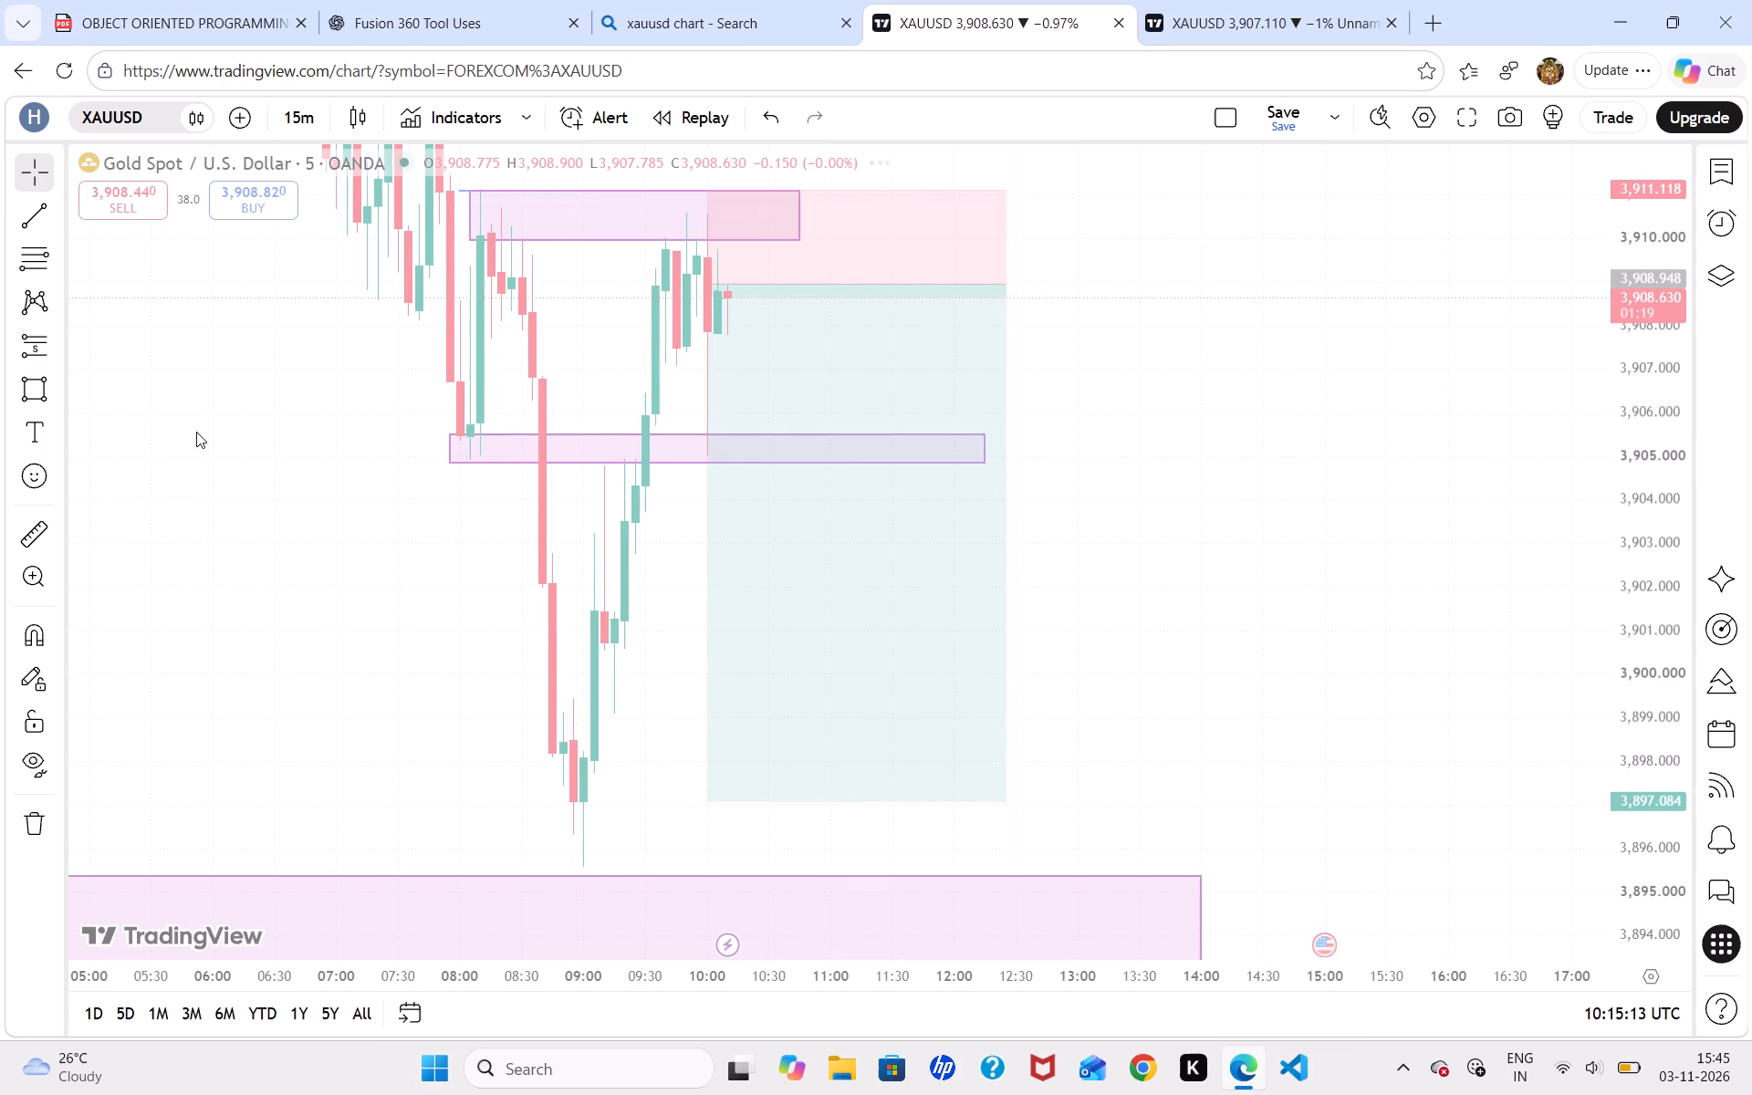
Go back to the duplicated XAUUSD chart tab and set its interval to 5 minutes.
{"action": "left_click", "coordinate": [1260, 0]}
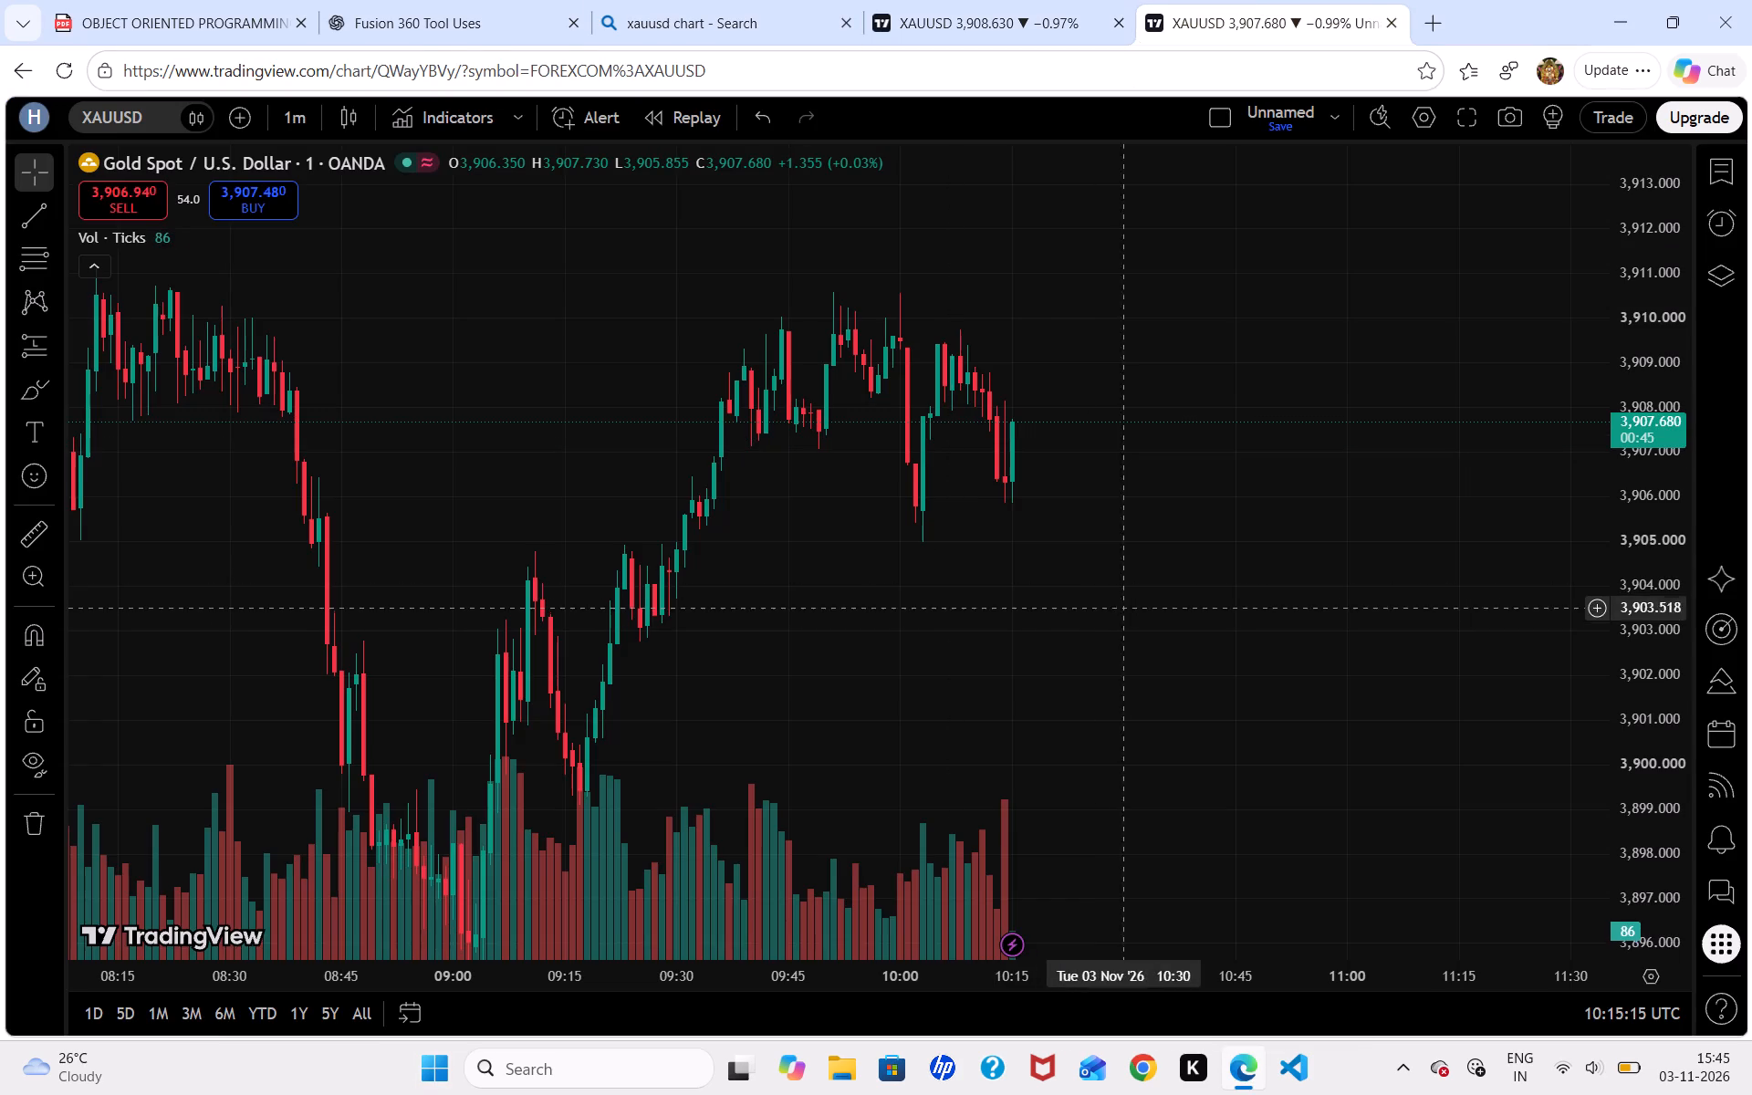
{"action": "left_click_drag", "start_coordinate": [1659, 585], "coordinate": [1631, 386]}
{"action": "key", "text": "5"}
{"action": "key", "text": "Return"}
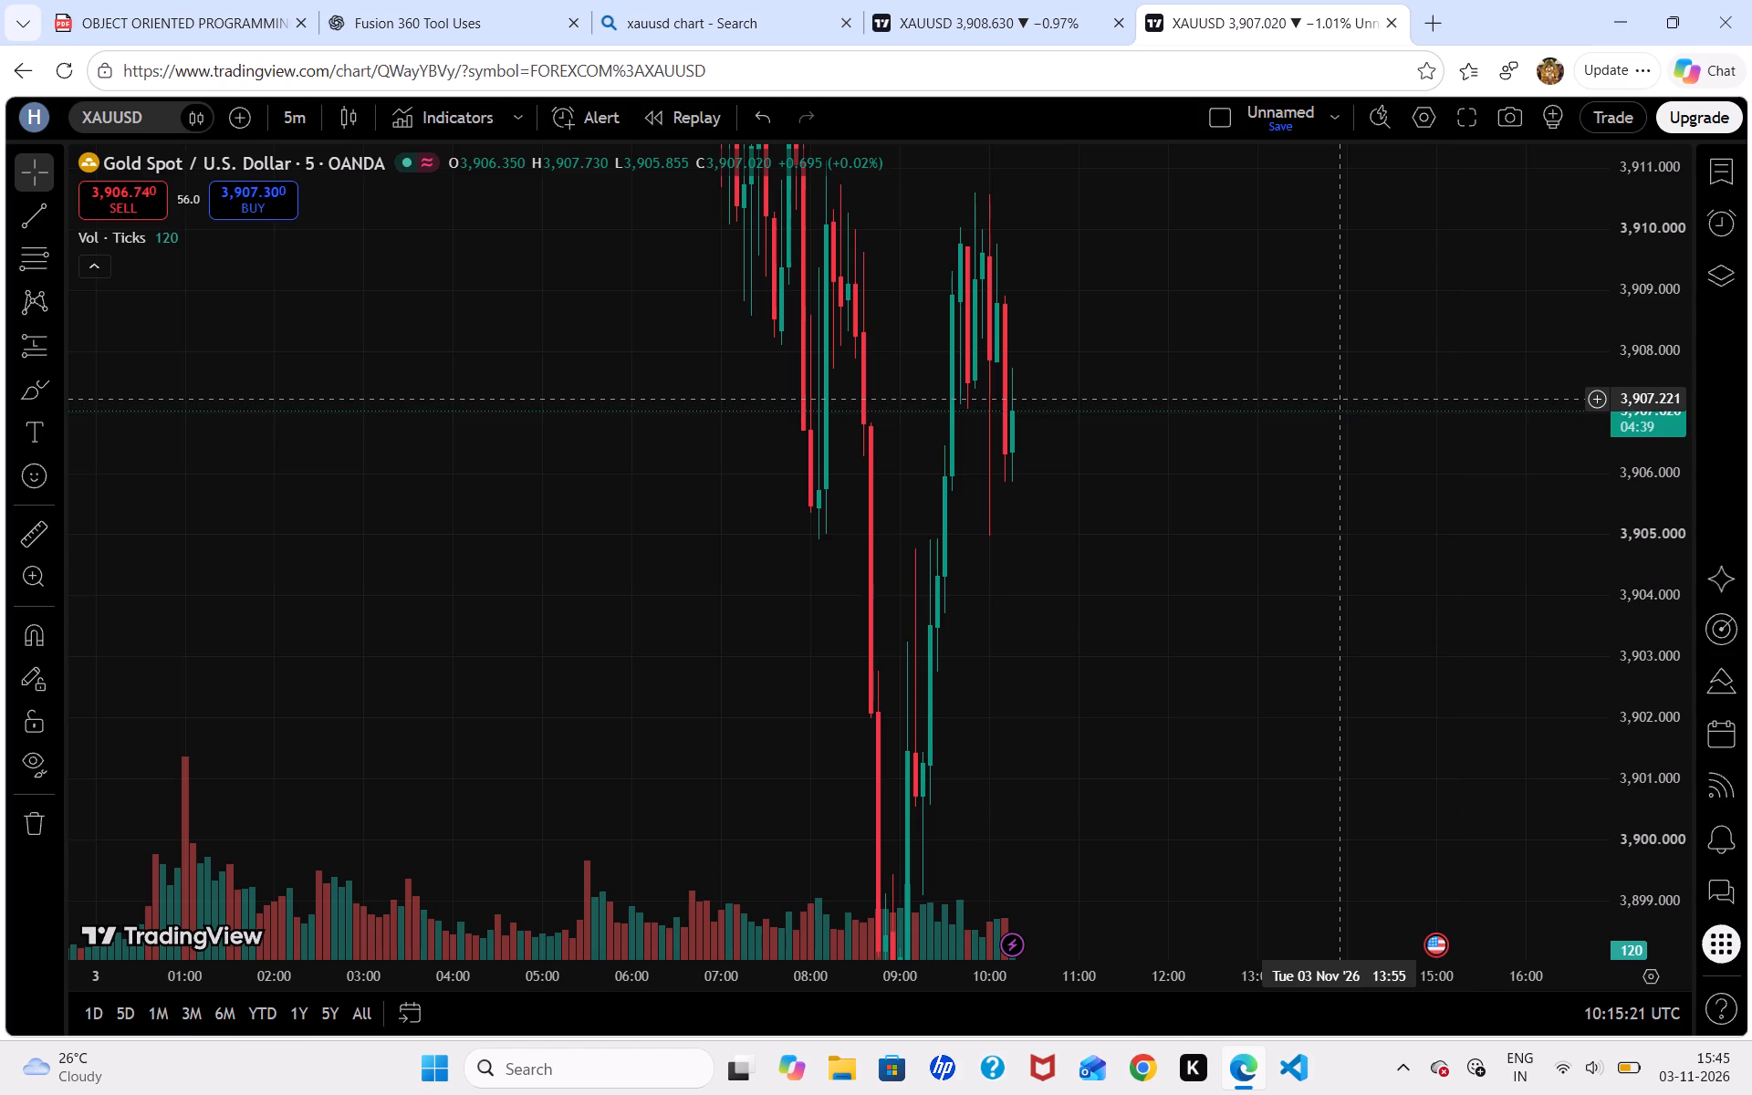
Set the XAUUSD chart's time interval to 1 day.
{"action": "left_click_drag", "start_coordinate": [1292, 326], "coordinate": [1379, 197]}
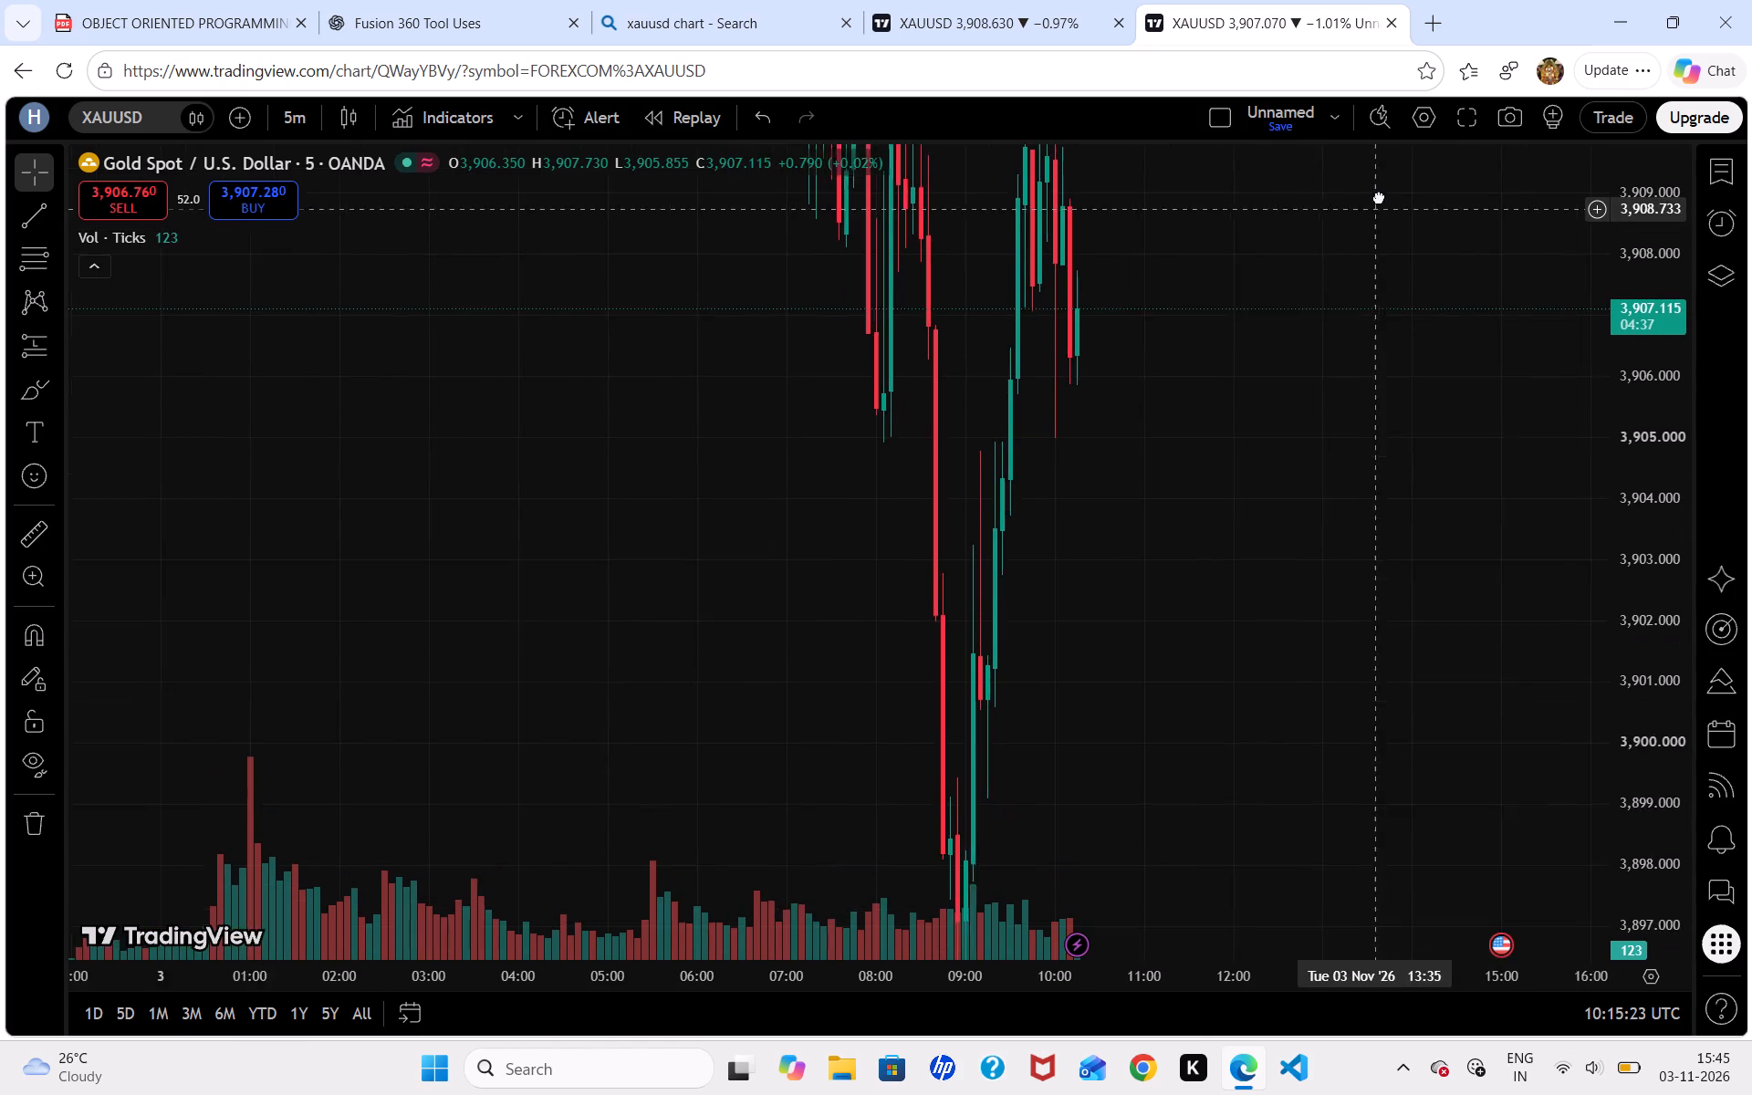
{"action": "left_click_drag", "start_coordinate": [1379, 197], "coordinate": [1395, 171]}
{"action": "key", "text": "1"}
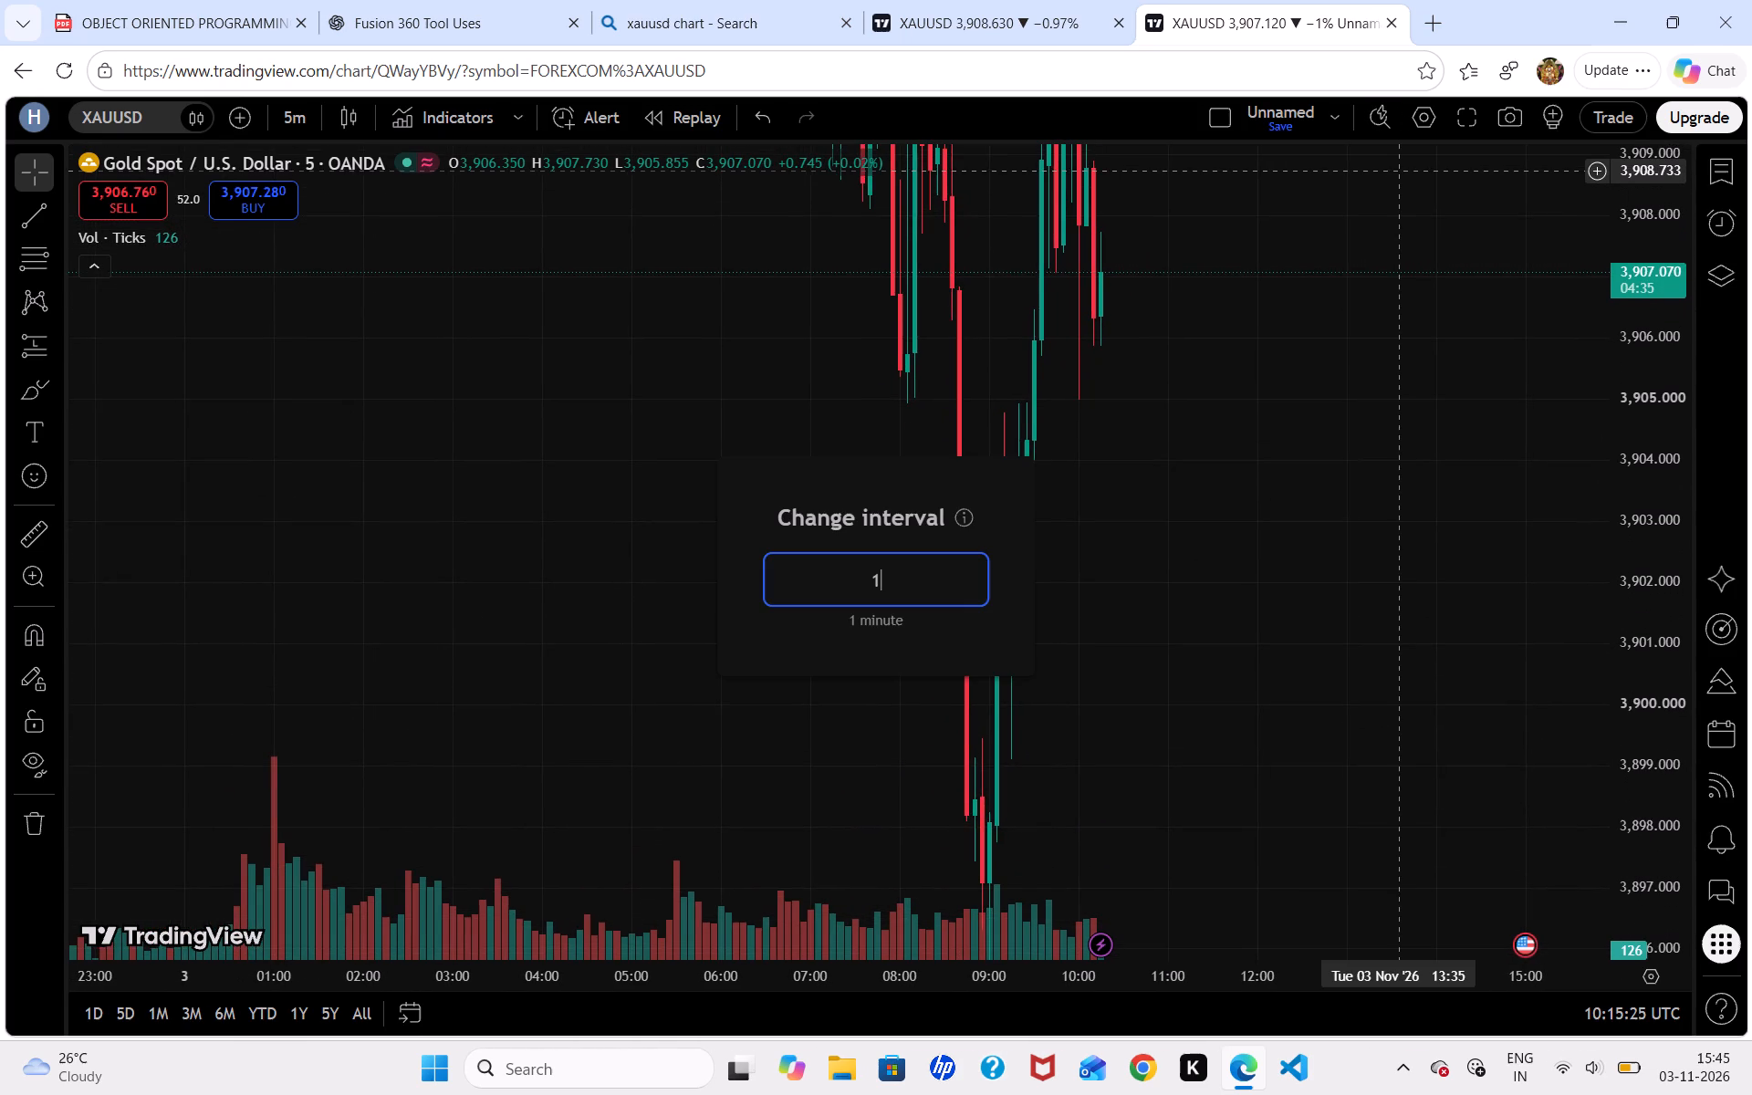
{"action": "key", "text": "d"}
{"action": "key", "text": "Return"}
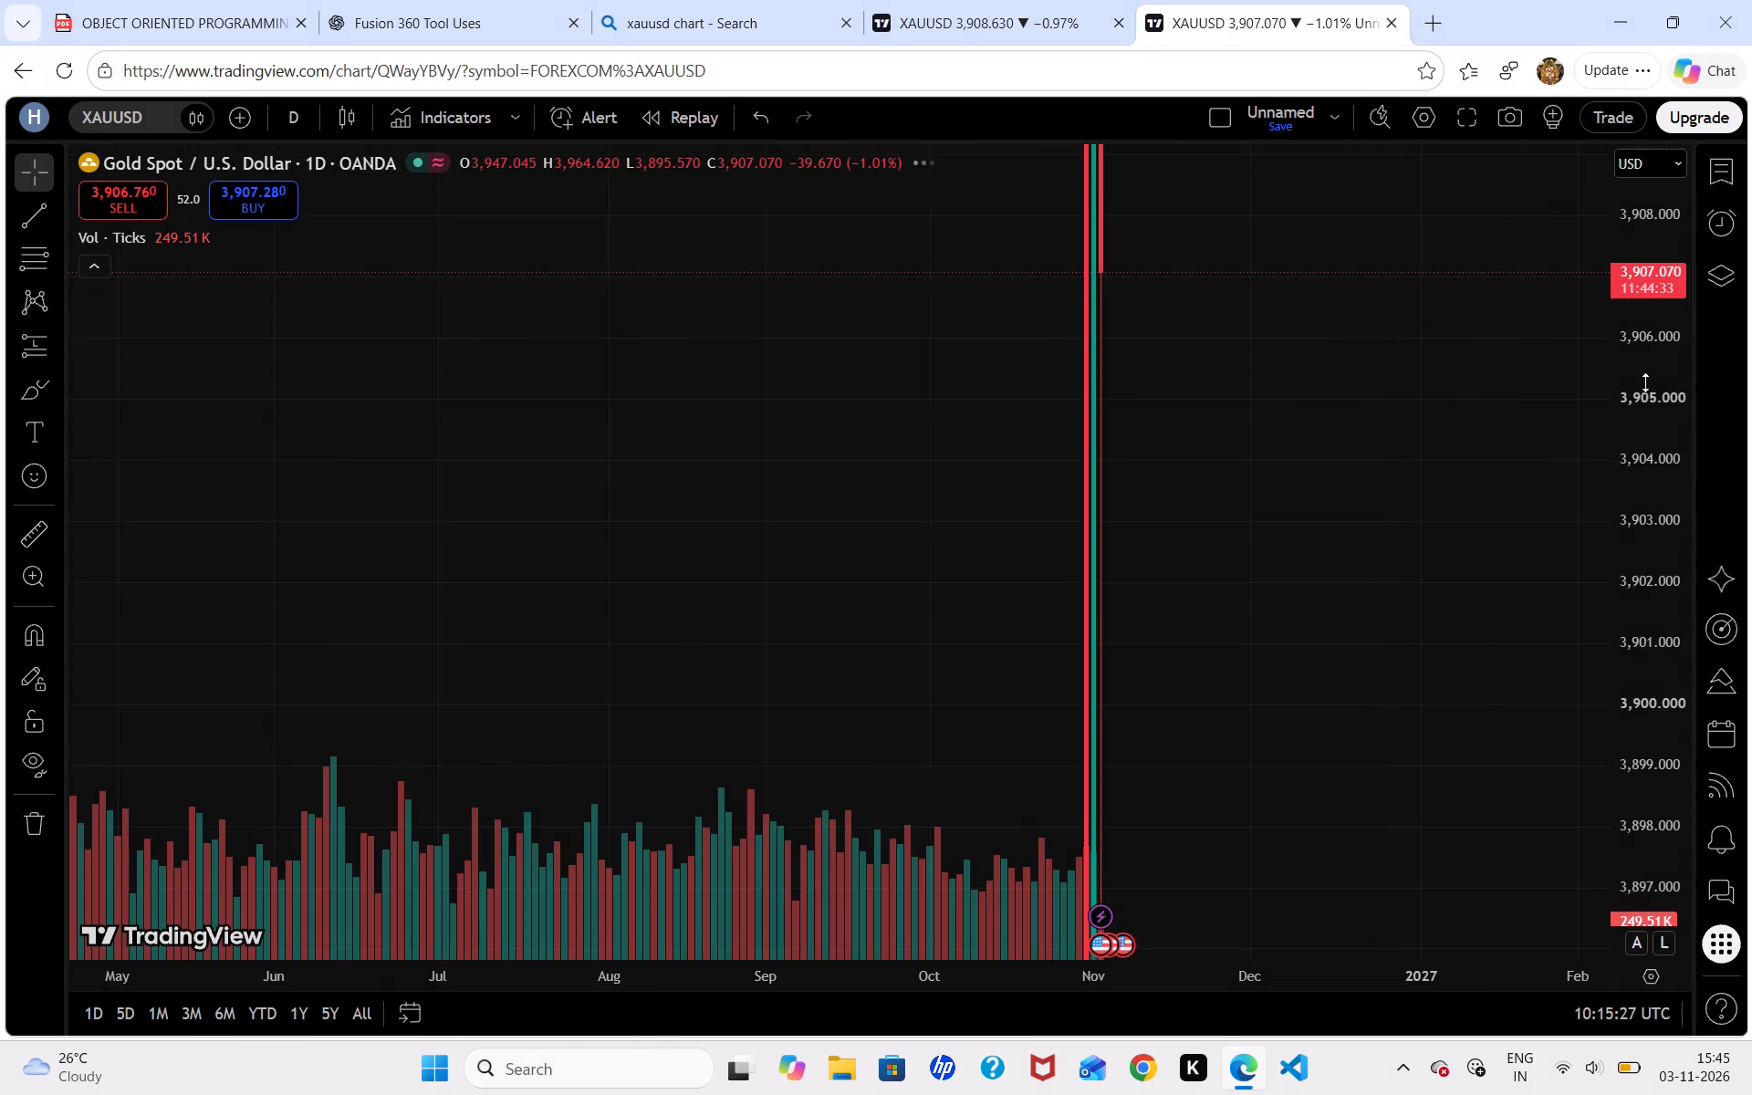
Draw a short horizontal trend line at about 3,891.4, starting at the 30 October candle on the daily chart.
{"action": "left_click_drag", "start_coordinate": [1648, 381], "coordinate": [1699, 1045]}
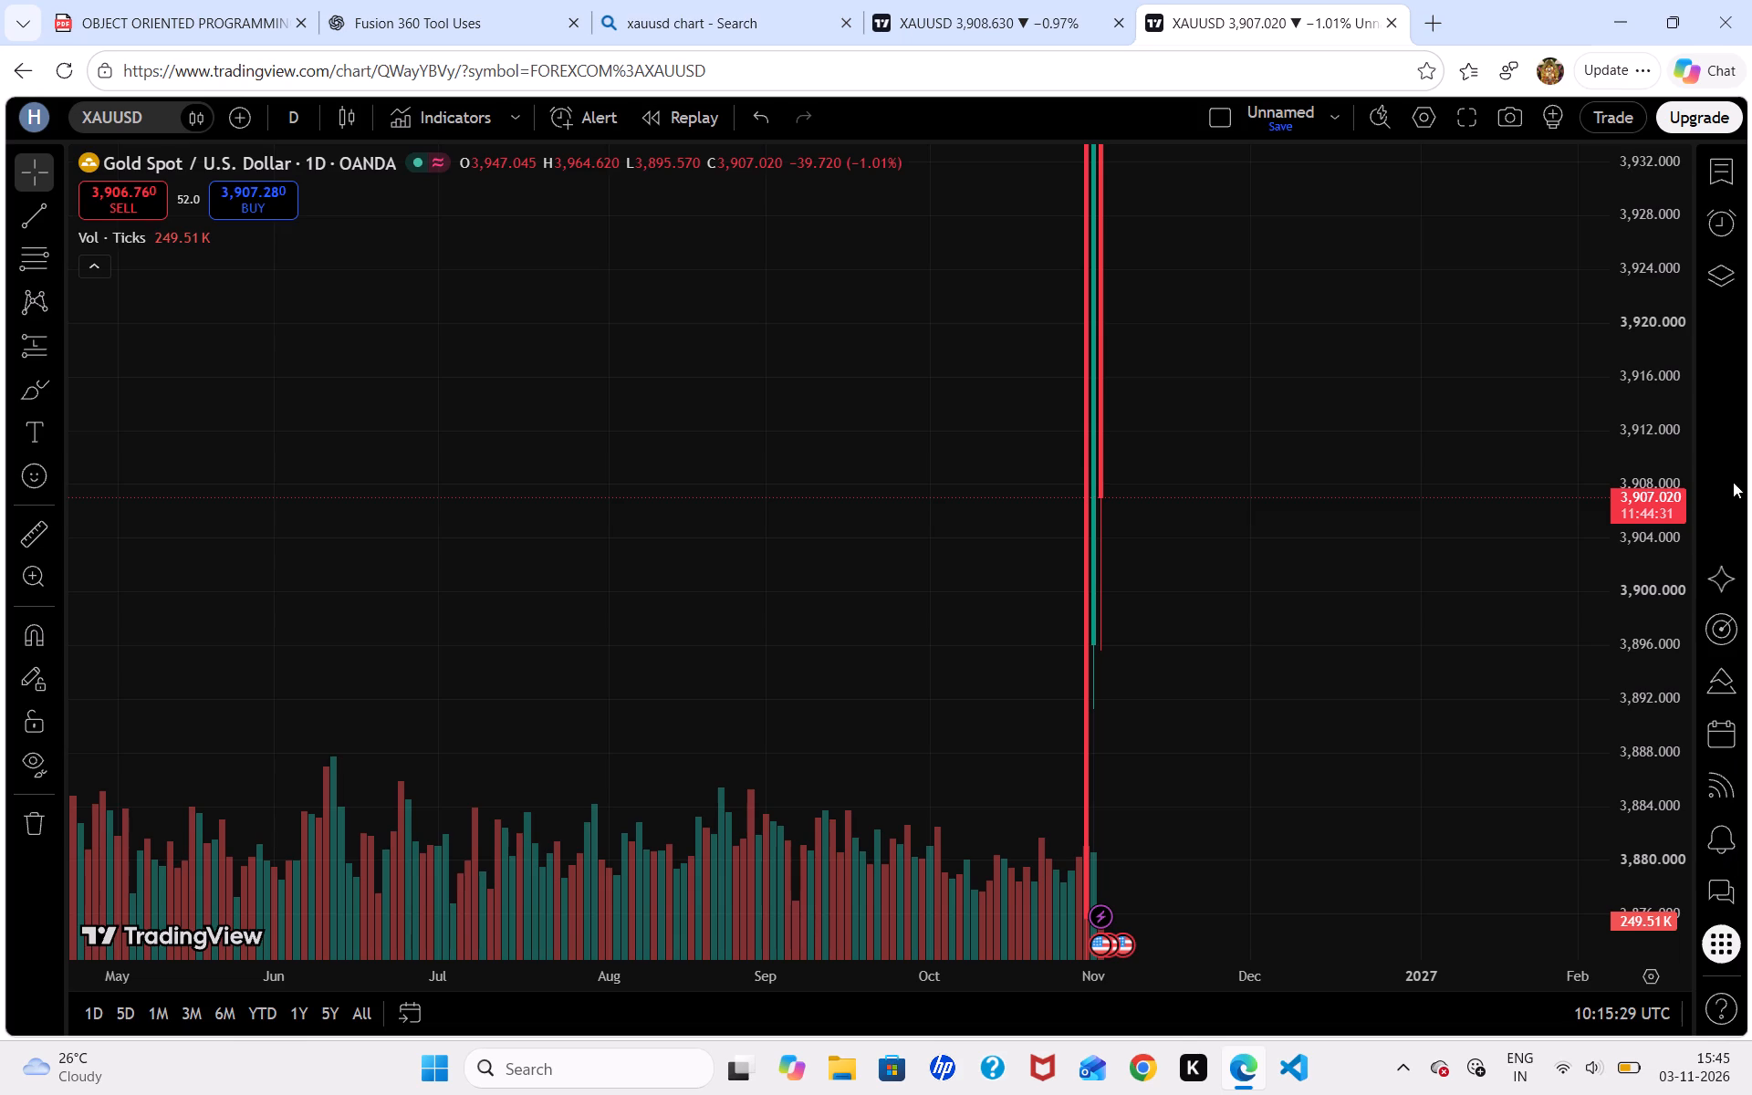
{"action": "left_click_drag", "start_coordinate": [1642, 496], "coordinate": [1613, 848]}
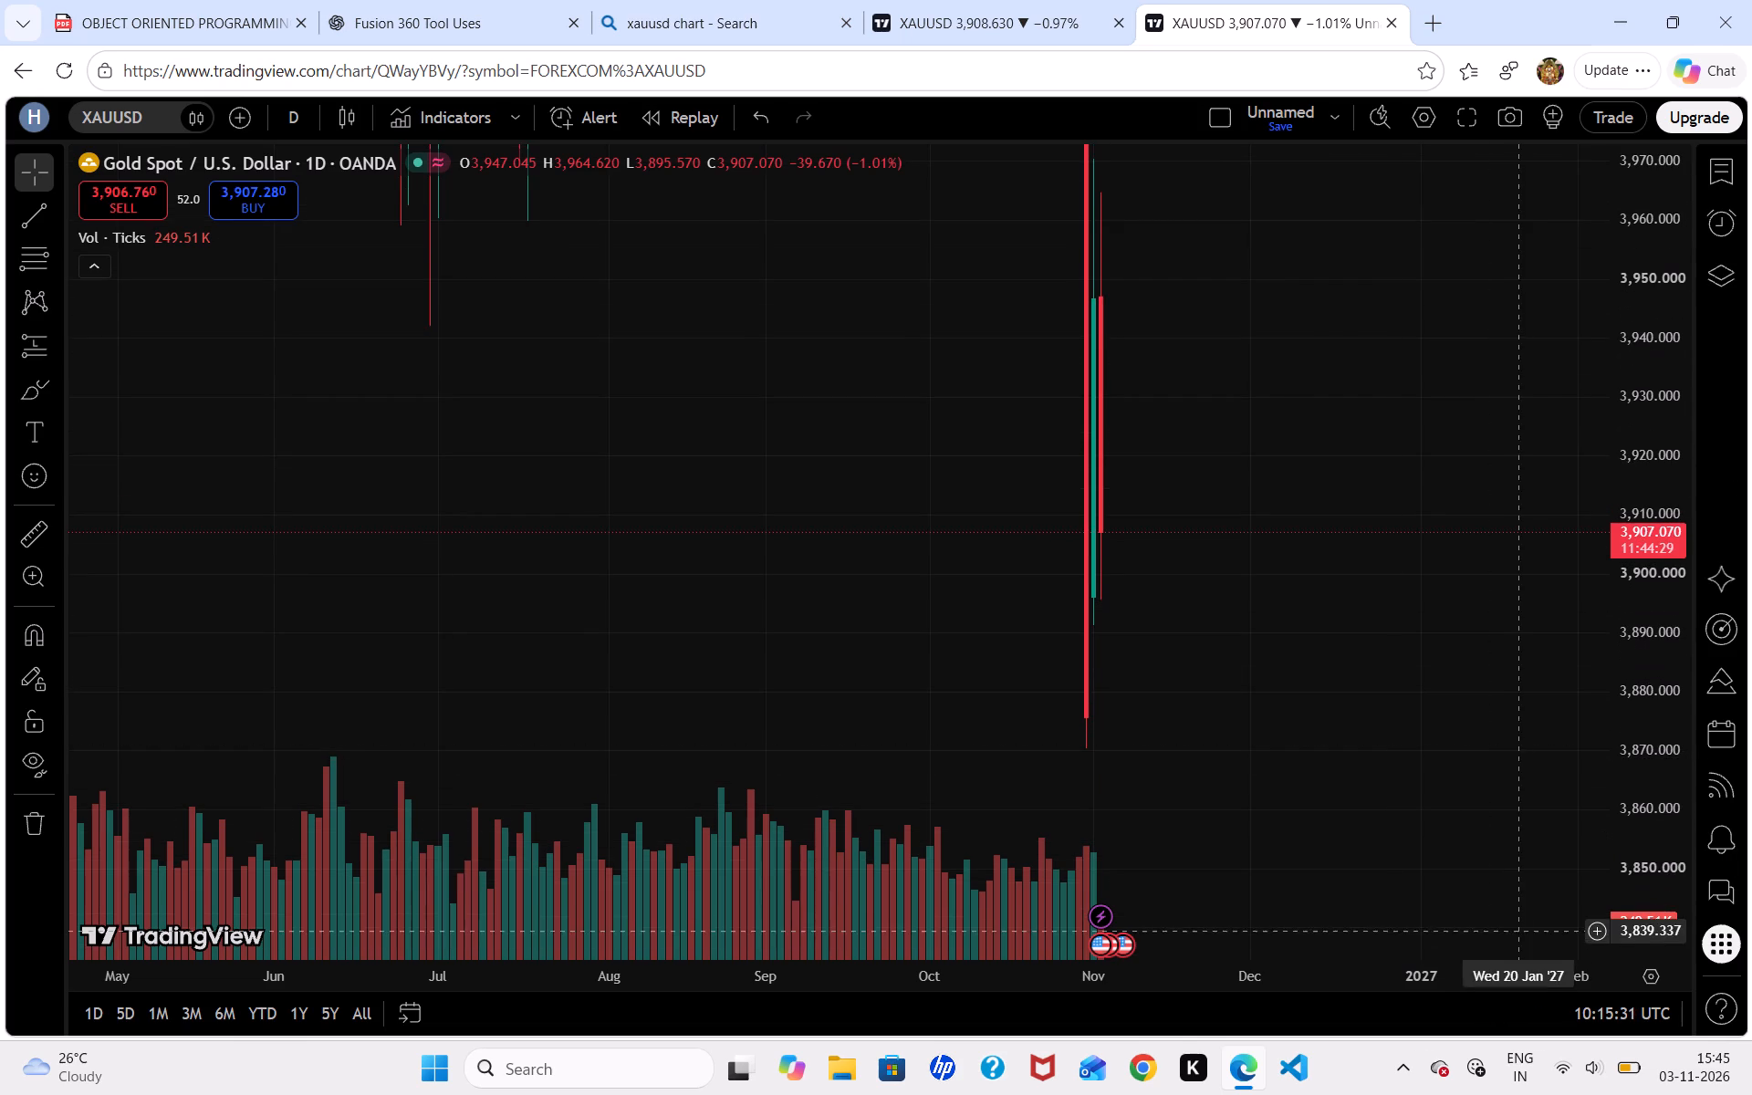
{"action": "left_click_drag", "start_coordinate": [1509, 971], "coordinate": [1400, 970]}
{"action": "left_click", "coordinate": [19, 203]}
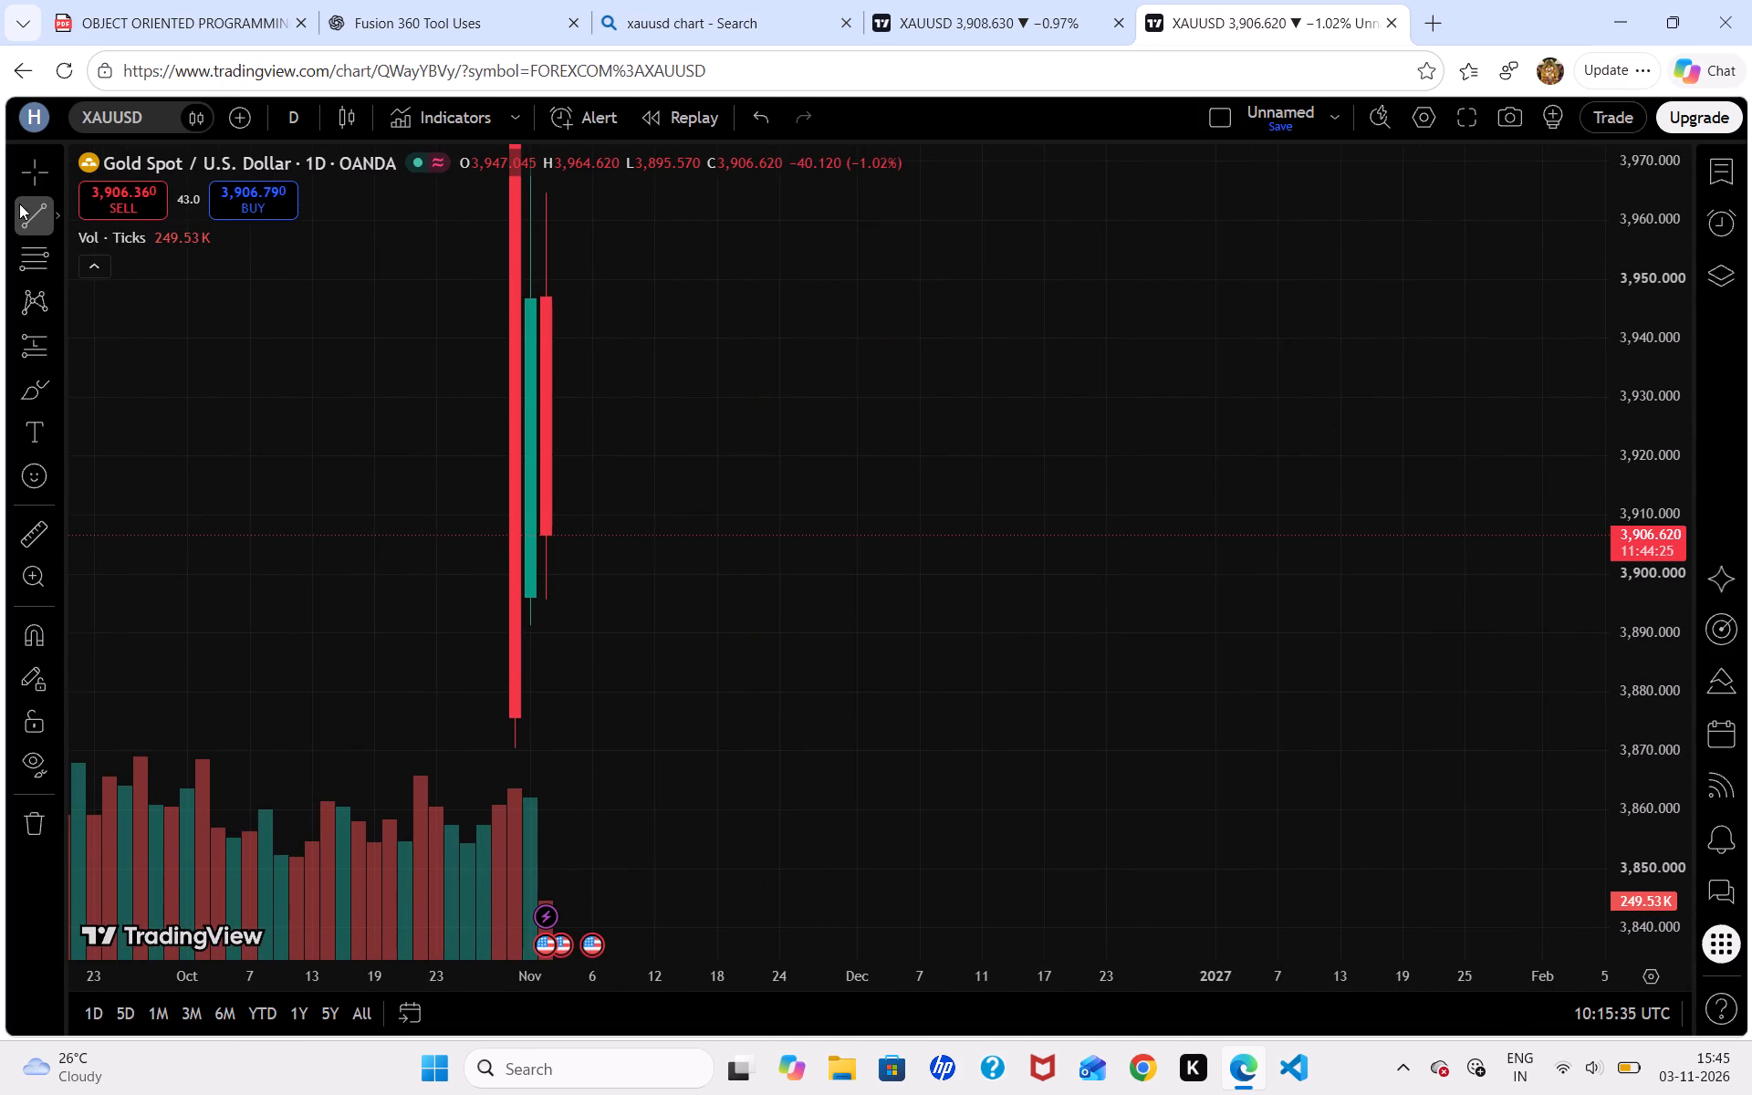
{"action": "left_click", "coordinate": [515, 624]}
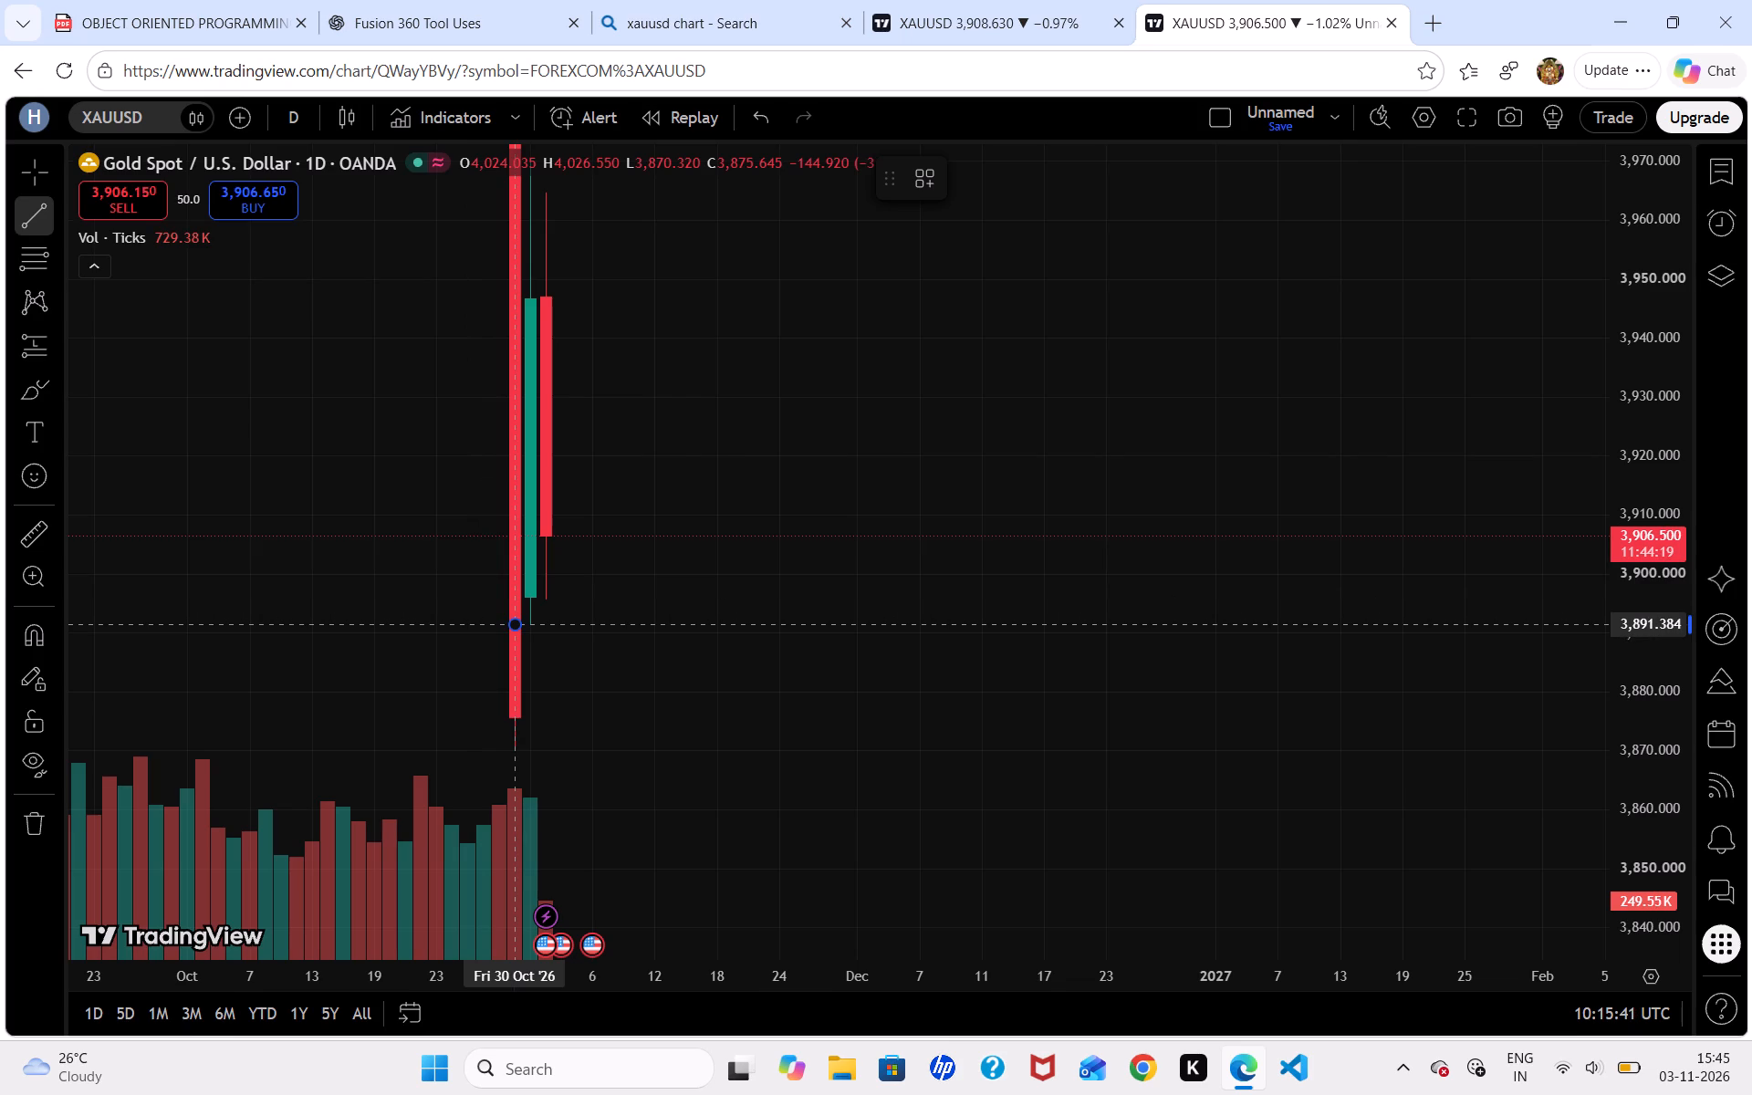
{"action": "left_click", "coordinate": [567, 629], "text": "shift"}
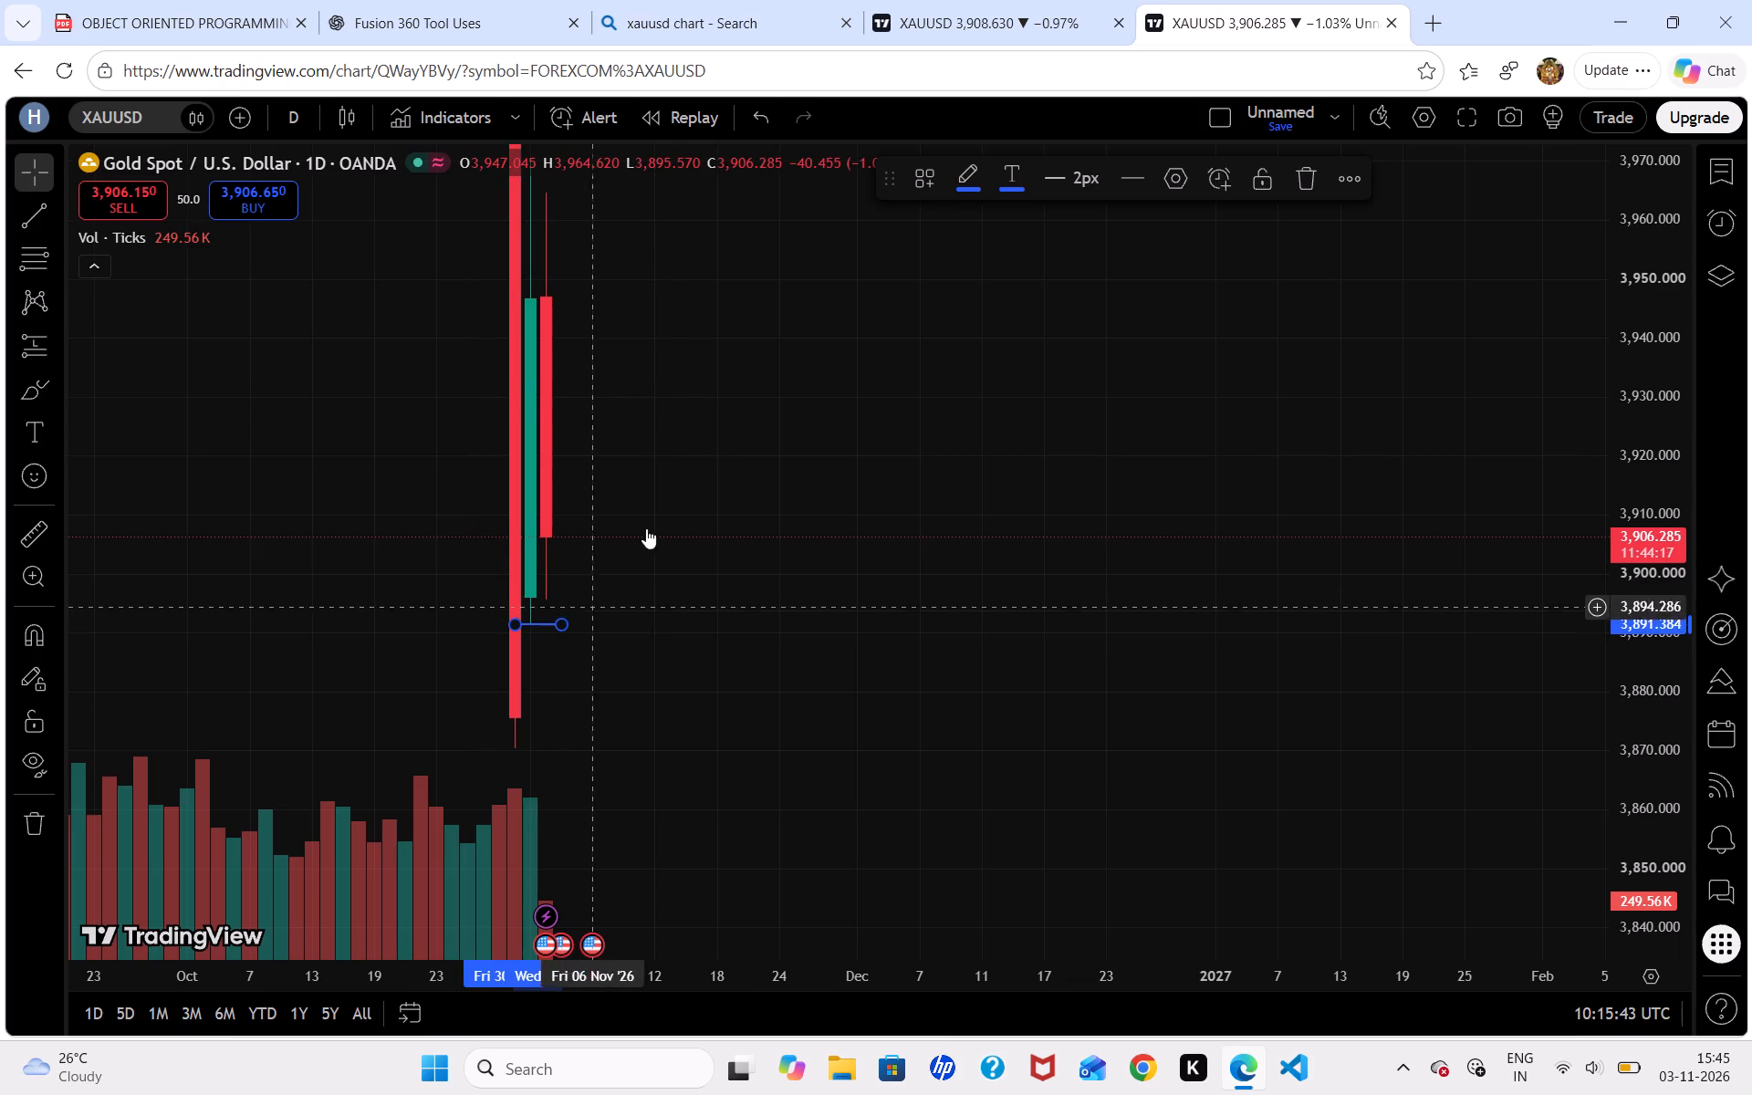
{"action": "left_click", "coordinate": [666, 393]}
Set the interval to 15 minutes and draw a rectangle from about 3,895.3 to 3,891.2, spanning 2 November 07:45 to 3 November 19:30.
{"action": "type", "text": "15"}
{"action": "key", "text": "Return"}
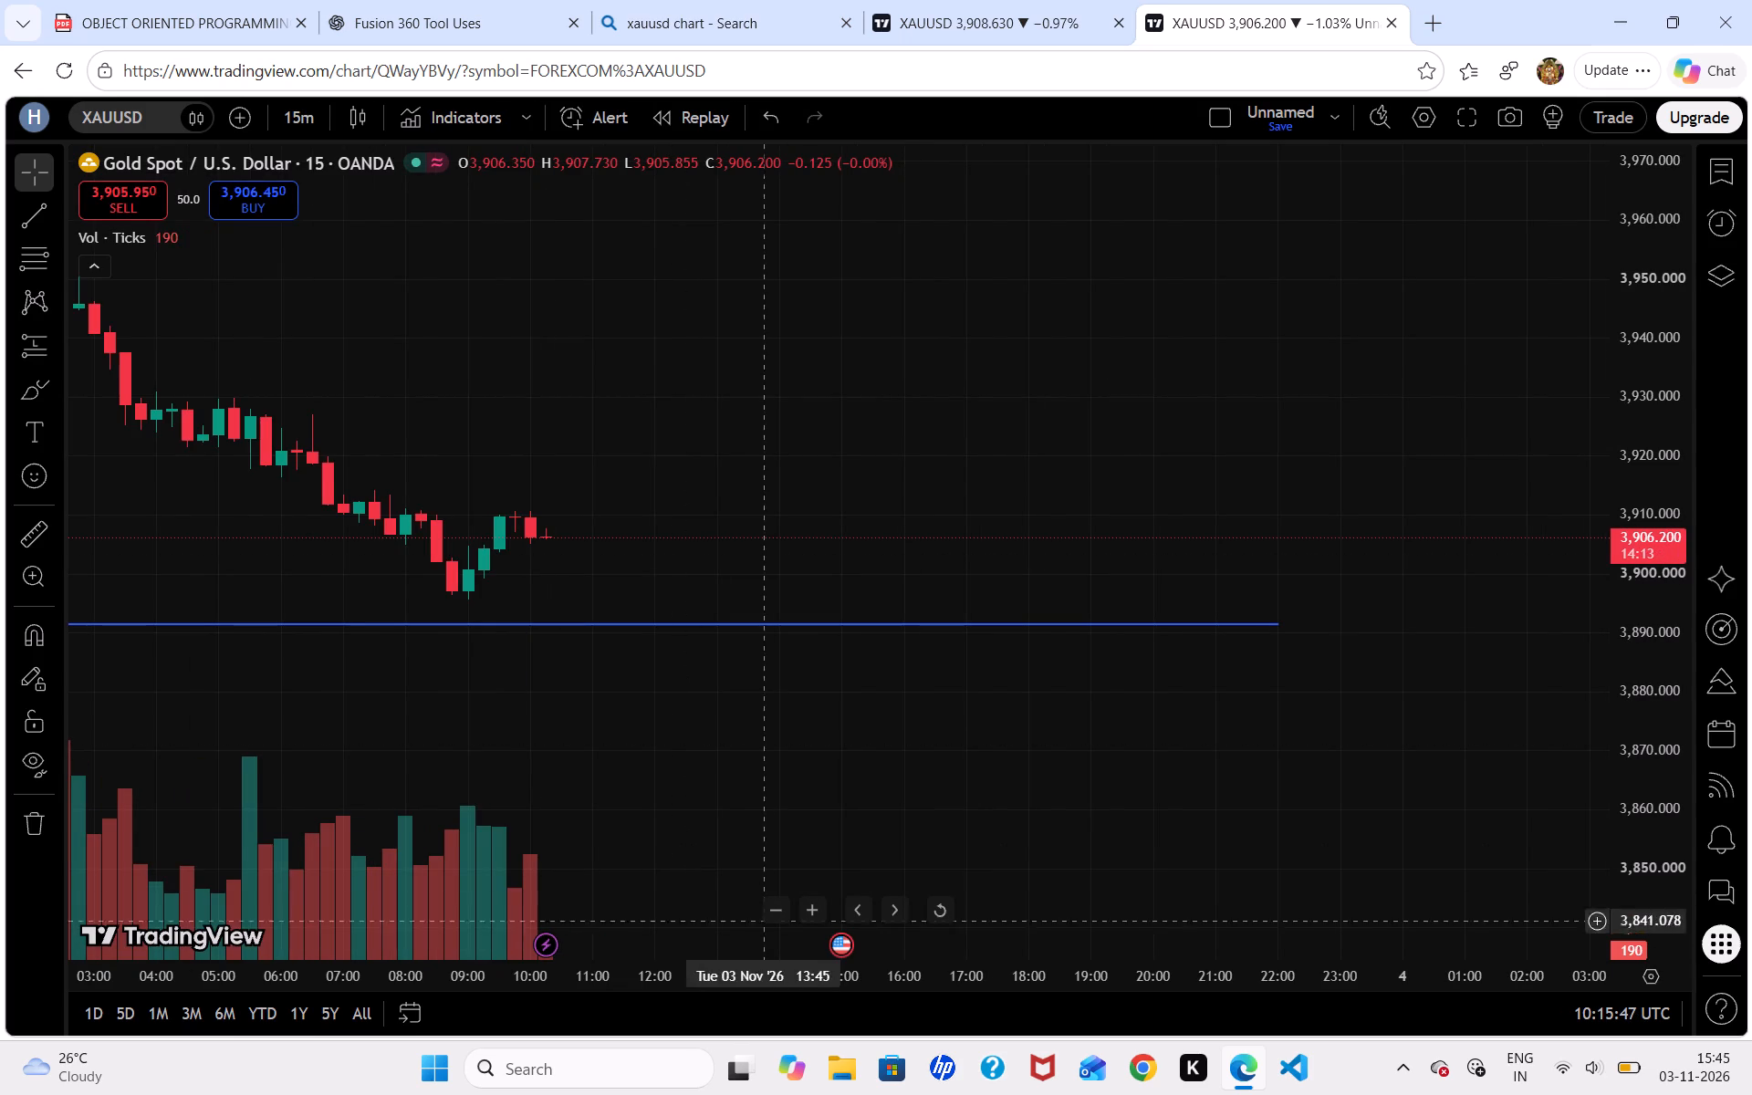
{"action": "left_click_drag", "start_coordinate": [736, 974], "coordinate": [1243, 935]}
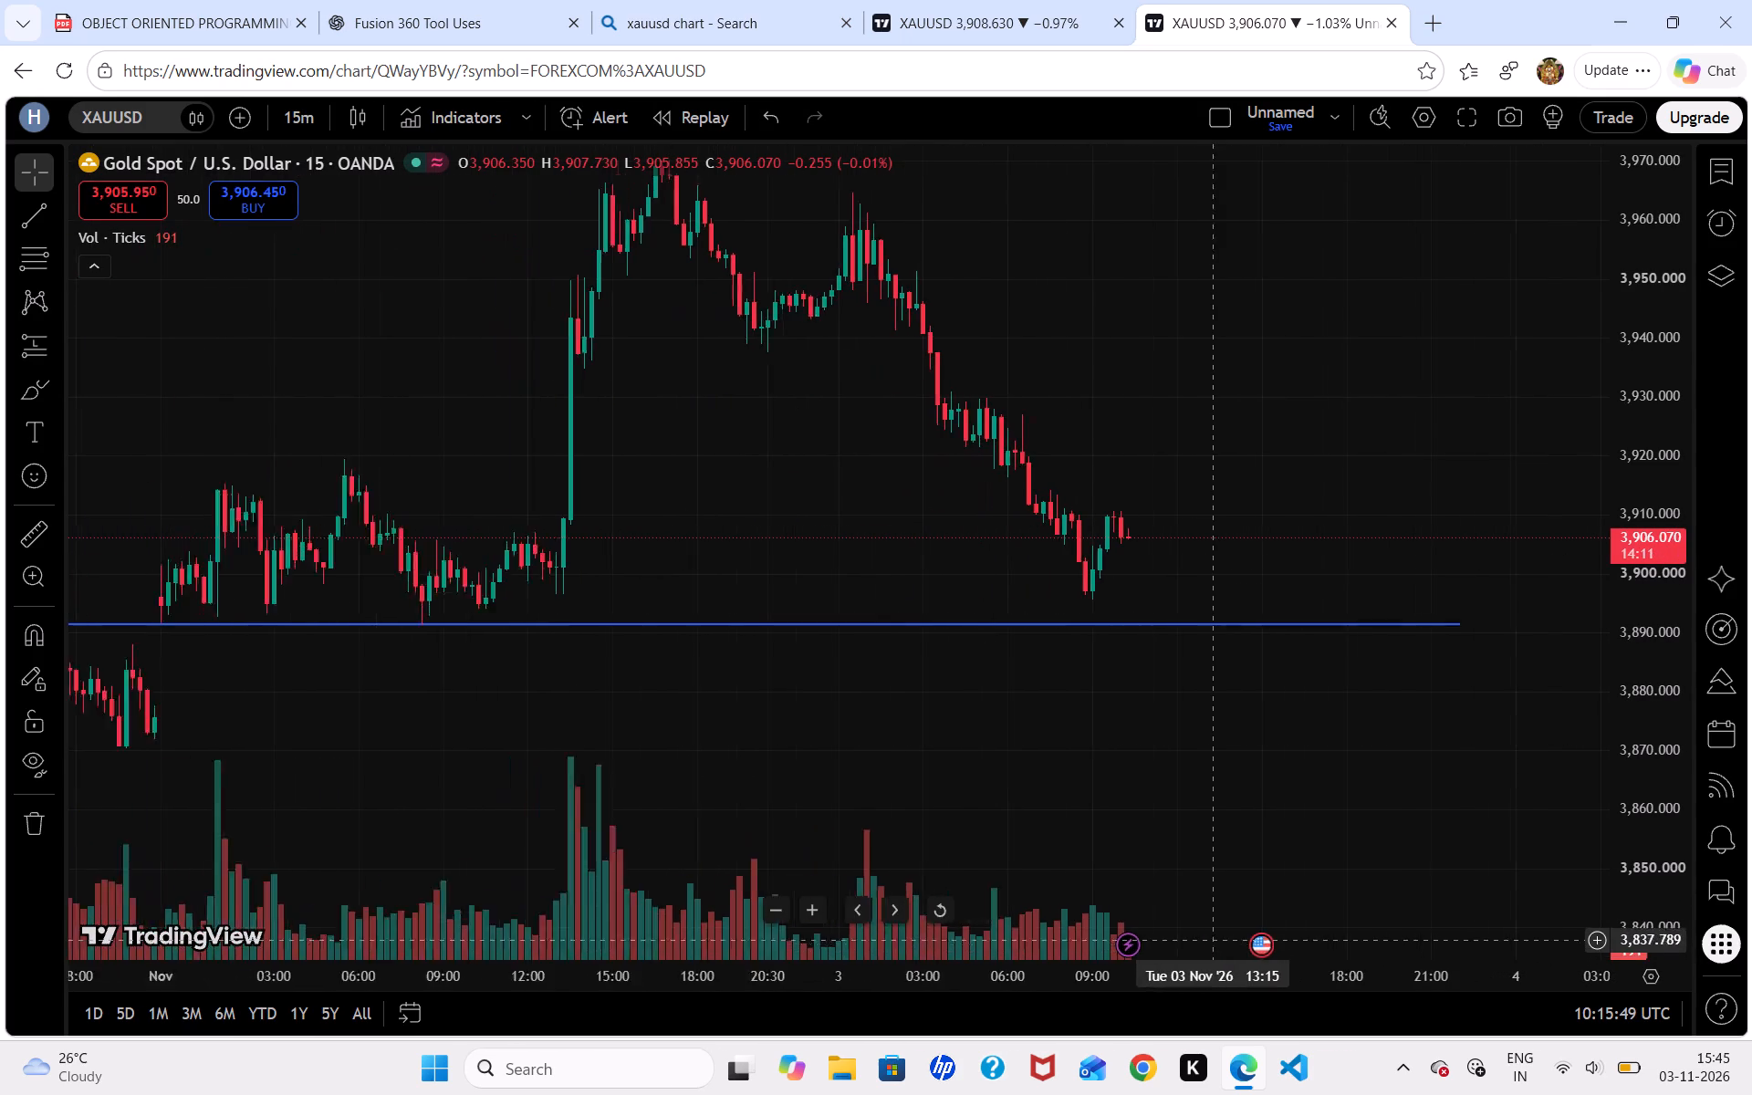
{"action": "left_click_drag", "start_coordinate": [1243, 935], "coordinate": [1319, 930]}
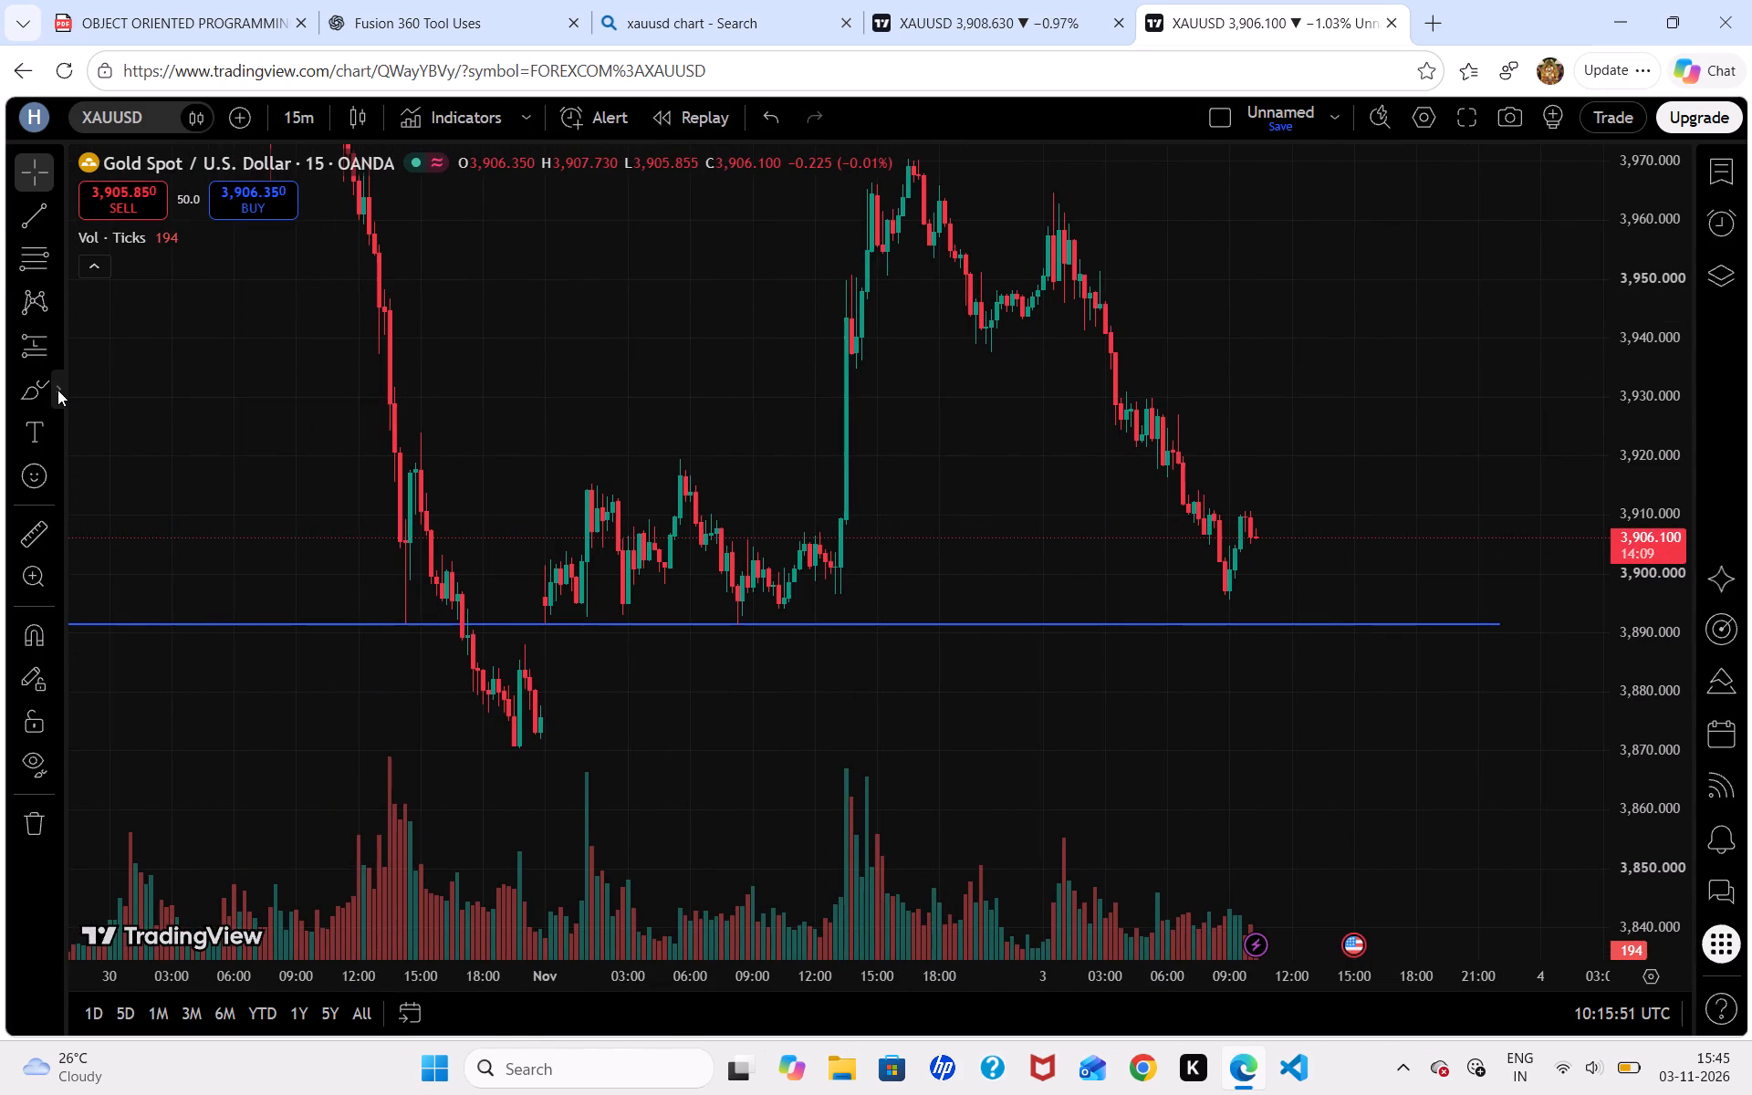
{"action": "left_click", "coordinate": [57, 390]}
{"action": "left_click", "coordinate": [188, 600]}
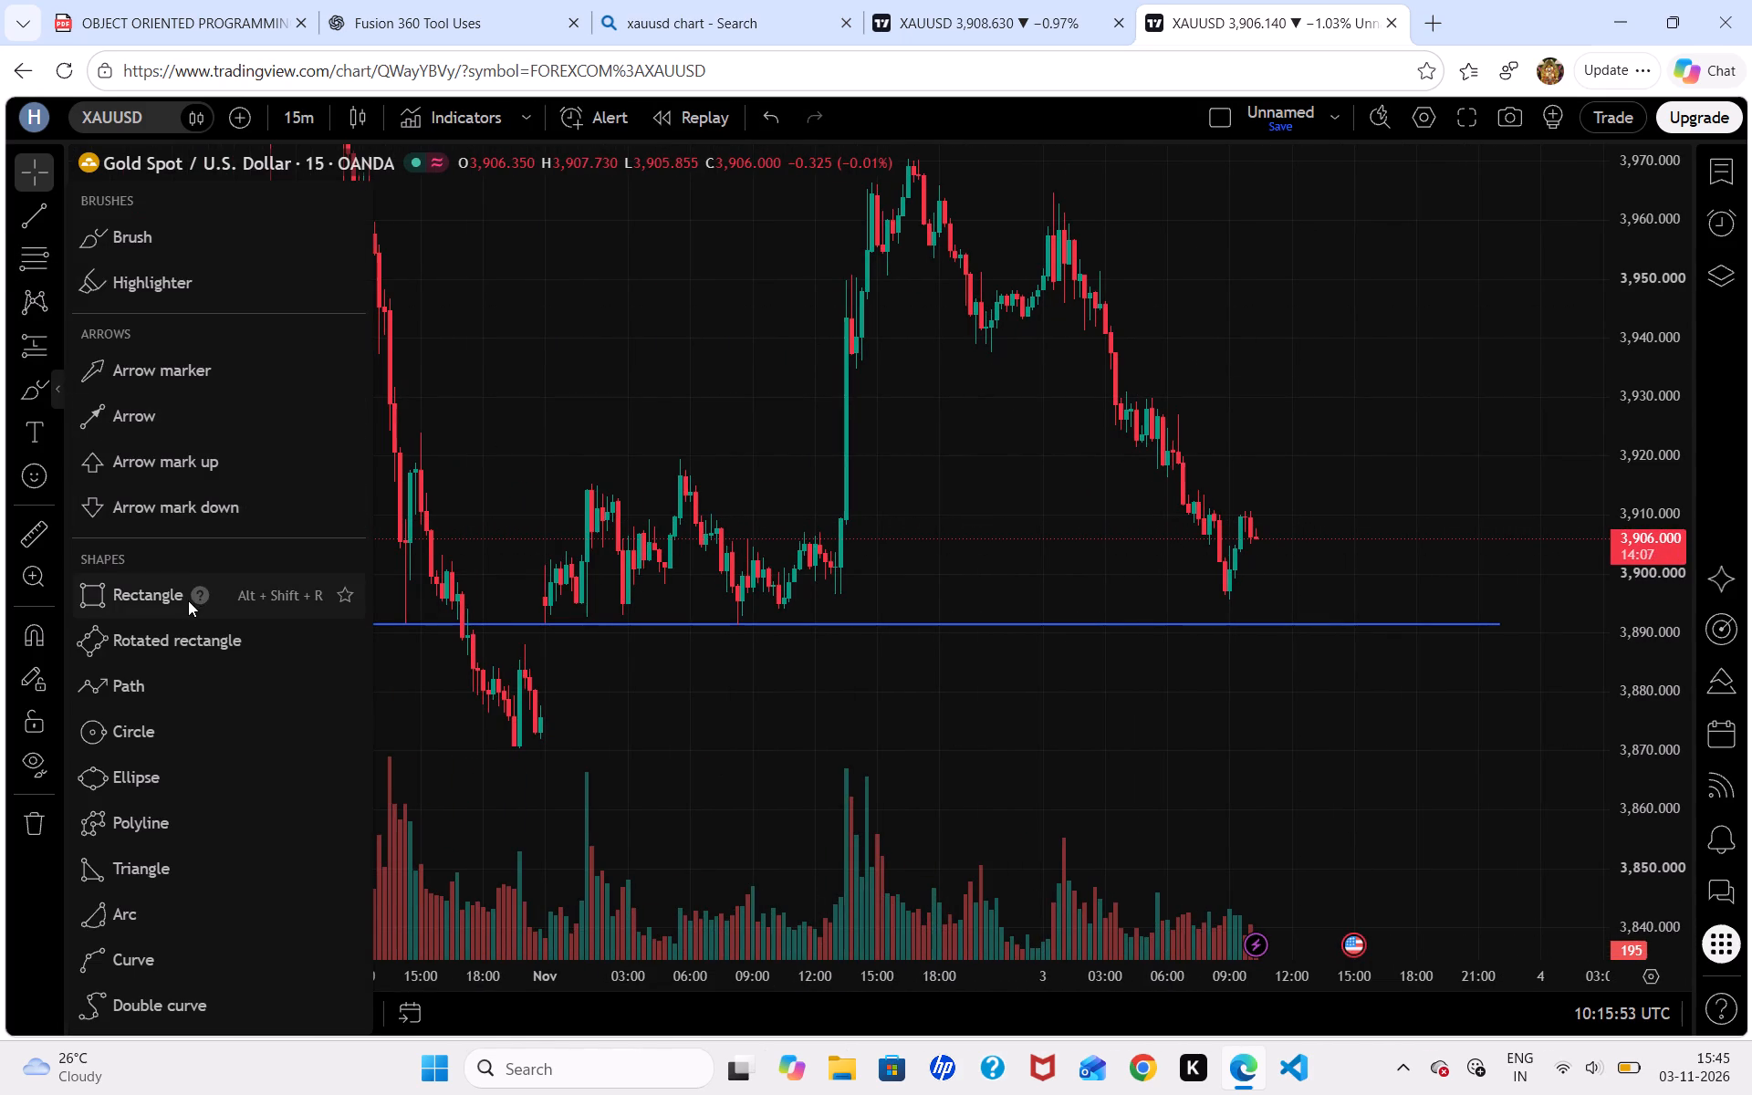
{"action": "left_click", "coordinate": [726, 601]}
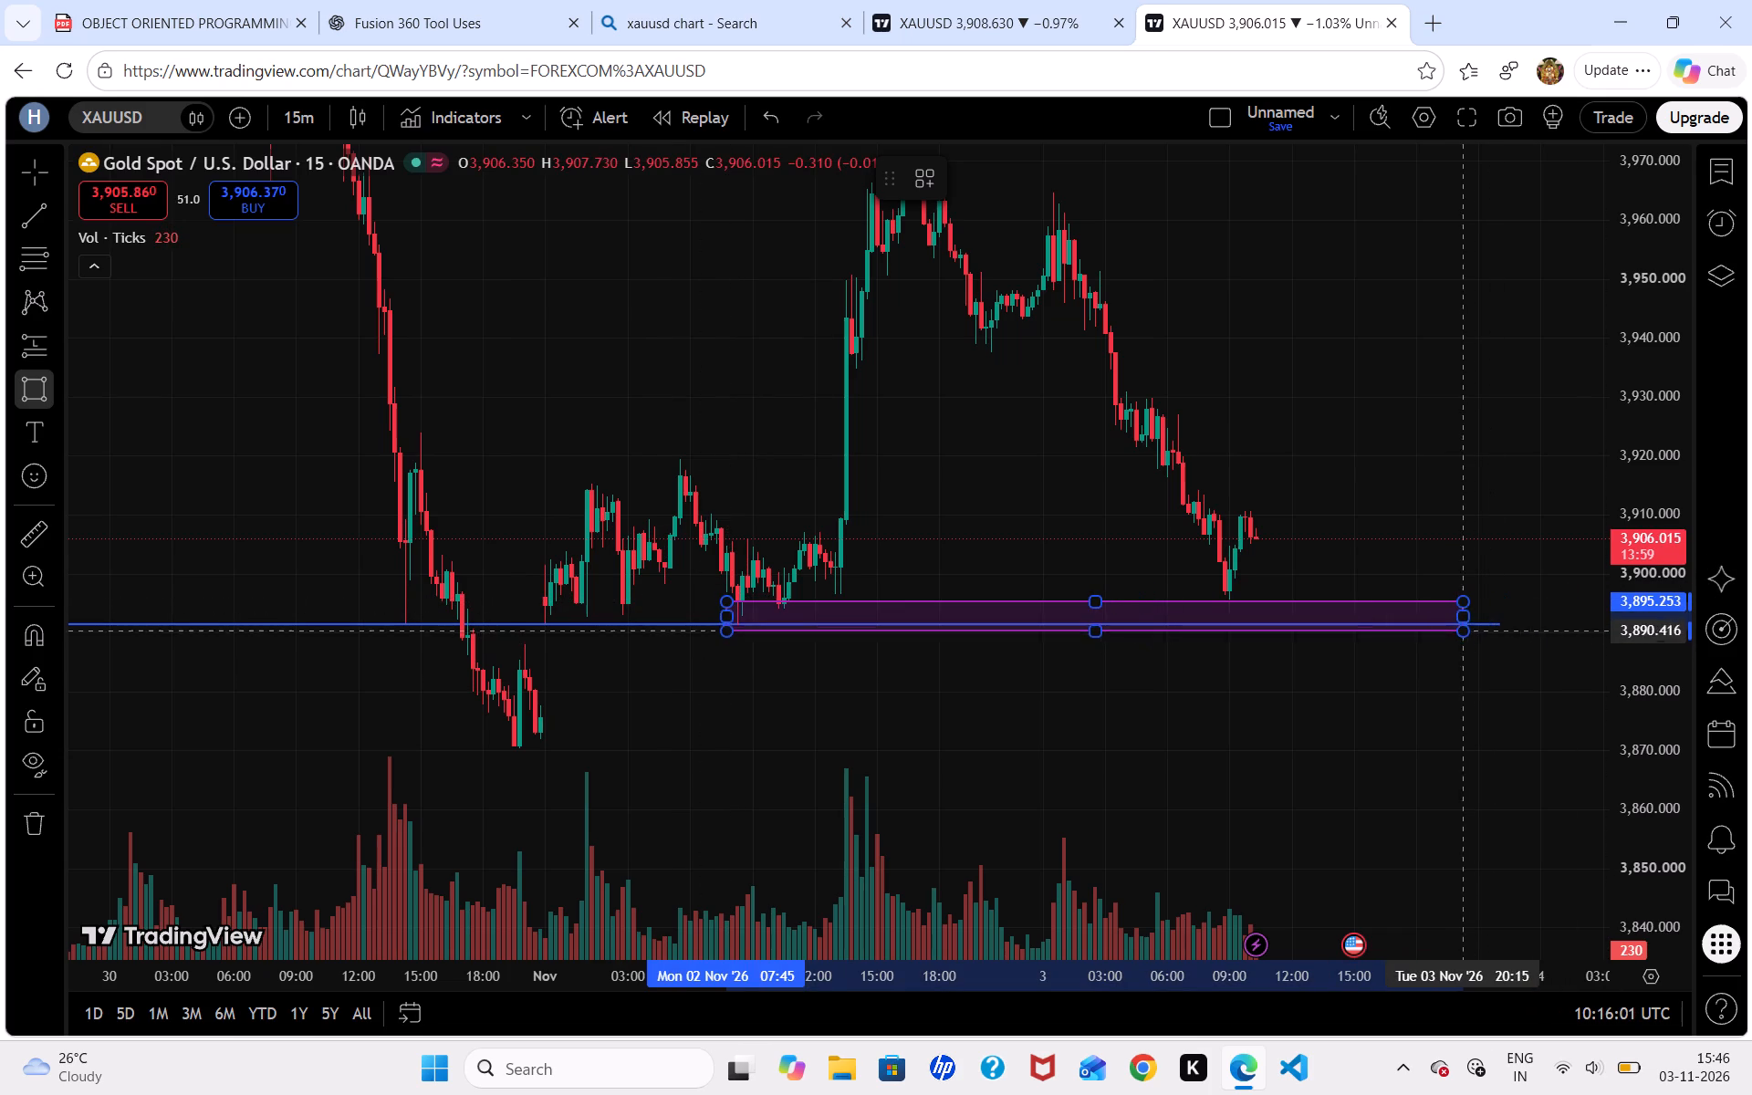
{"action": "left_click", "coordinate": [1449, 625]}
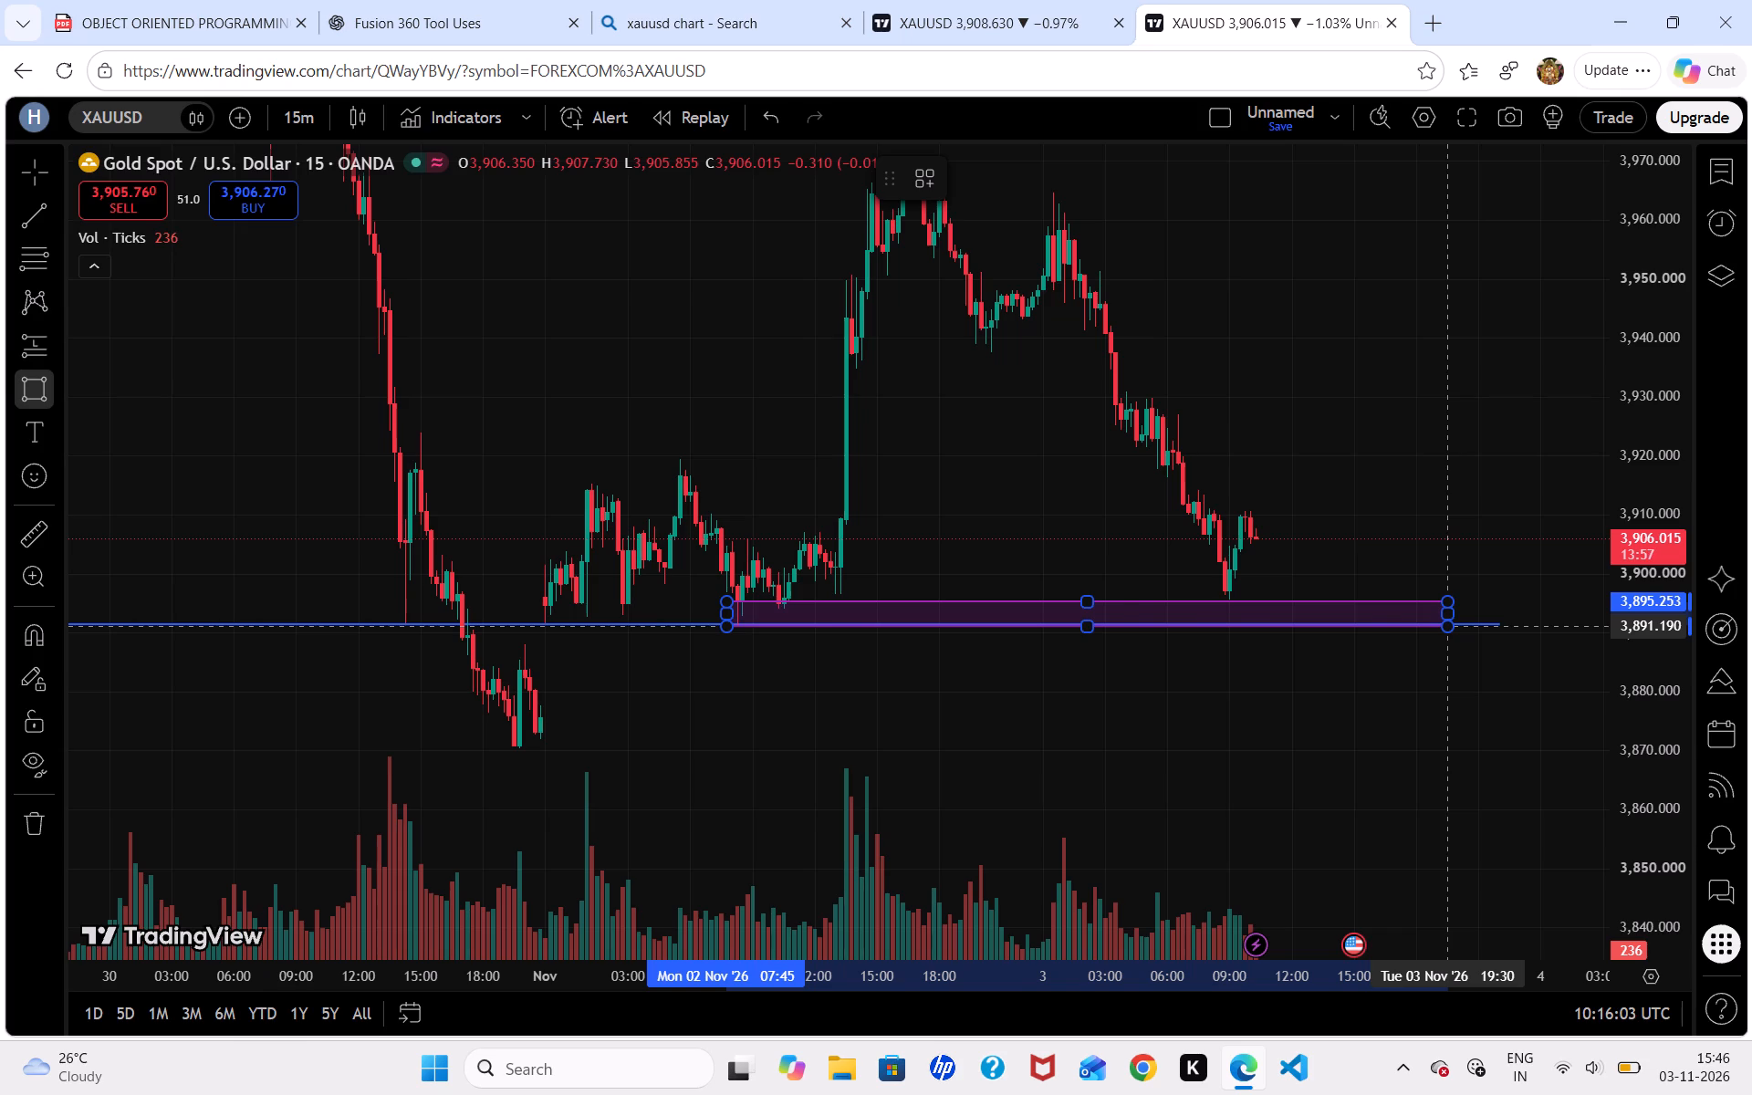
{"action": "left_click", "coordinate": [1403, 695]}
Set the interval to 5 minutes and draw a horizontal trend line at about 3,911.1 from 08:00 to 10:30 on 3 November.
{"action": "key", "text": "5"}
{"action": "key", "text": "Return"}
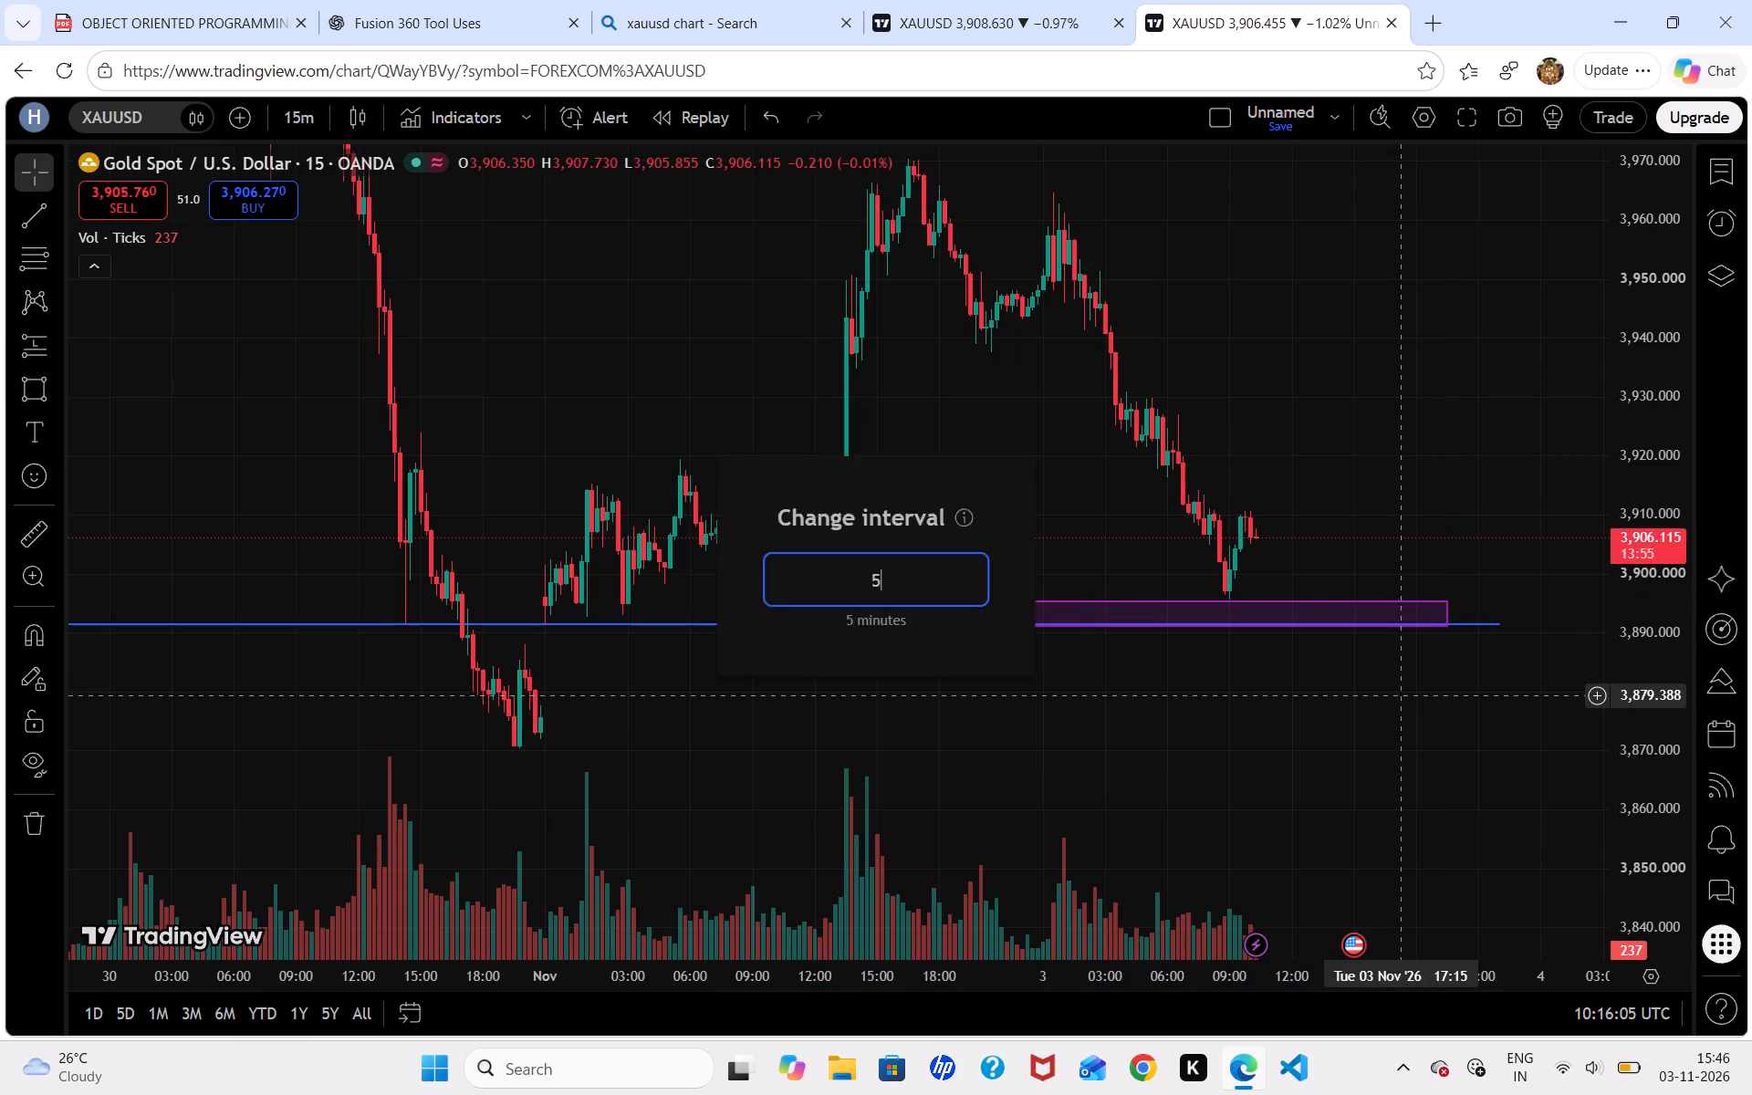
{"action": "left_click_drag", "start_coordinate": [1663, 720], "coordinate": [1590, 512]}
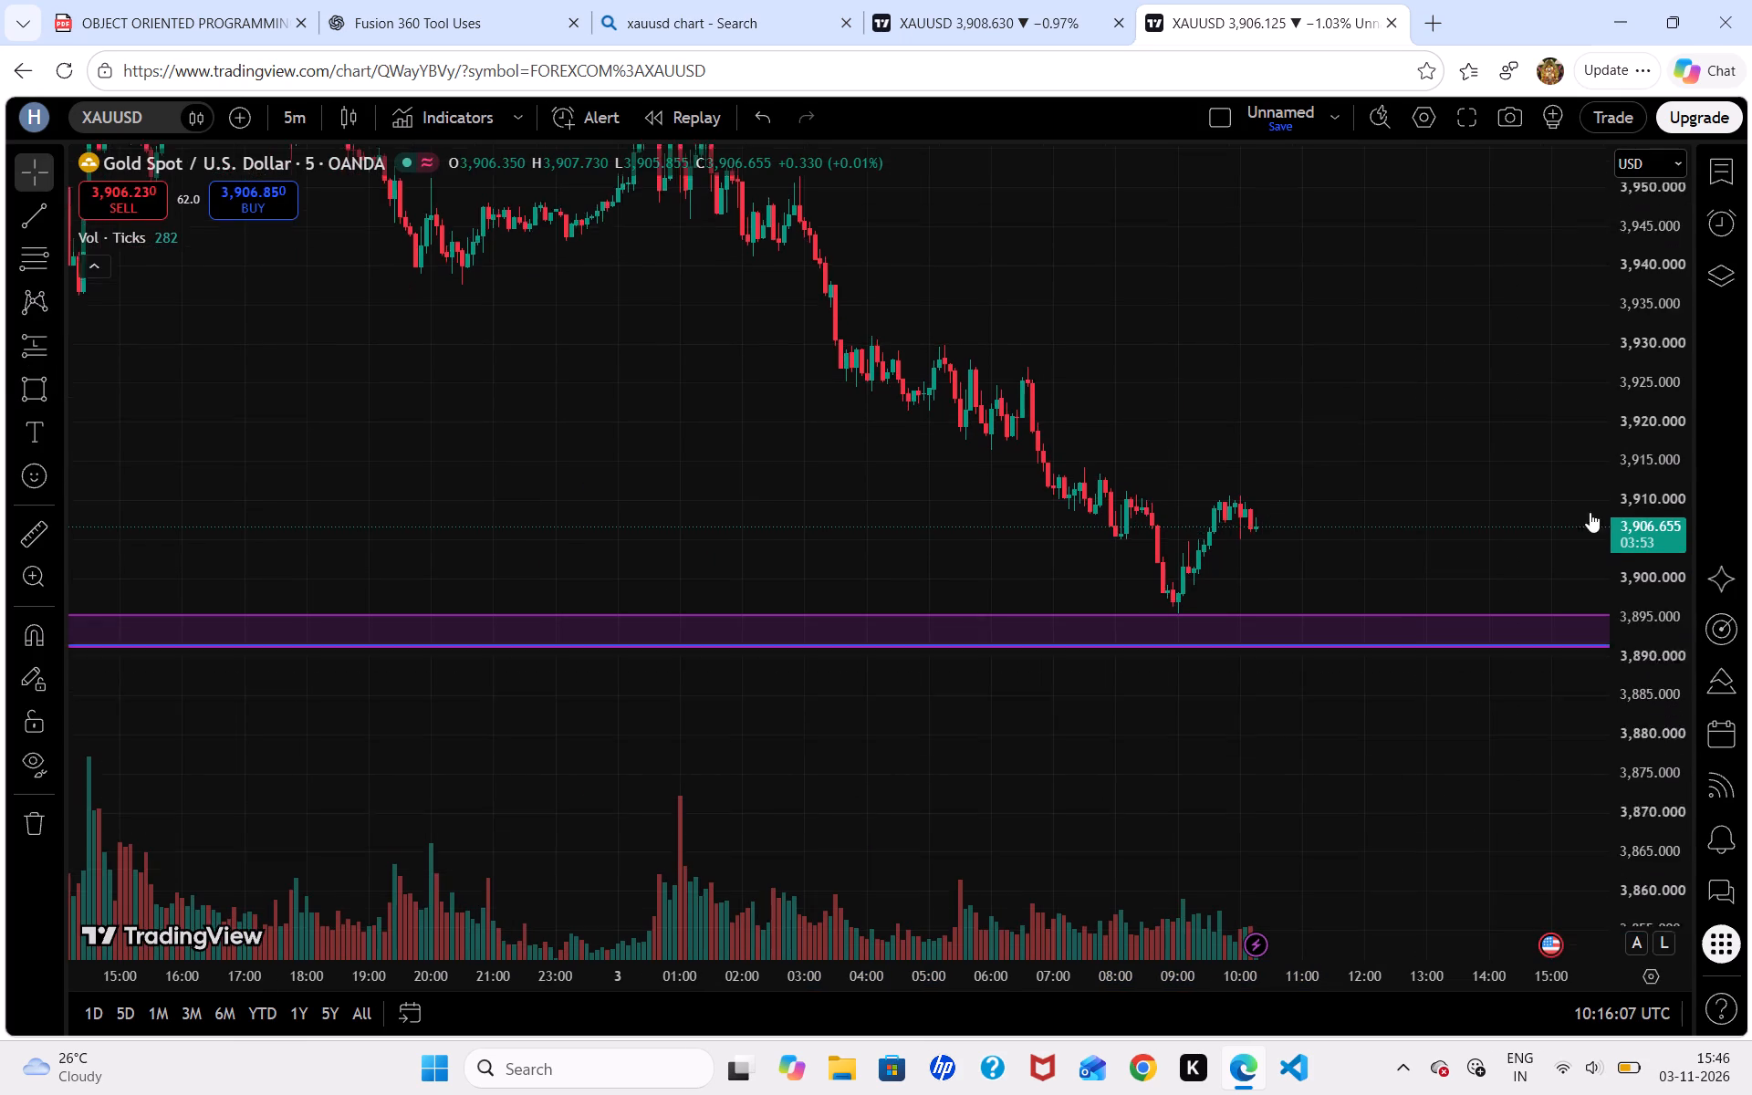
{"action": "left_click_drag", "start_coordinate": [1590, 512], "coordinate": [1491, 78]}
{"action": "left_click_drag", "start_coordinate": [1637, 732], "coordinate": [1569, 477]}
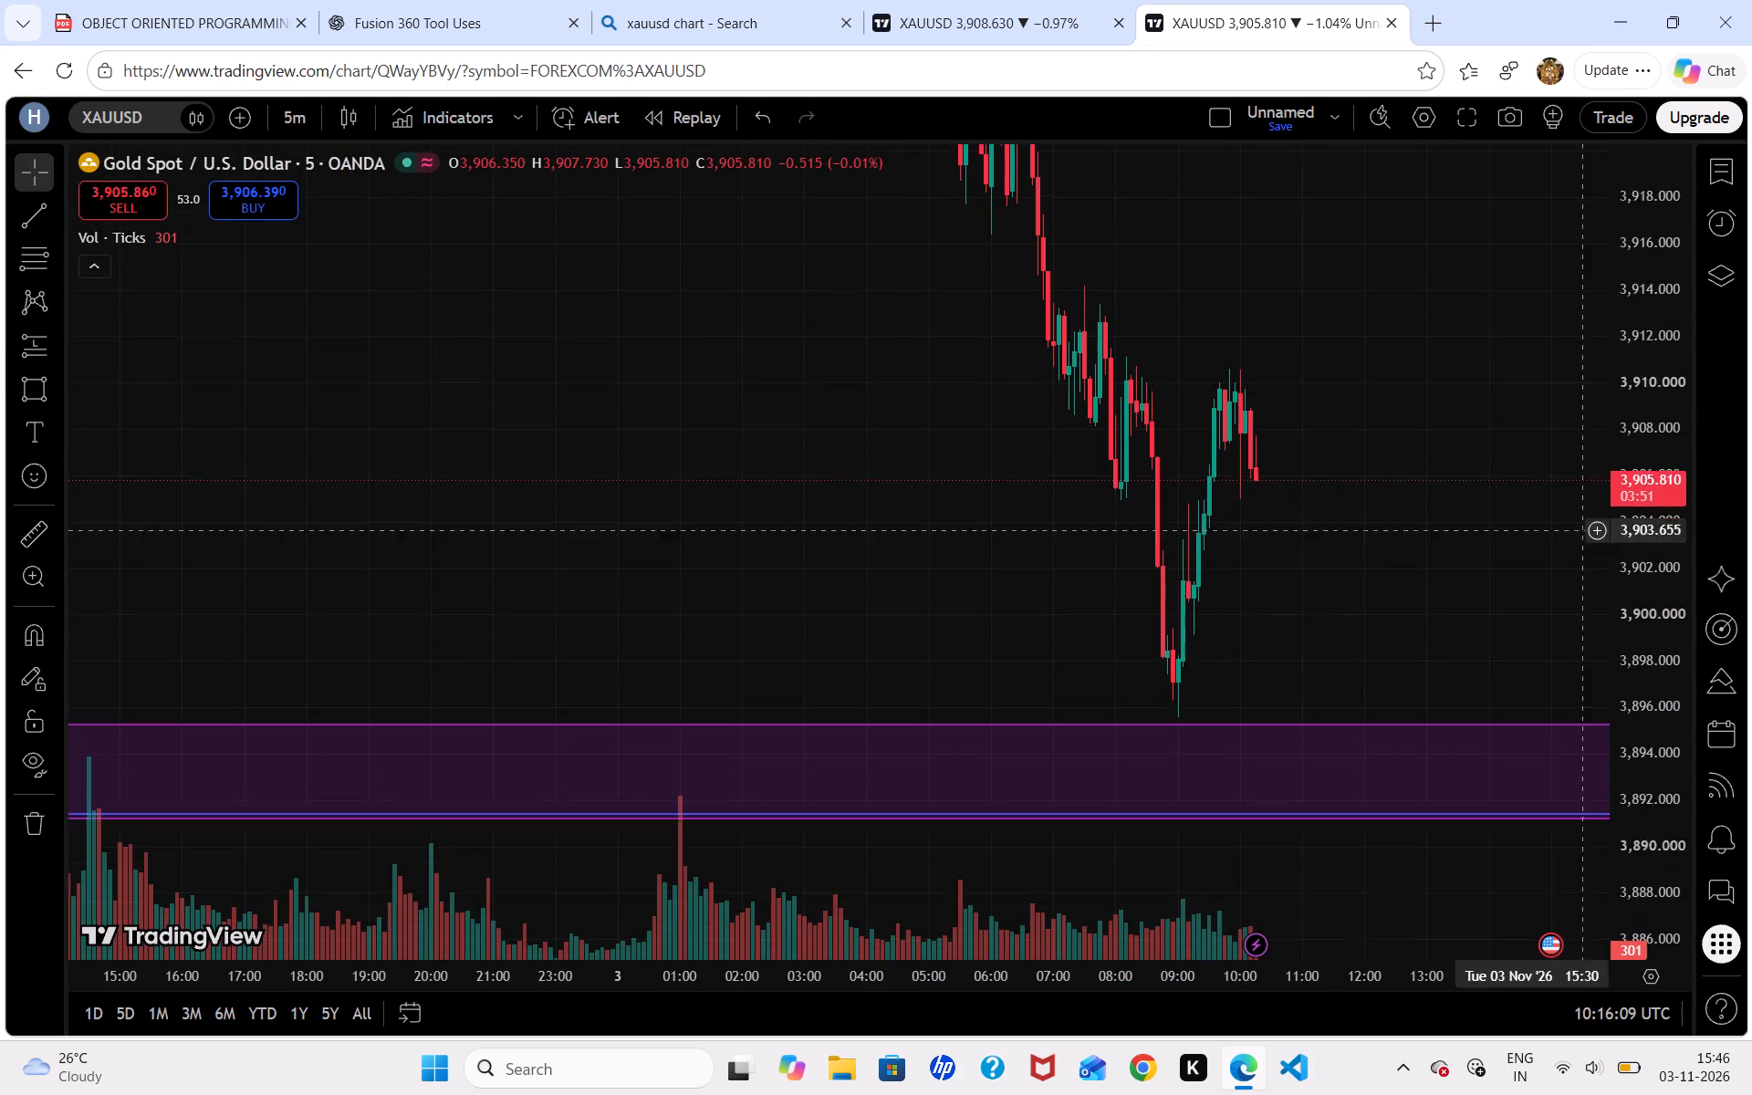
{"action": "left_click_drag", "start_coordinate": [1569, 477], "coordinate": [1569, 476]}
{"action": "left_click_drag", "start_coordinate": [1502, 401], "coordinate": [1444, 432]}
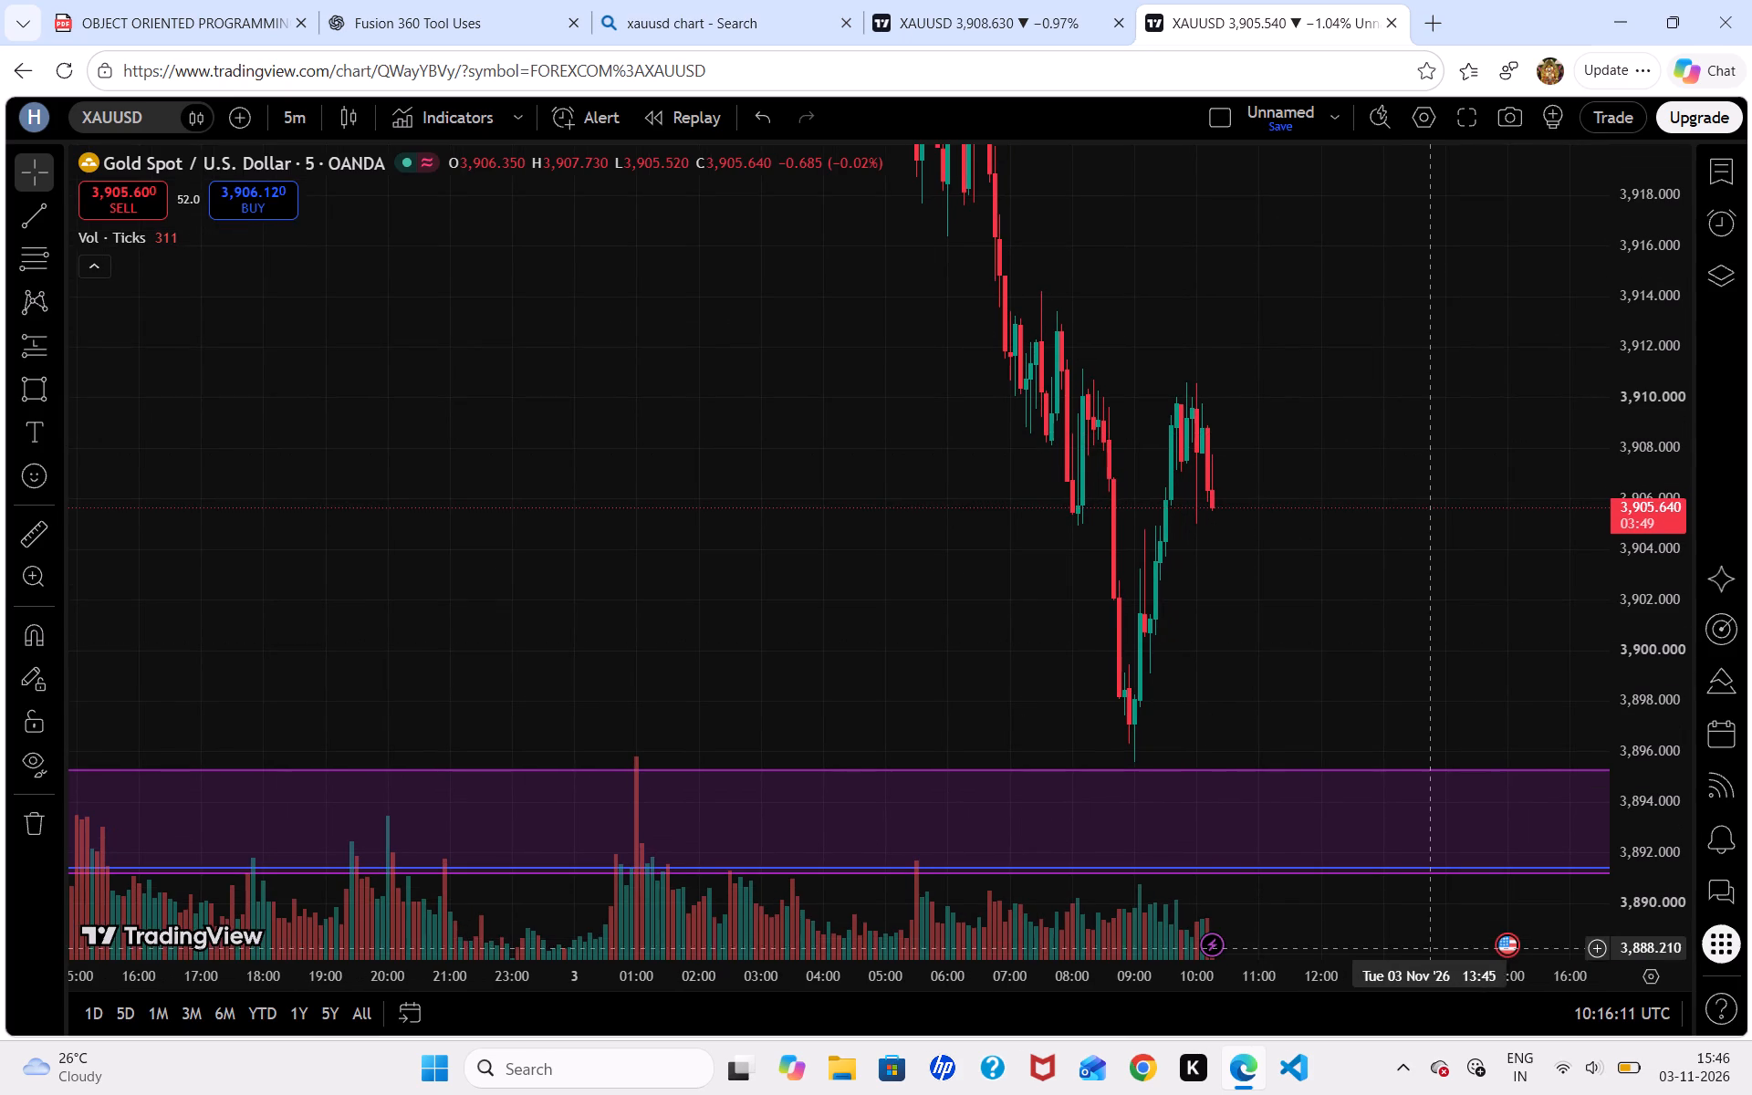
{"action": "left_click_drag", "start_coordinate": [1435, 975], "coordinate": [1329, 1009]}
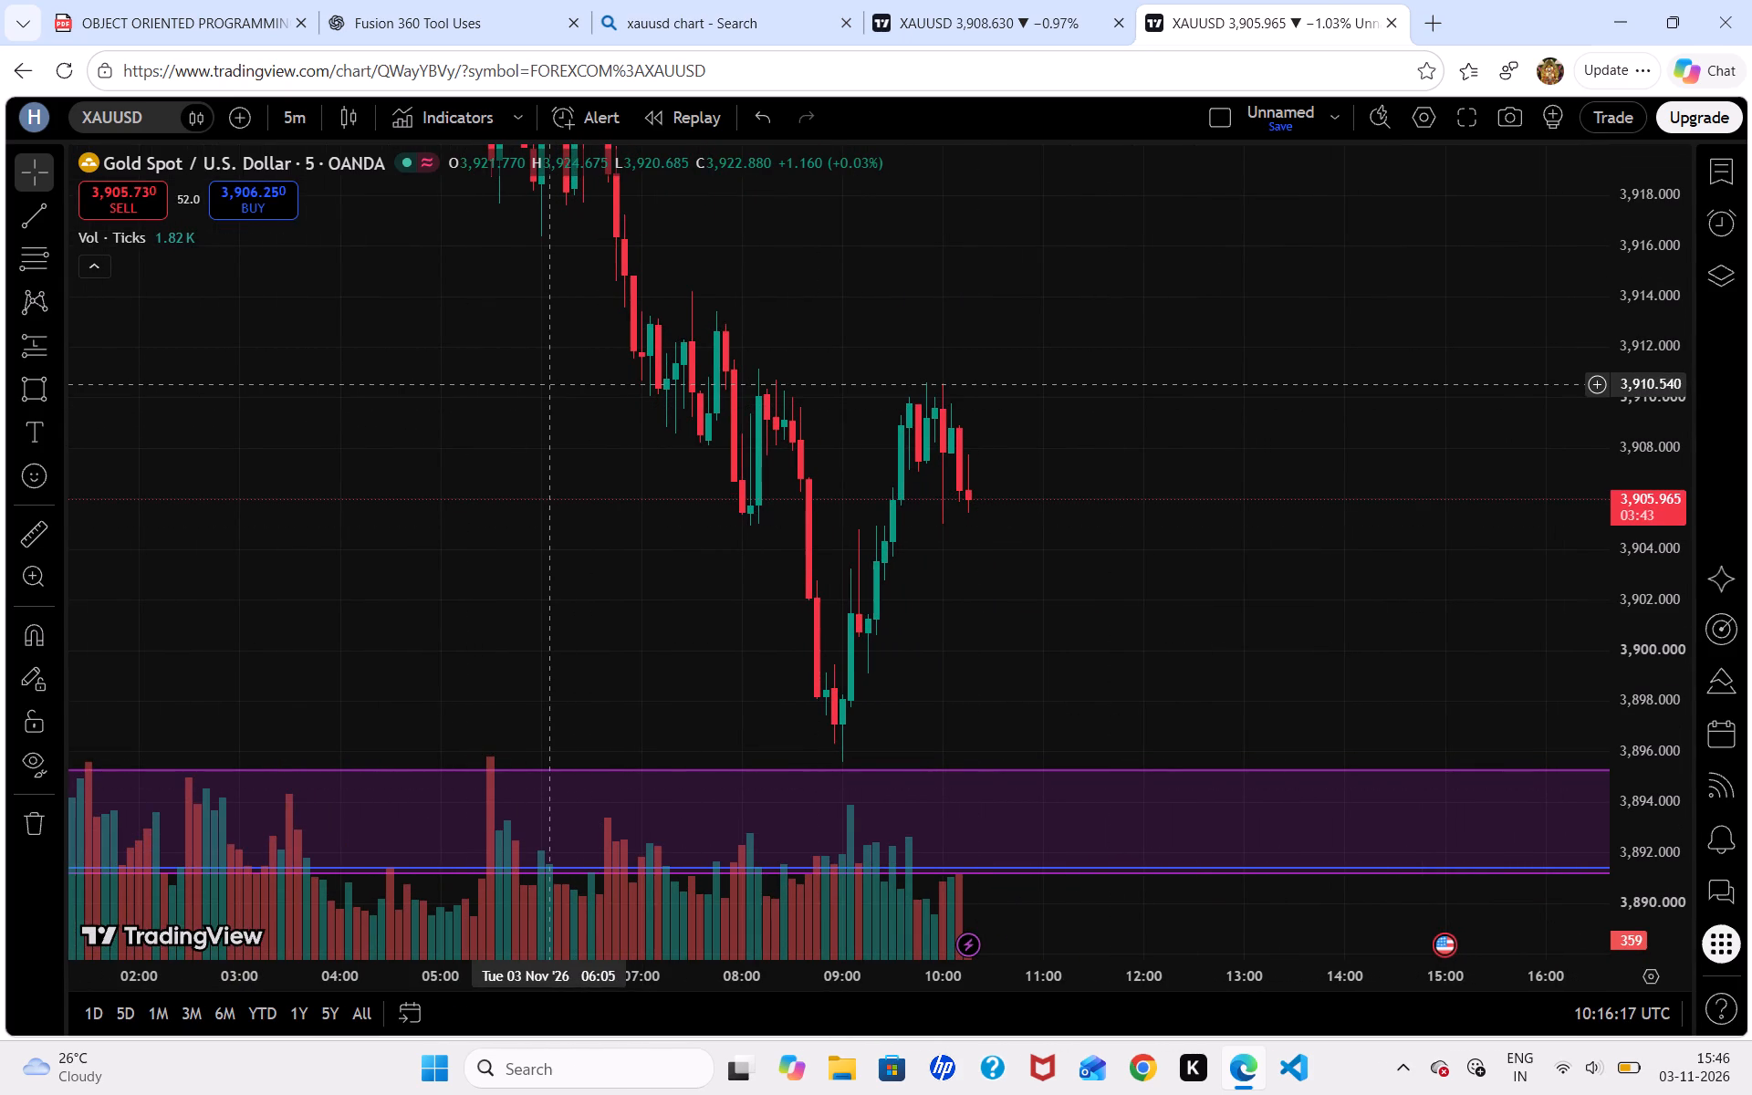
{"action": "left_click", "coordinate": [597, 339]}
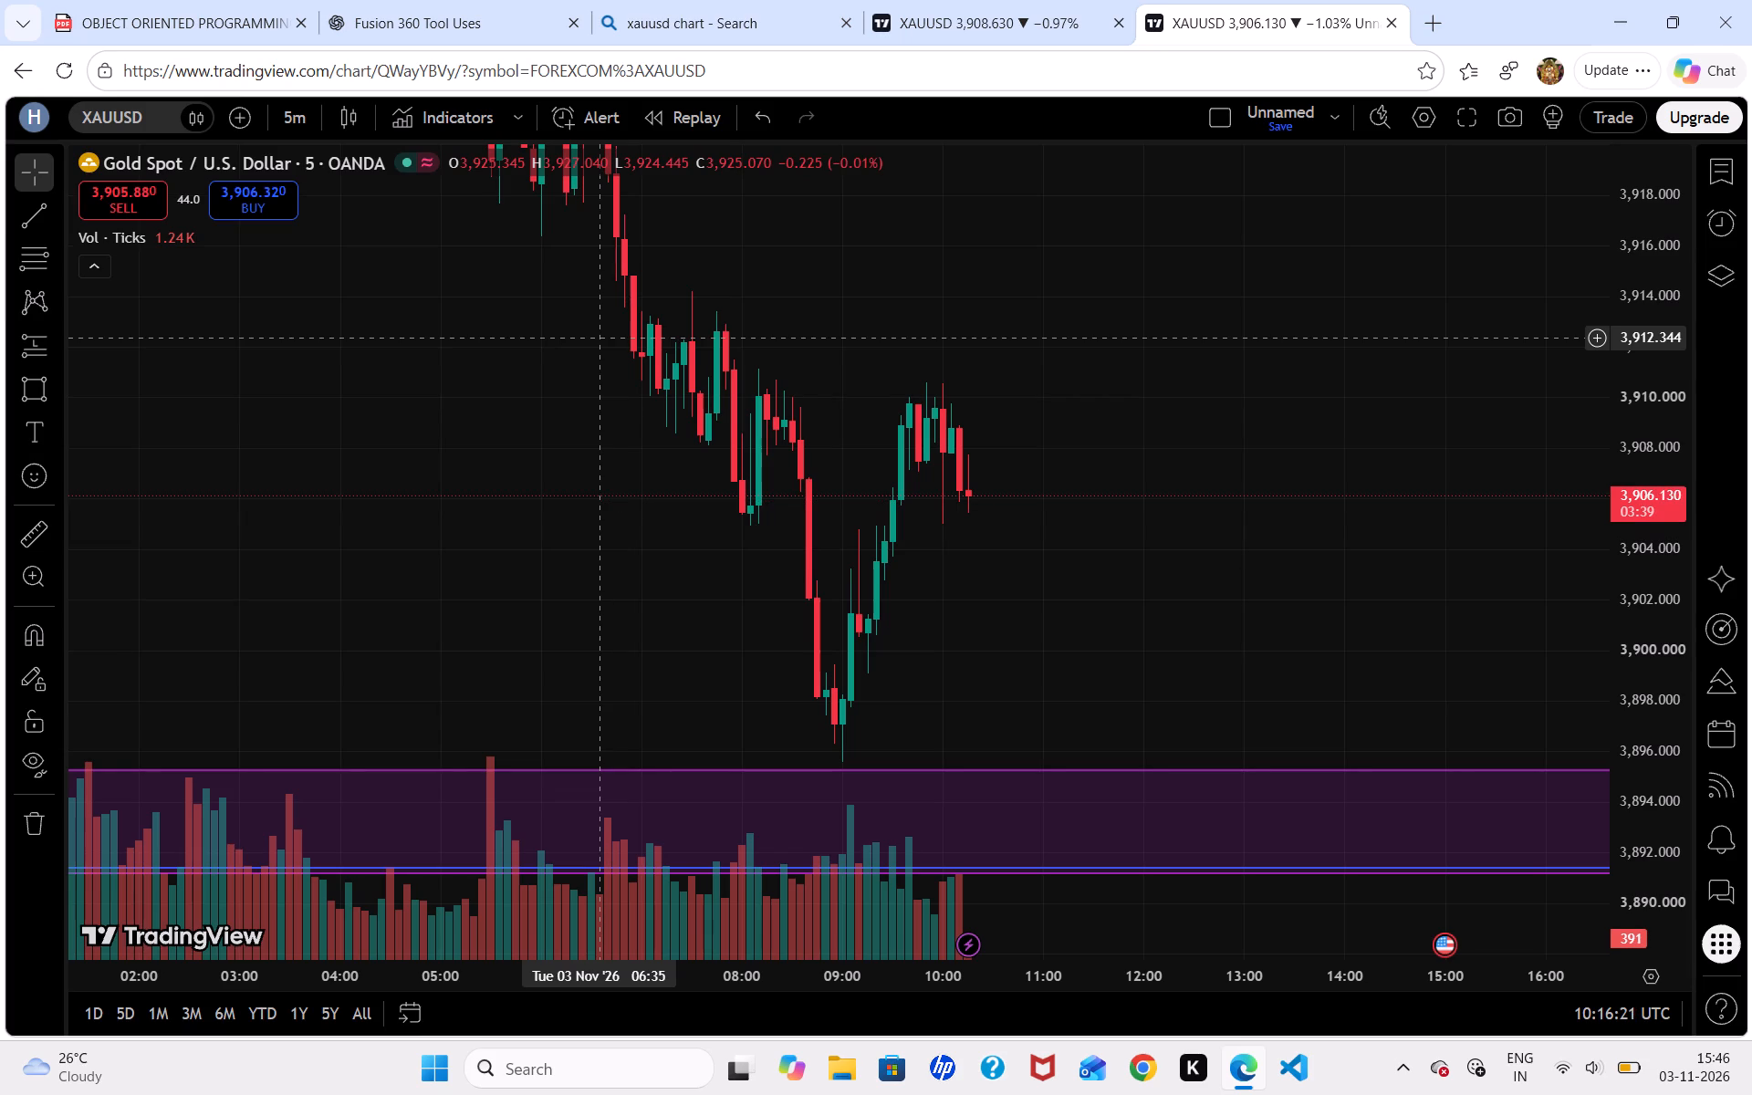
{"action": "left_click", "coordinate": [36, 207]}
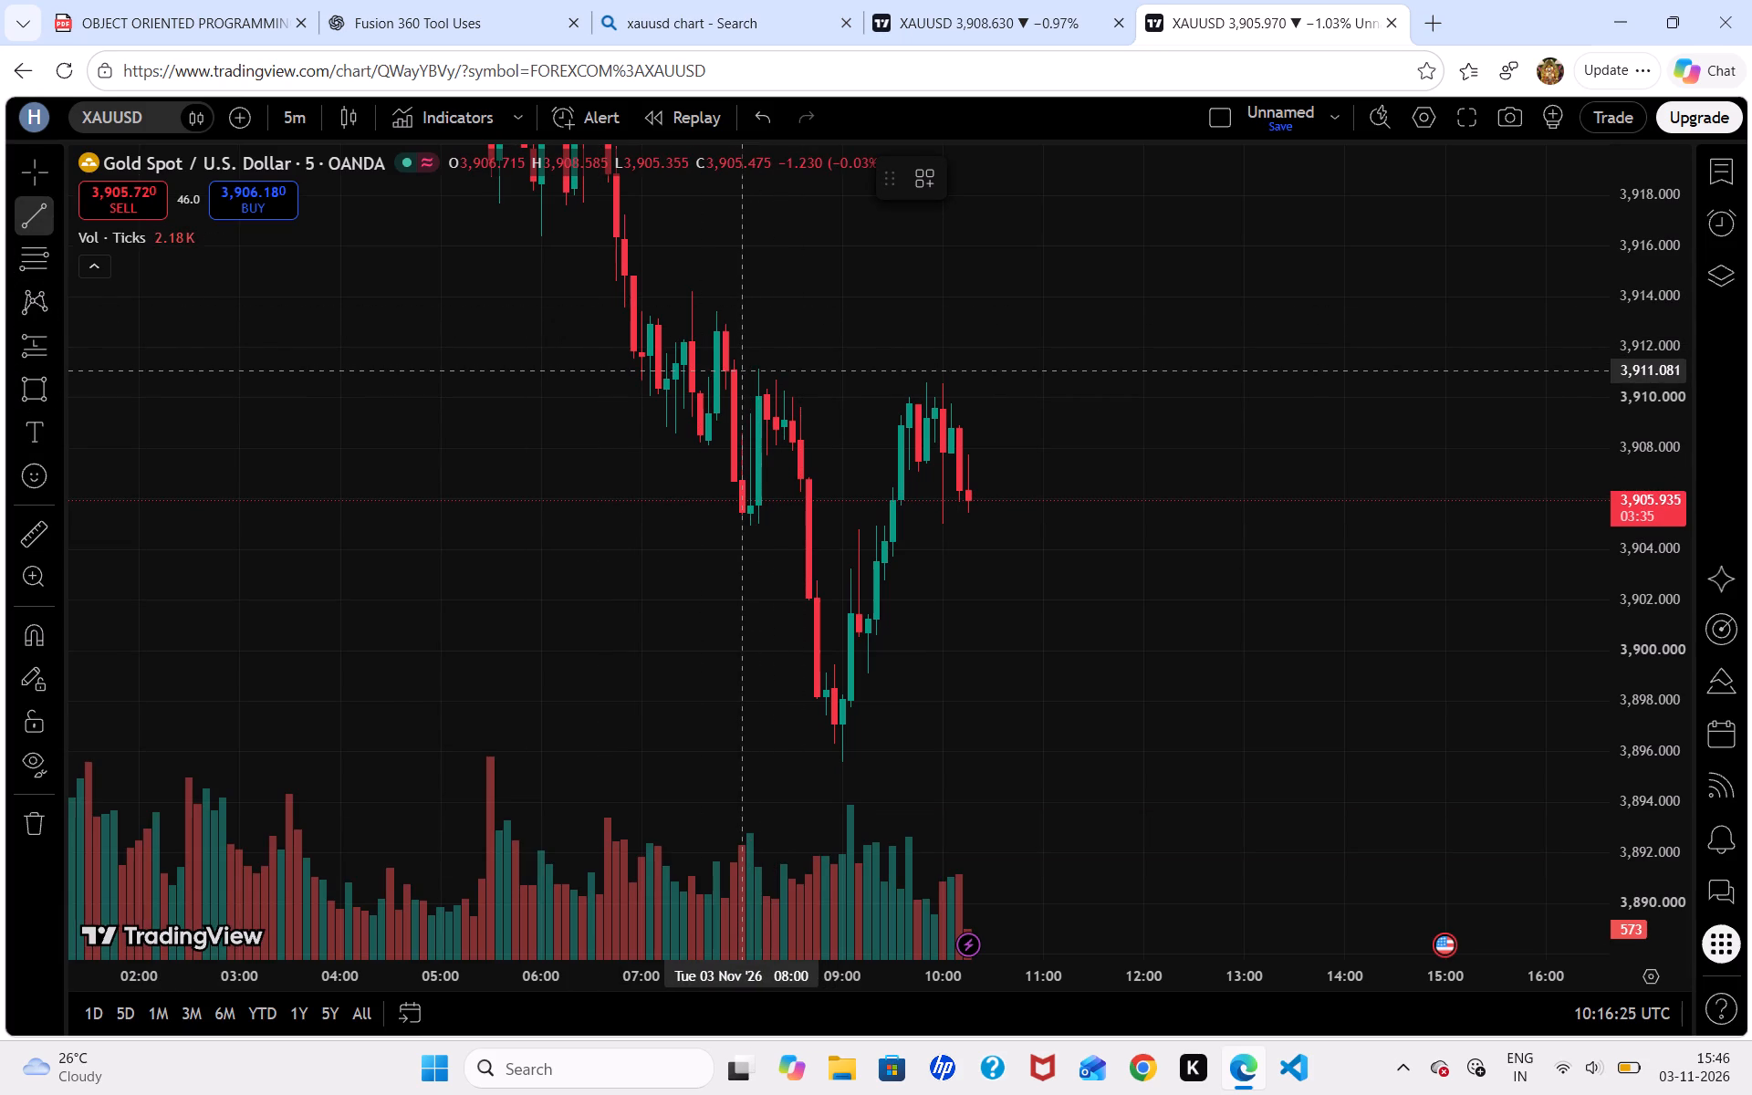
{"action": "left_click", "coordinate": [738, 369]}
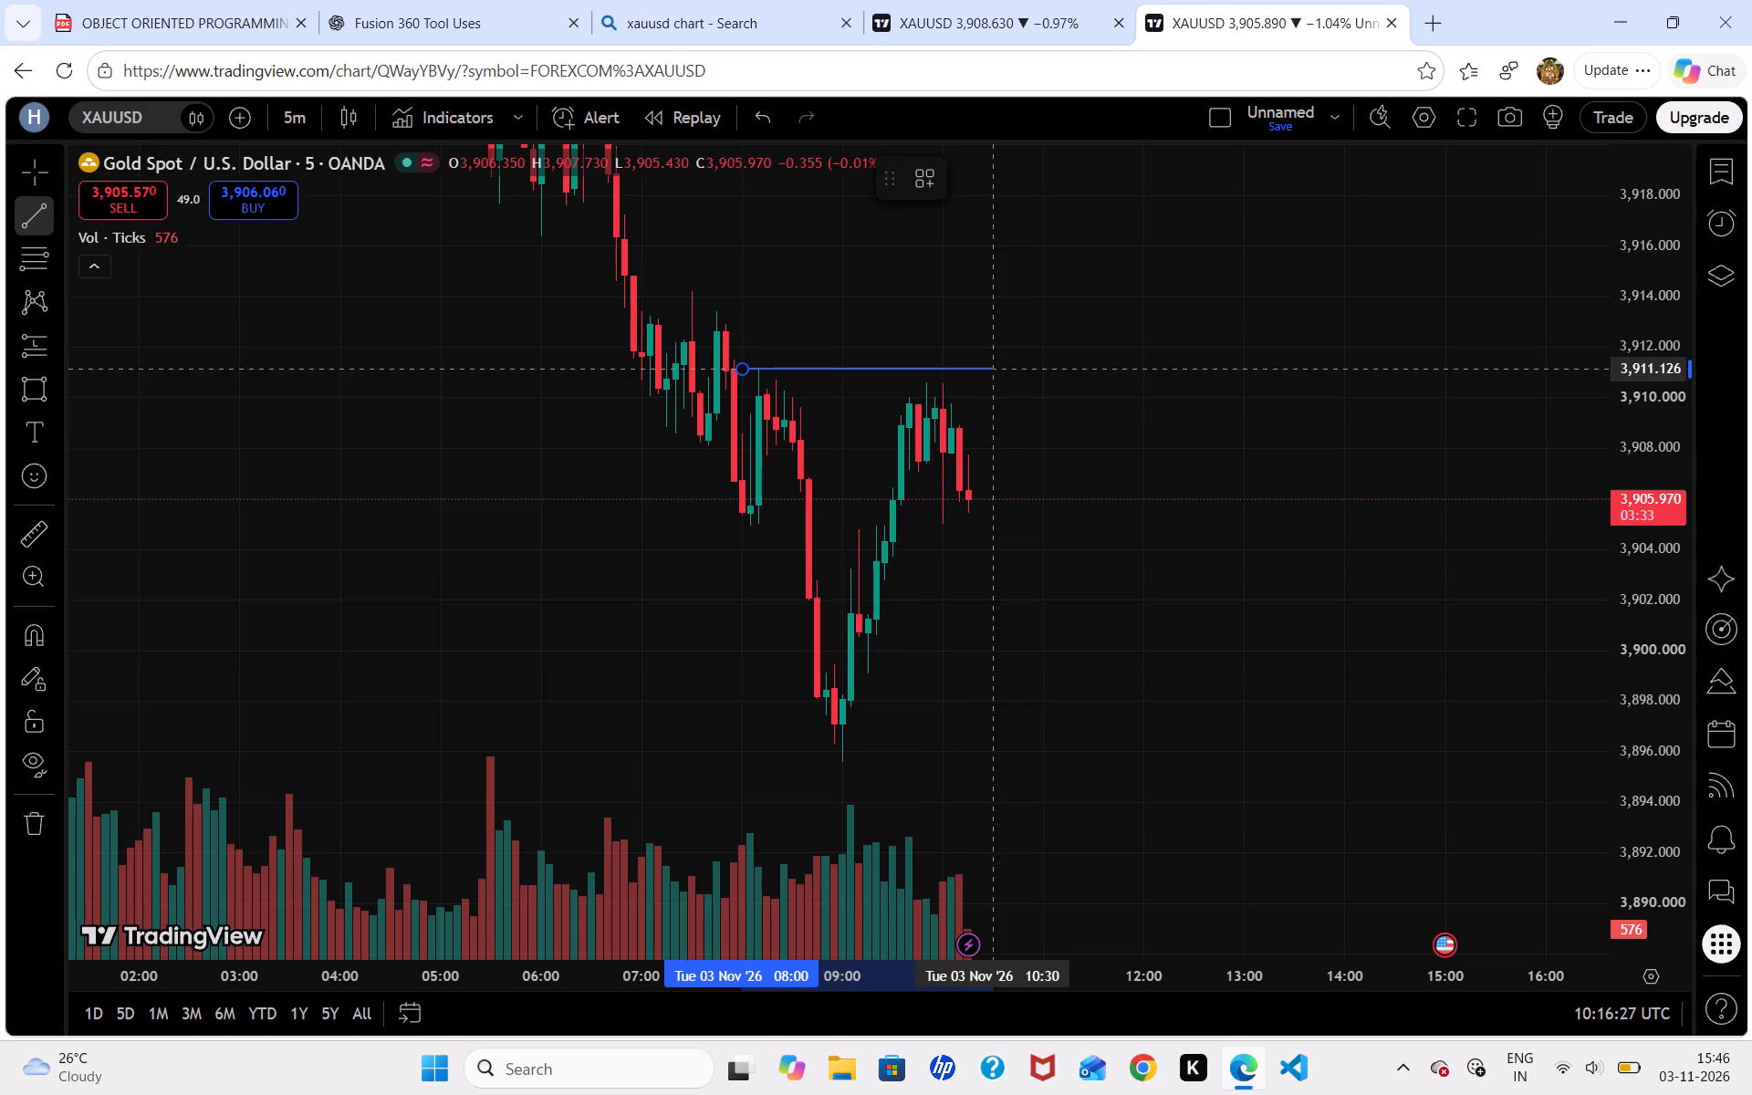
{"action": "left_click", "coordinate": [992, 360], "text": "shift"}
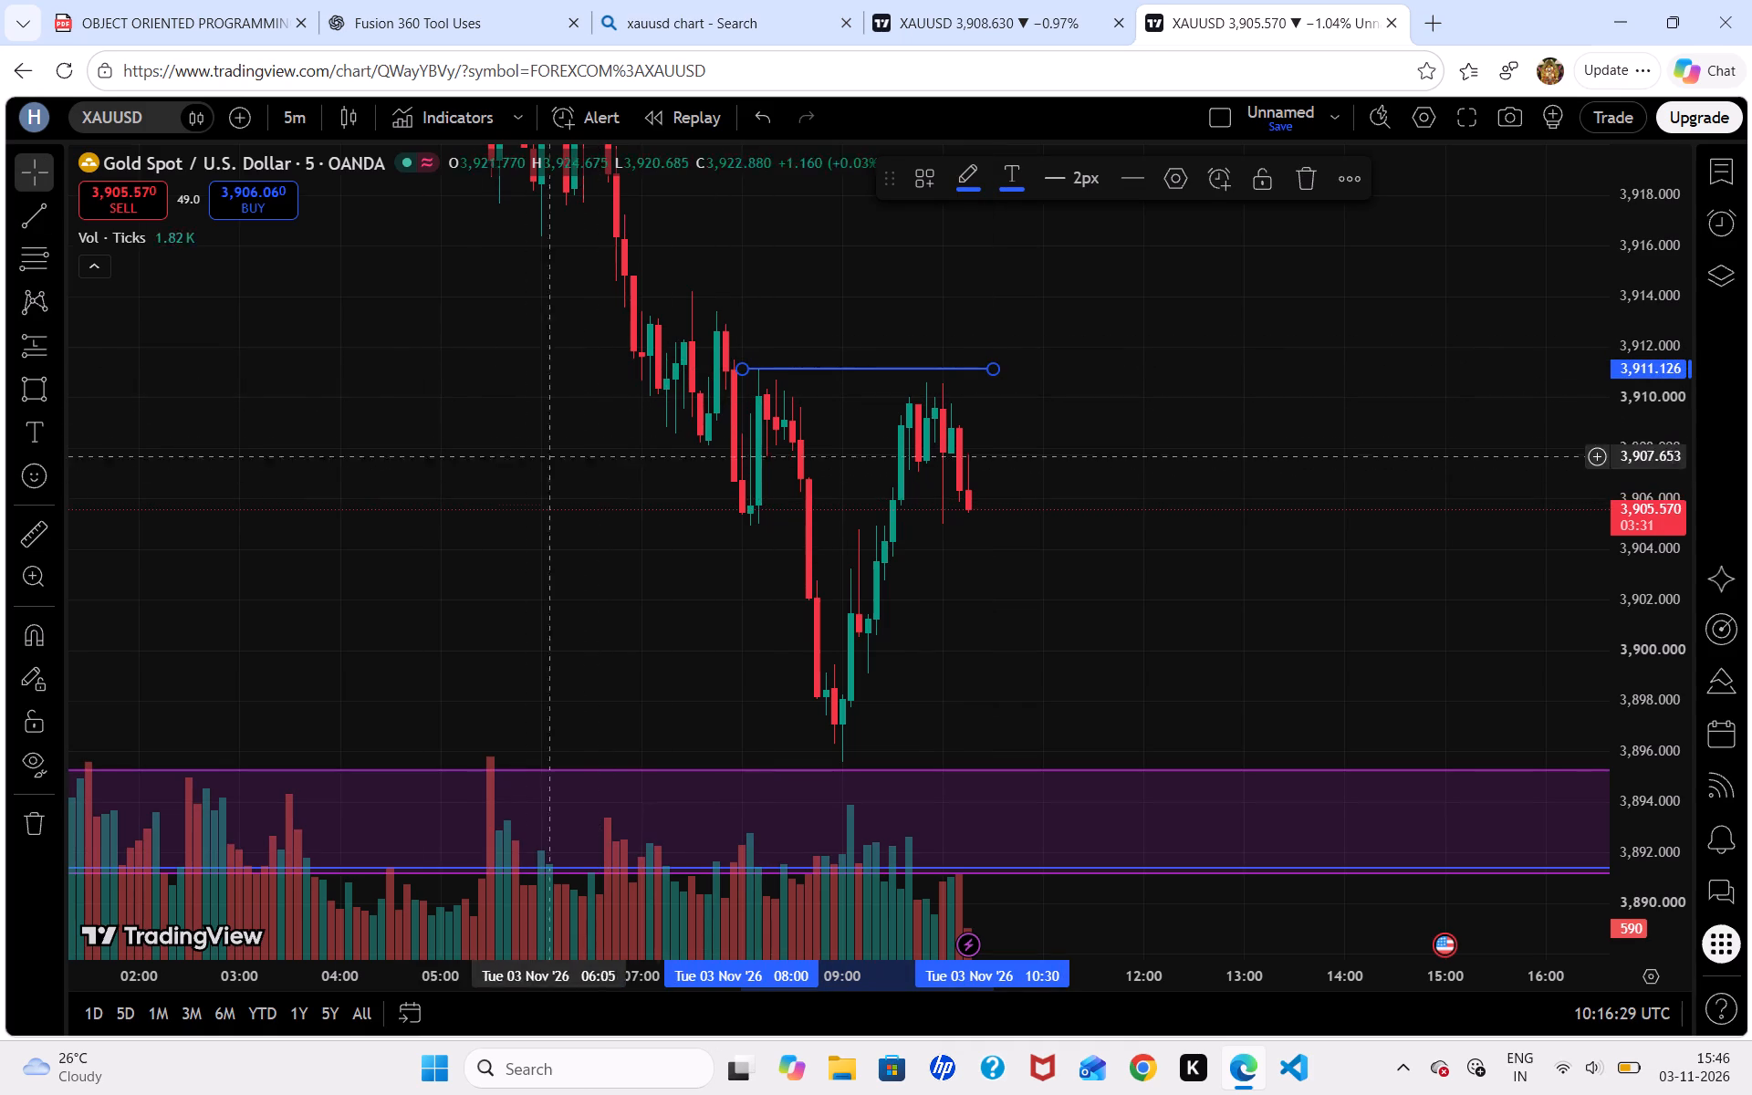
Draw a rectangle from about 3,911.2 down to 3,910.1, spanning 08:10 to 11:30 on 3 November, over the recent highs.
{"action": "left_click", "coordinate": [28, 385]}
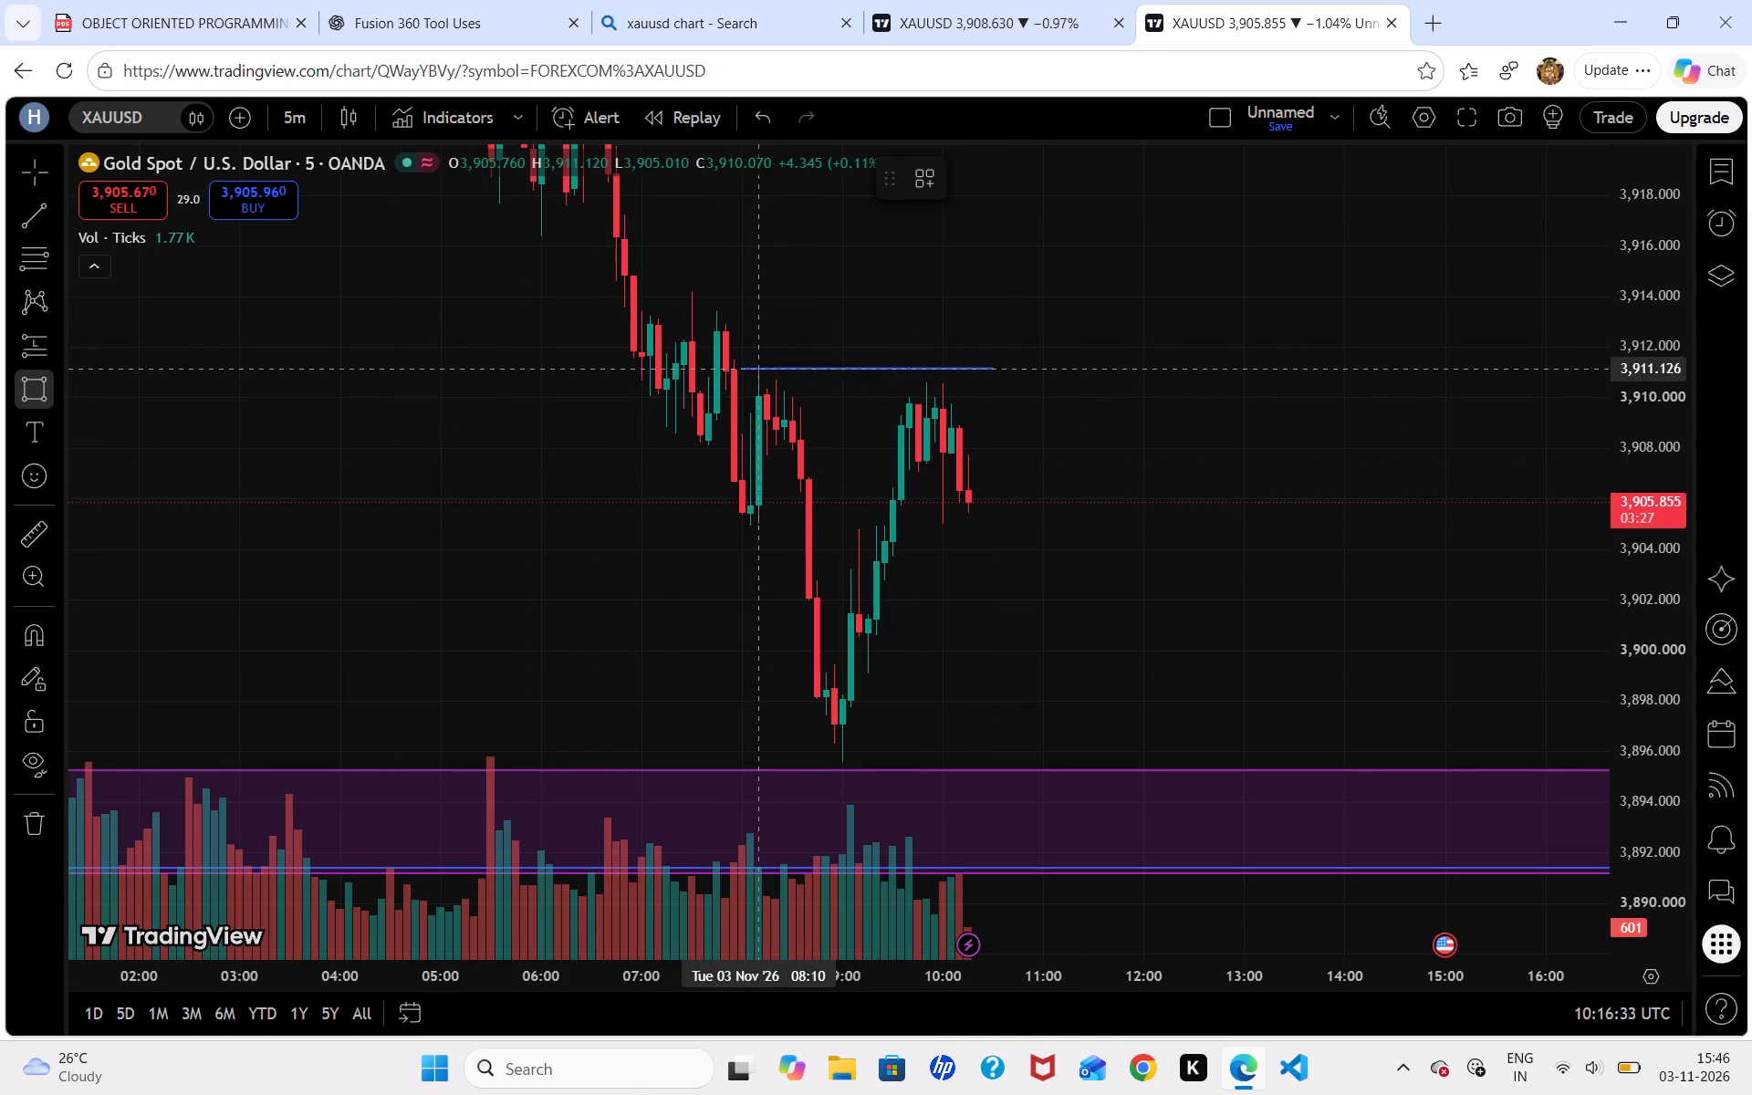
{"action": "left_click", "coordinate": [757, 368]}
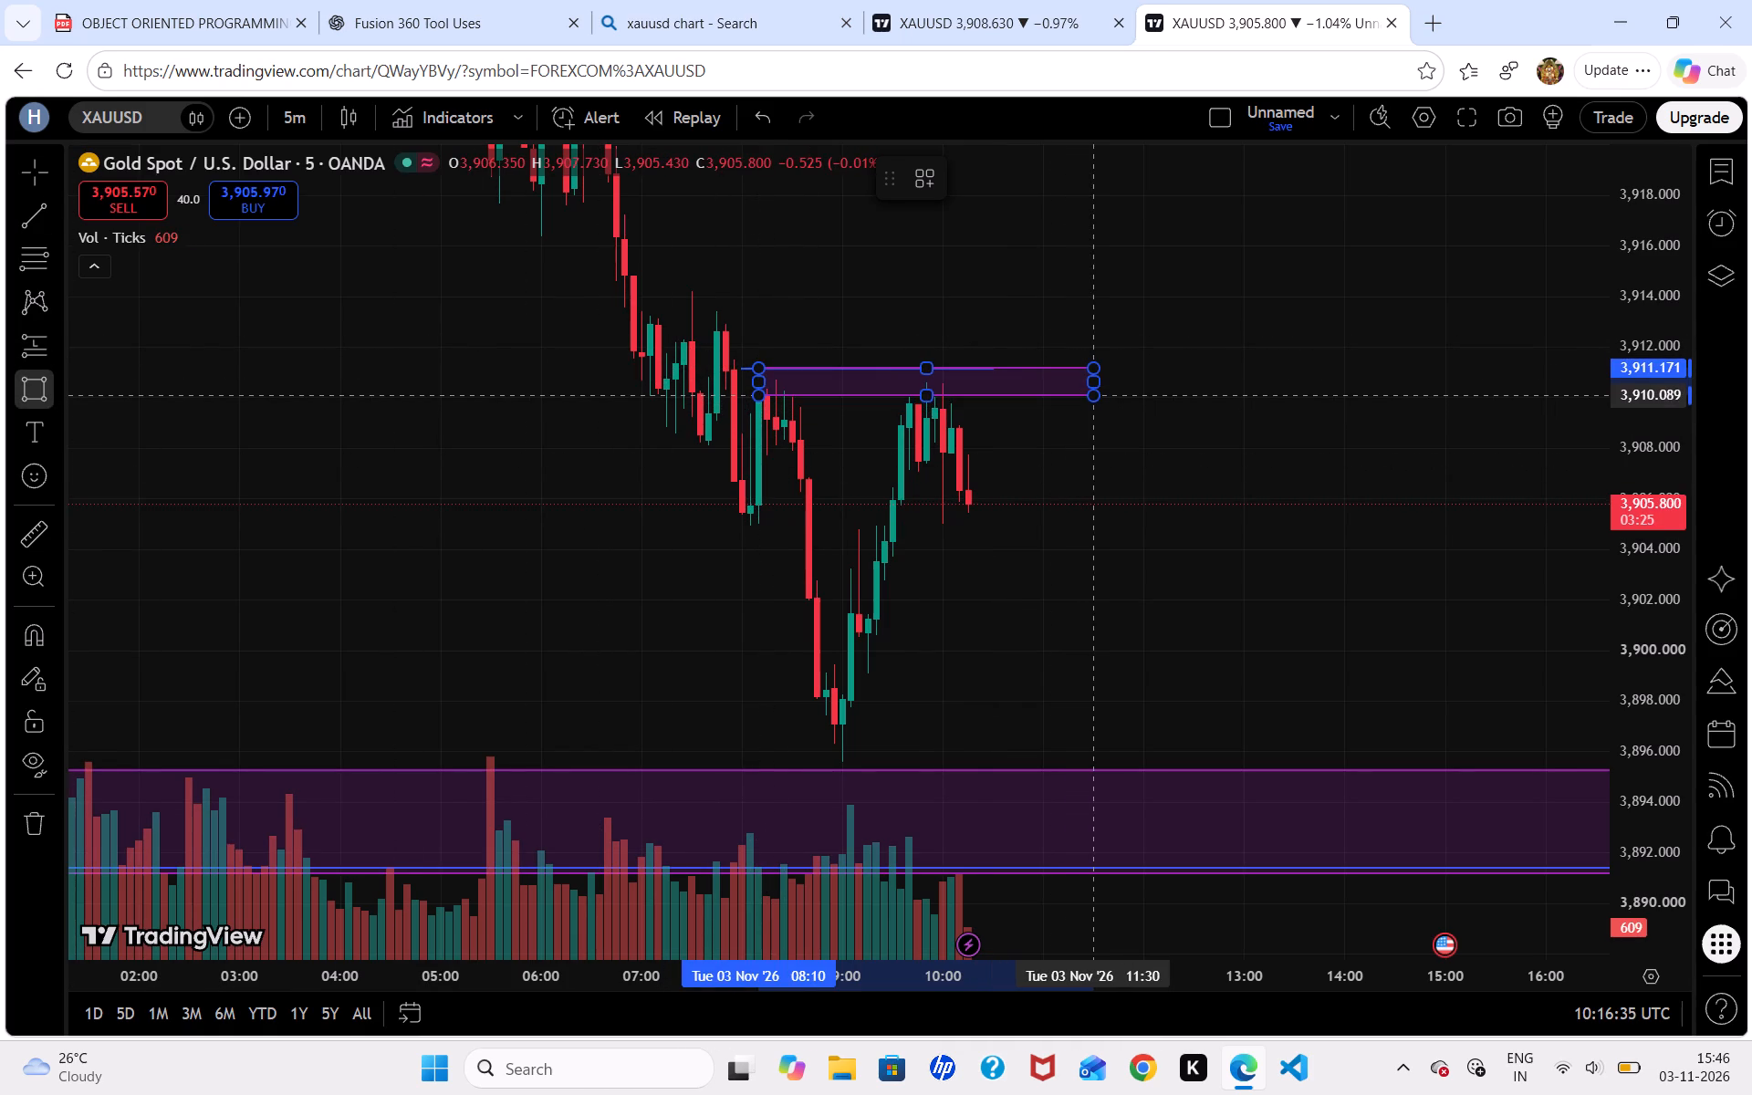
{"action": "left_click", "coordinate": [1098, 395]}
{"action": "left_click", "coordinate": [1082, 477]}
Place a short position starting at 10:00 on 3 November with entry at about 3,908.3 and stop at about 3,911.3.
{"action": "left_click_drag", "start_coordinate": [1074, 595], "coordinate": [1074, 578]}
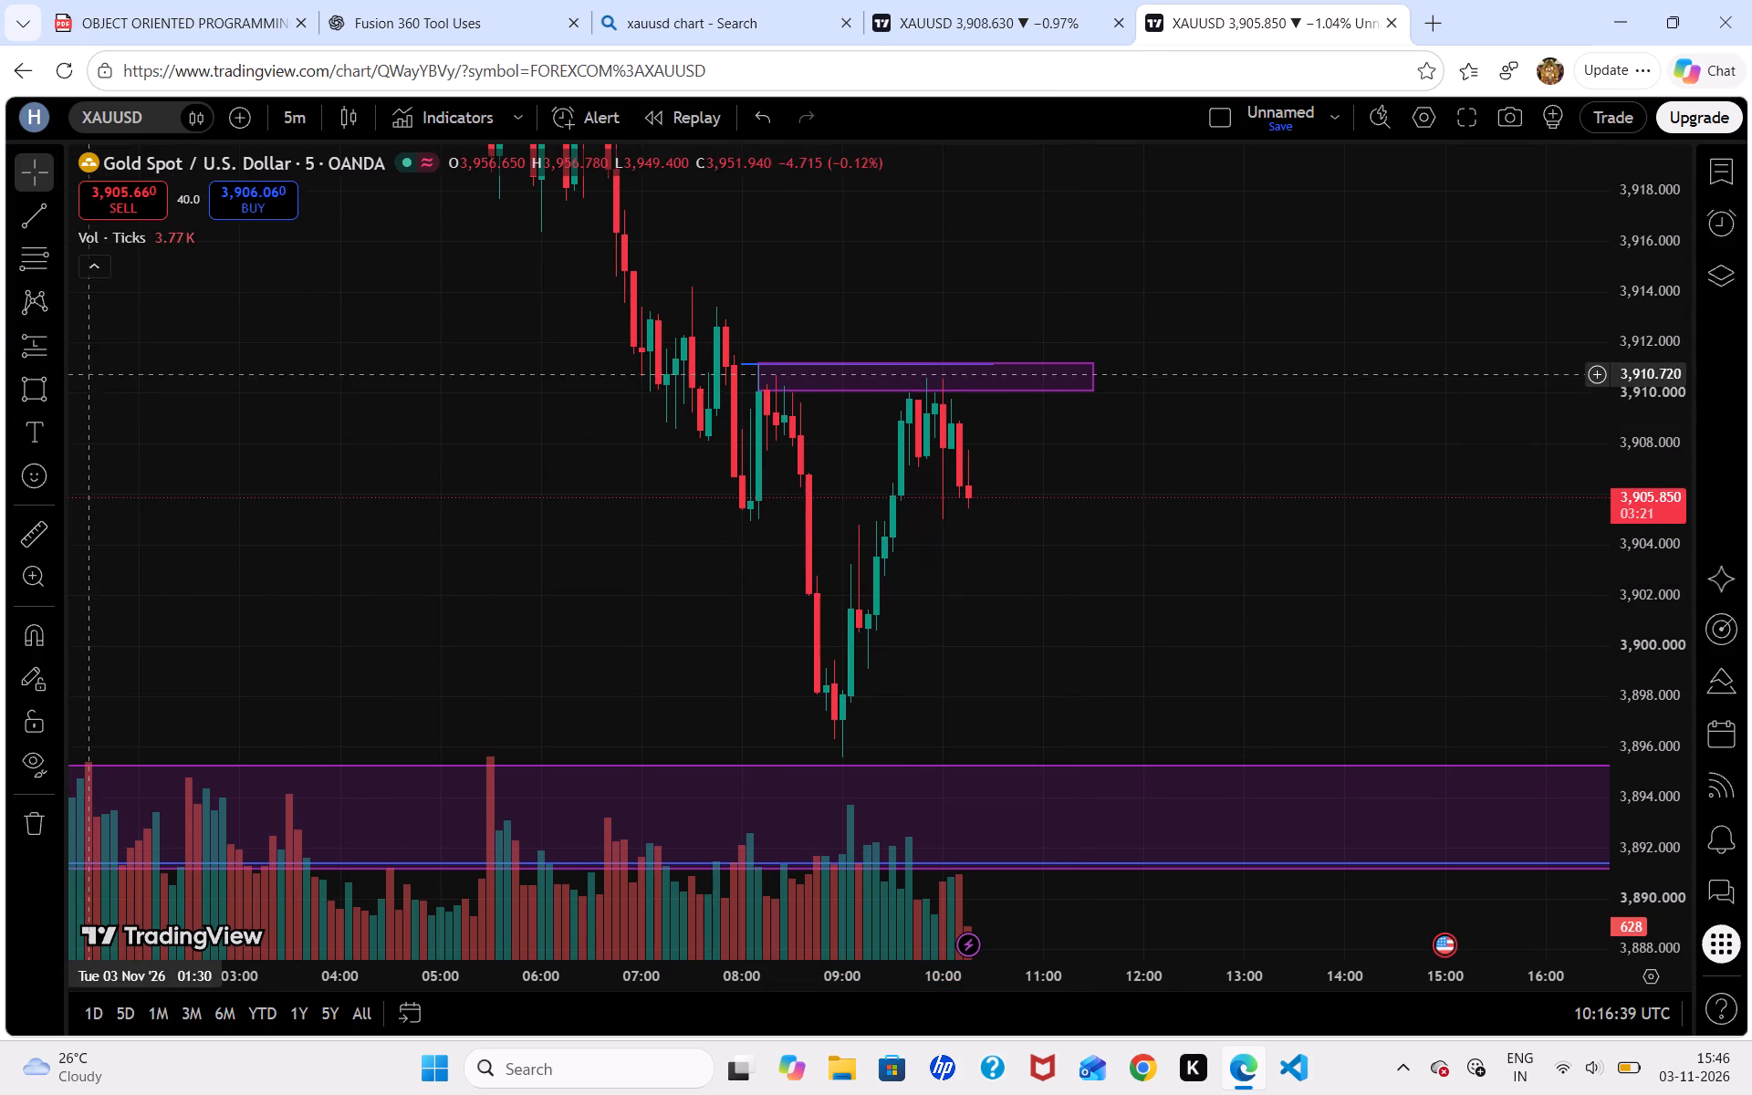
{"action": "left_click", "coordinate": [56, 349]}
{"action": "left_click", "coordinate": [155, 425]}
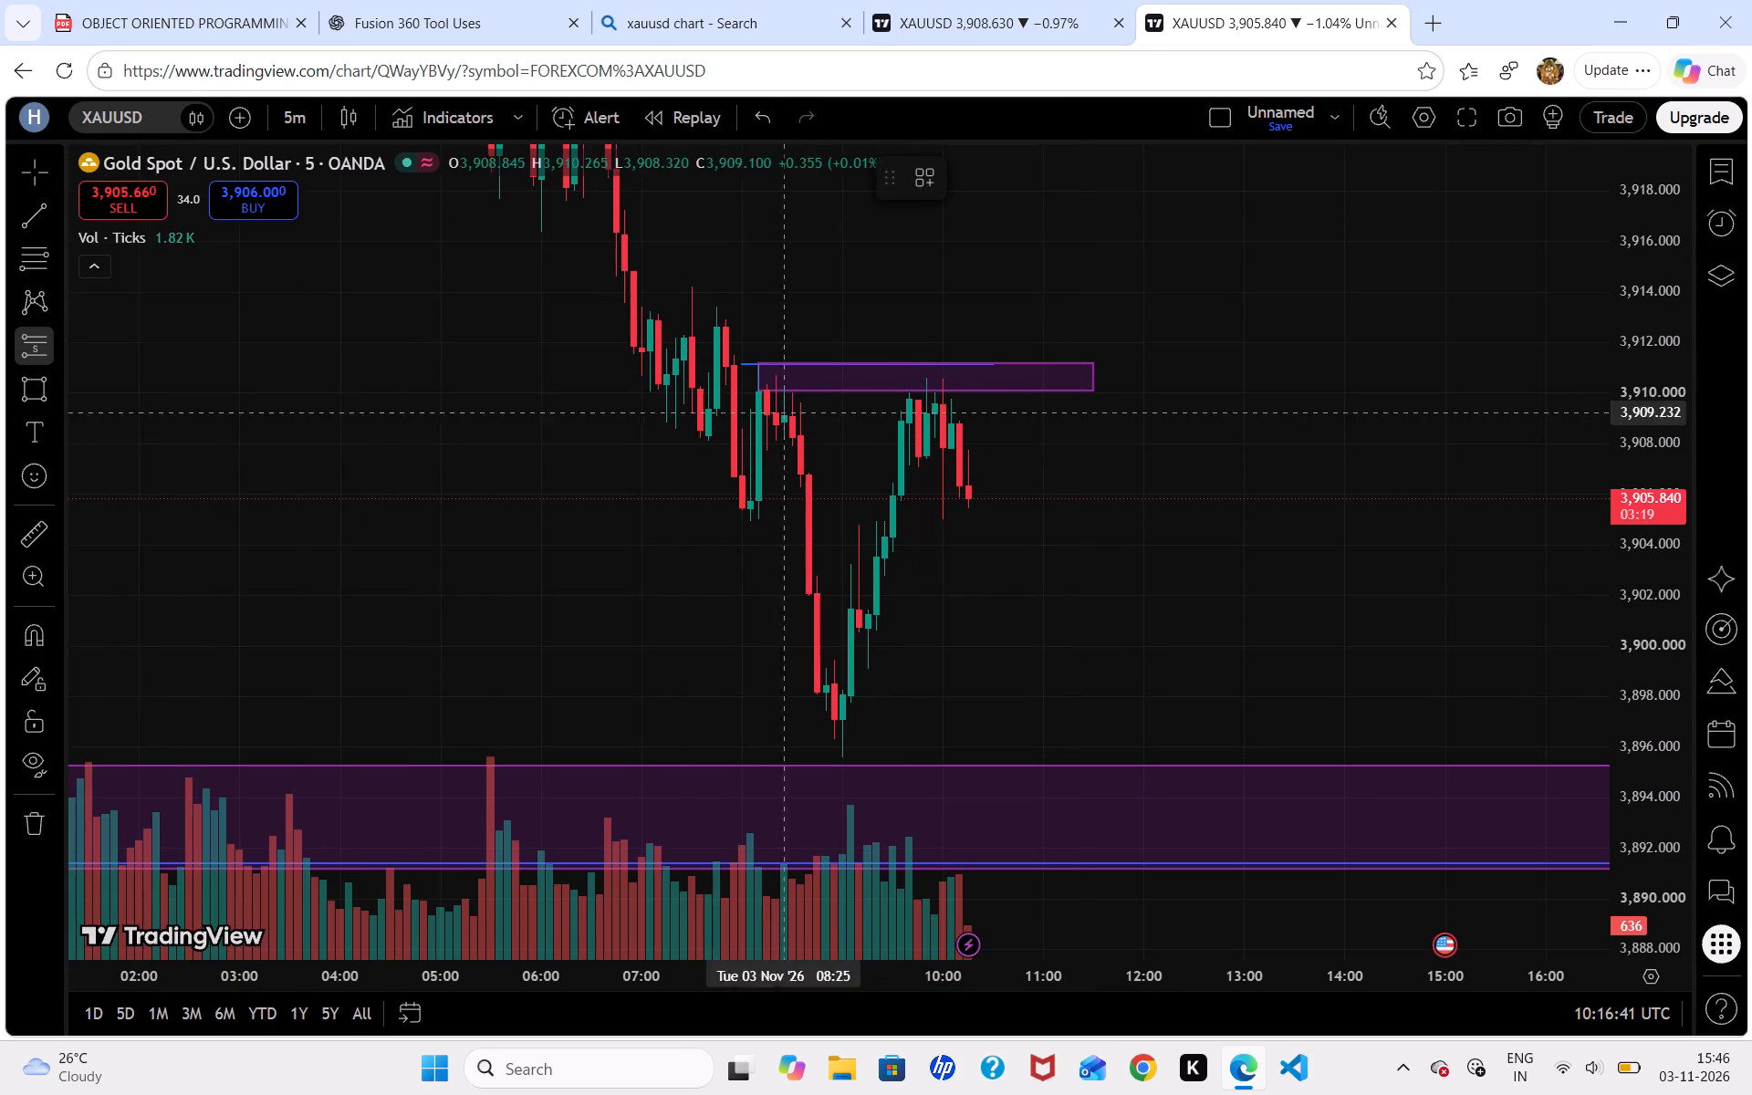
{"action": "left_click", "coordinate": [943, 435]}
{"action": "left_click_drag", "start_coordinate": [1248, 273], "coordinate": [1163, 397]}
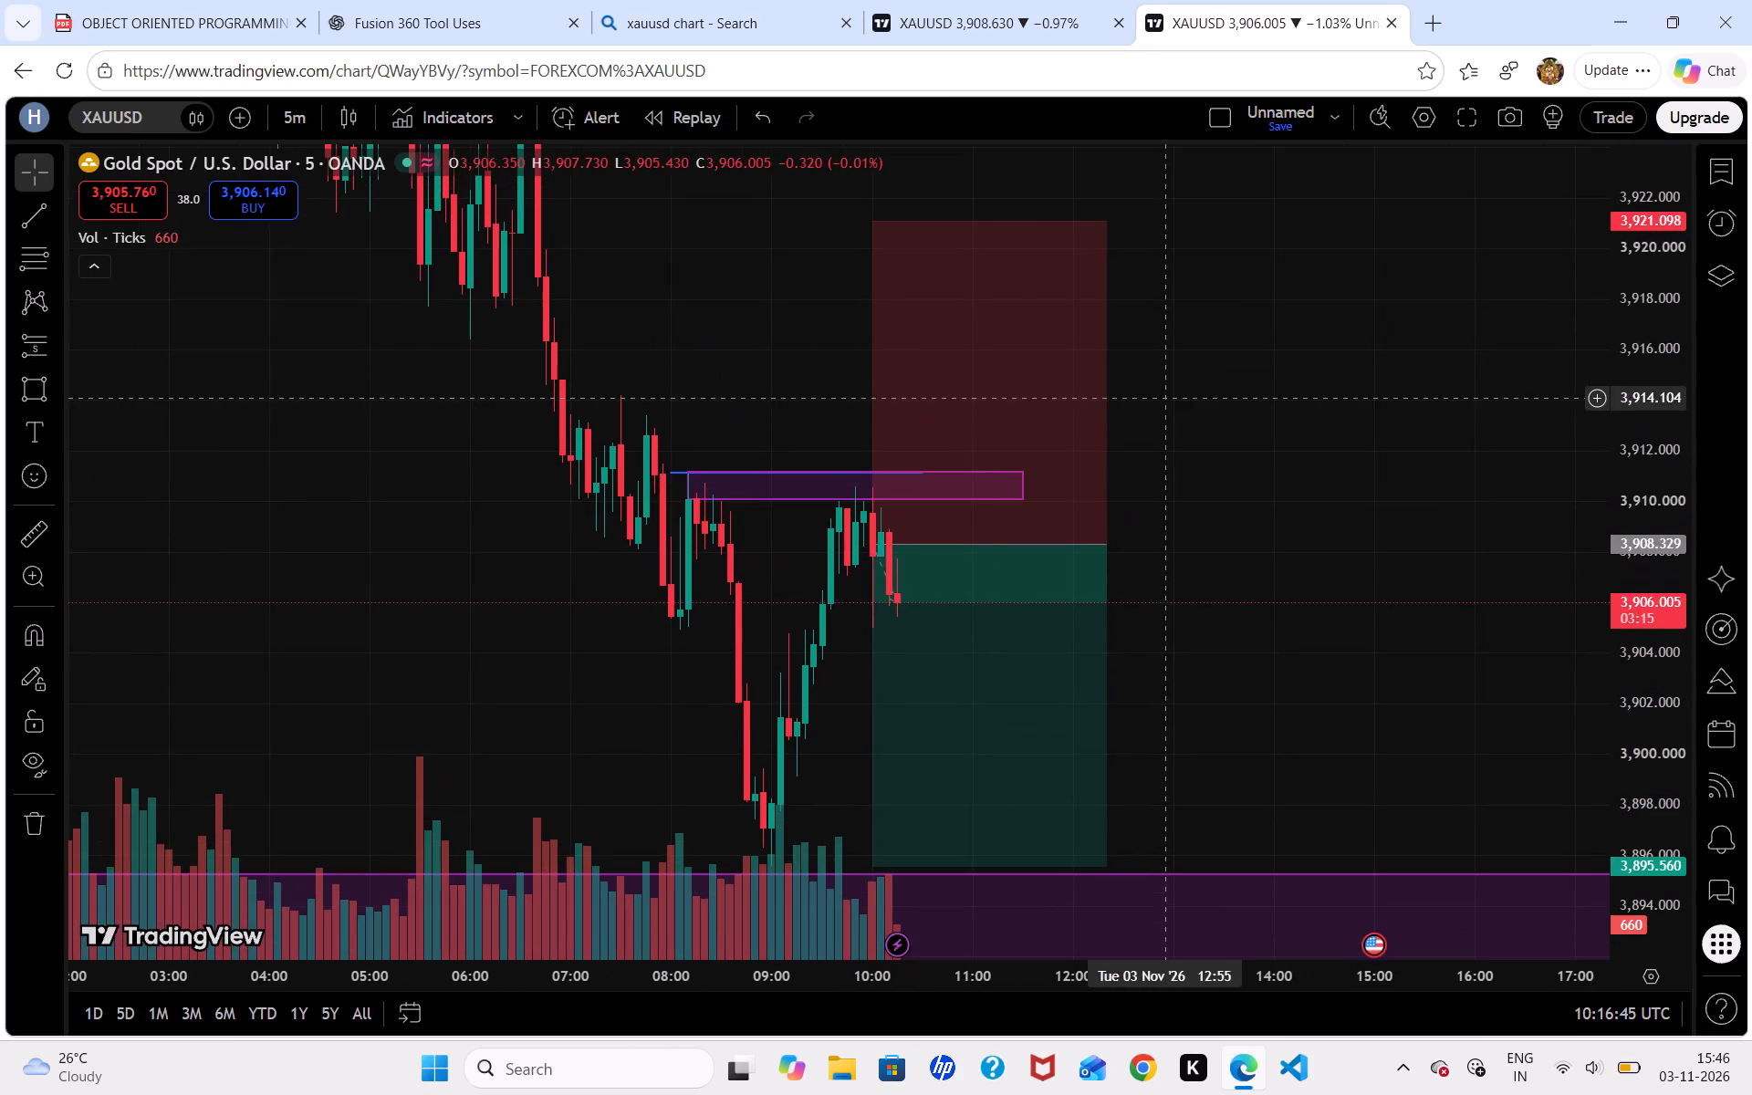
{"action": "left_click_drag", "start_coordinate": [879, 223], "coordinate": [884, 432]}
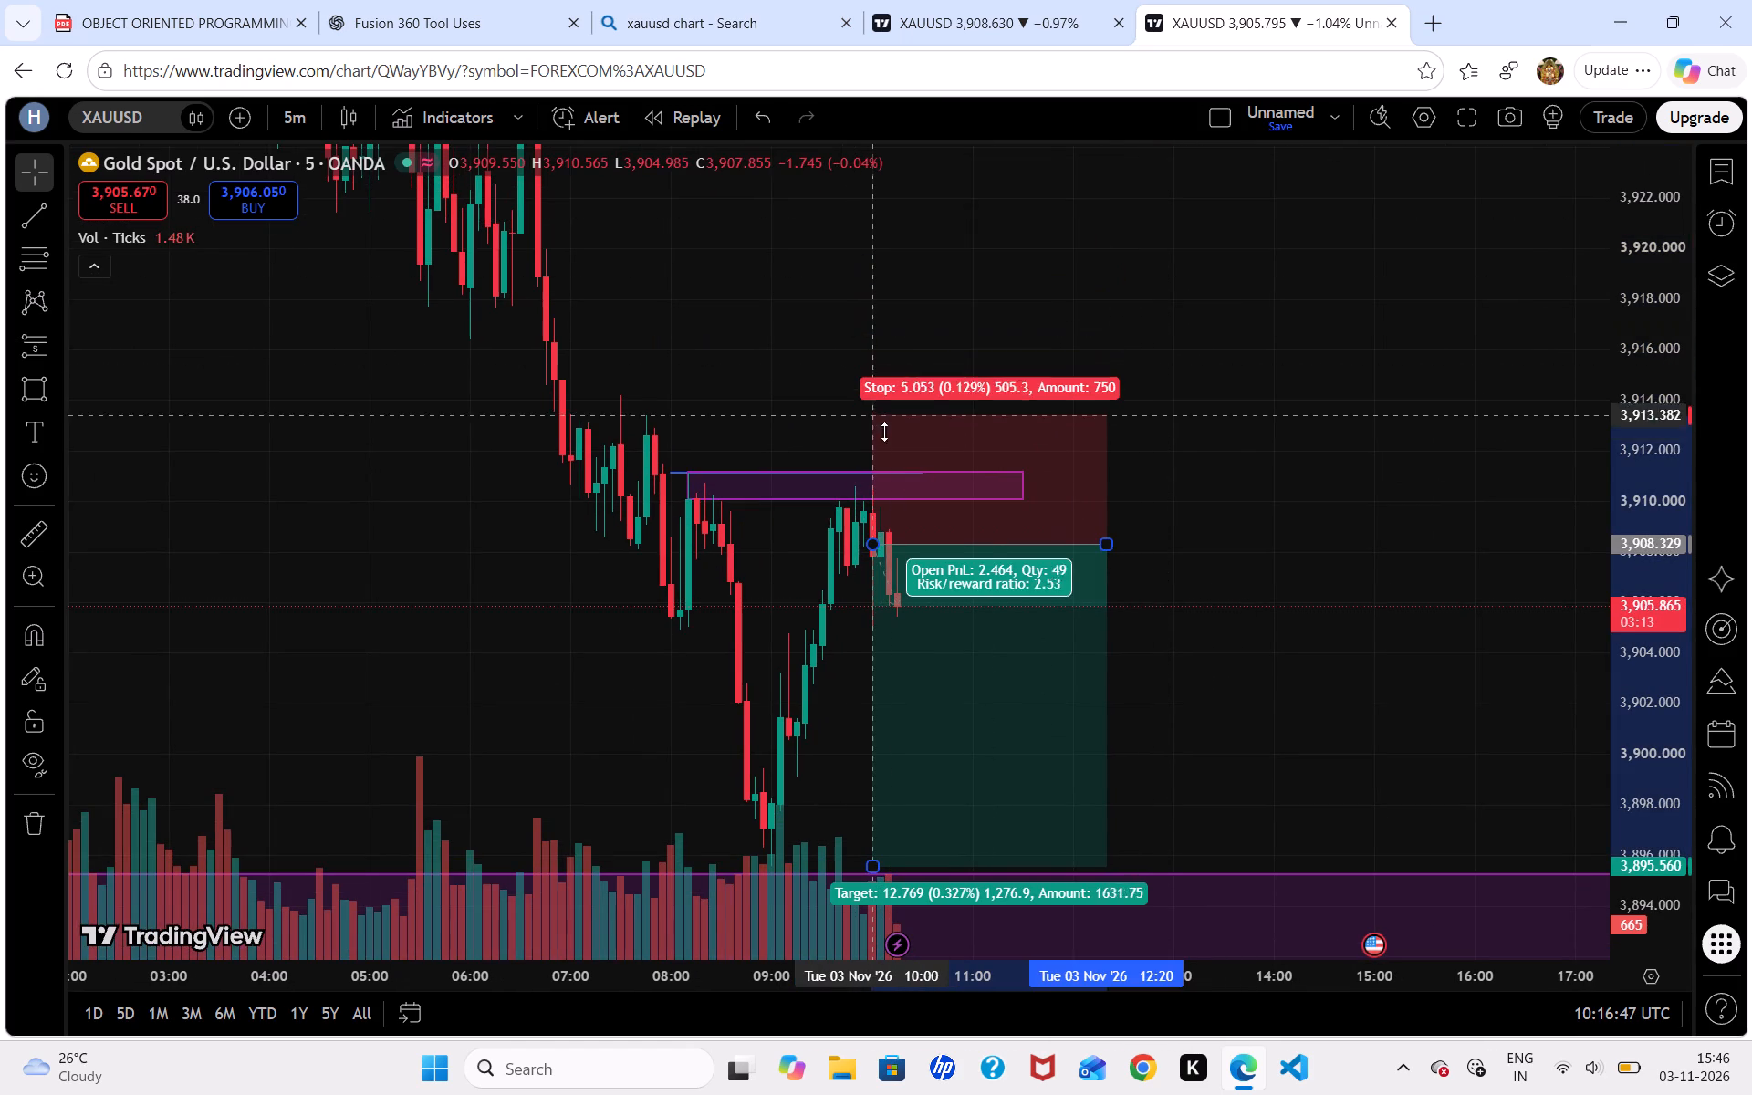
{"action": "left_click_drag", "start_coordinate": [884, 432], "coordinate": [868, 459]}
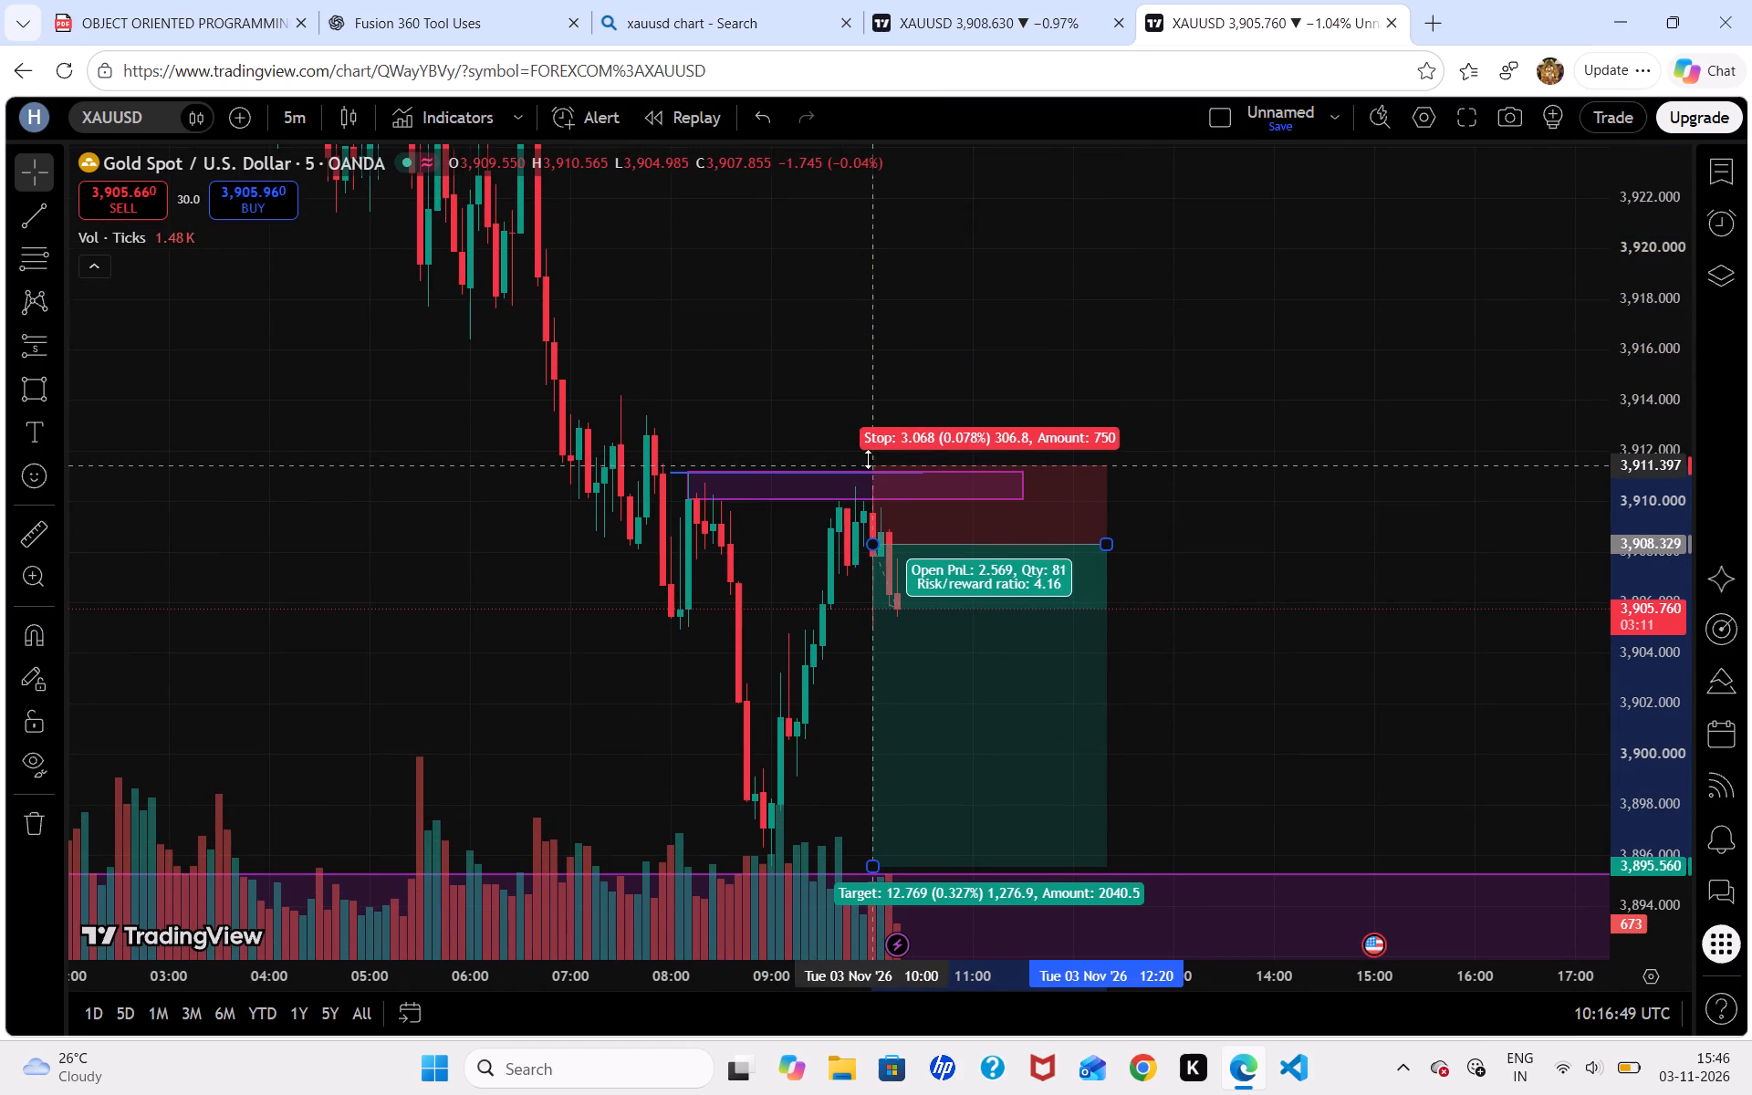
{"action": "left_click_drag", "start_coordinate": [868, 459], "coordinate": [850, 469]}
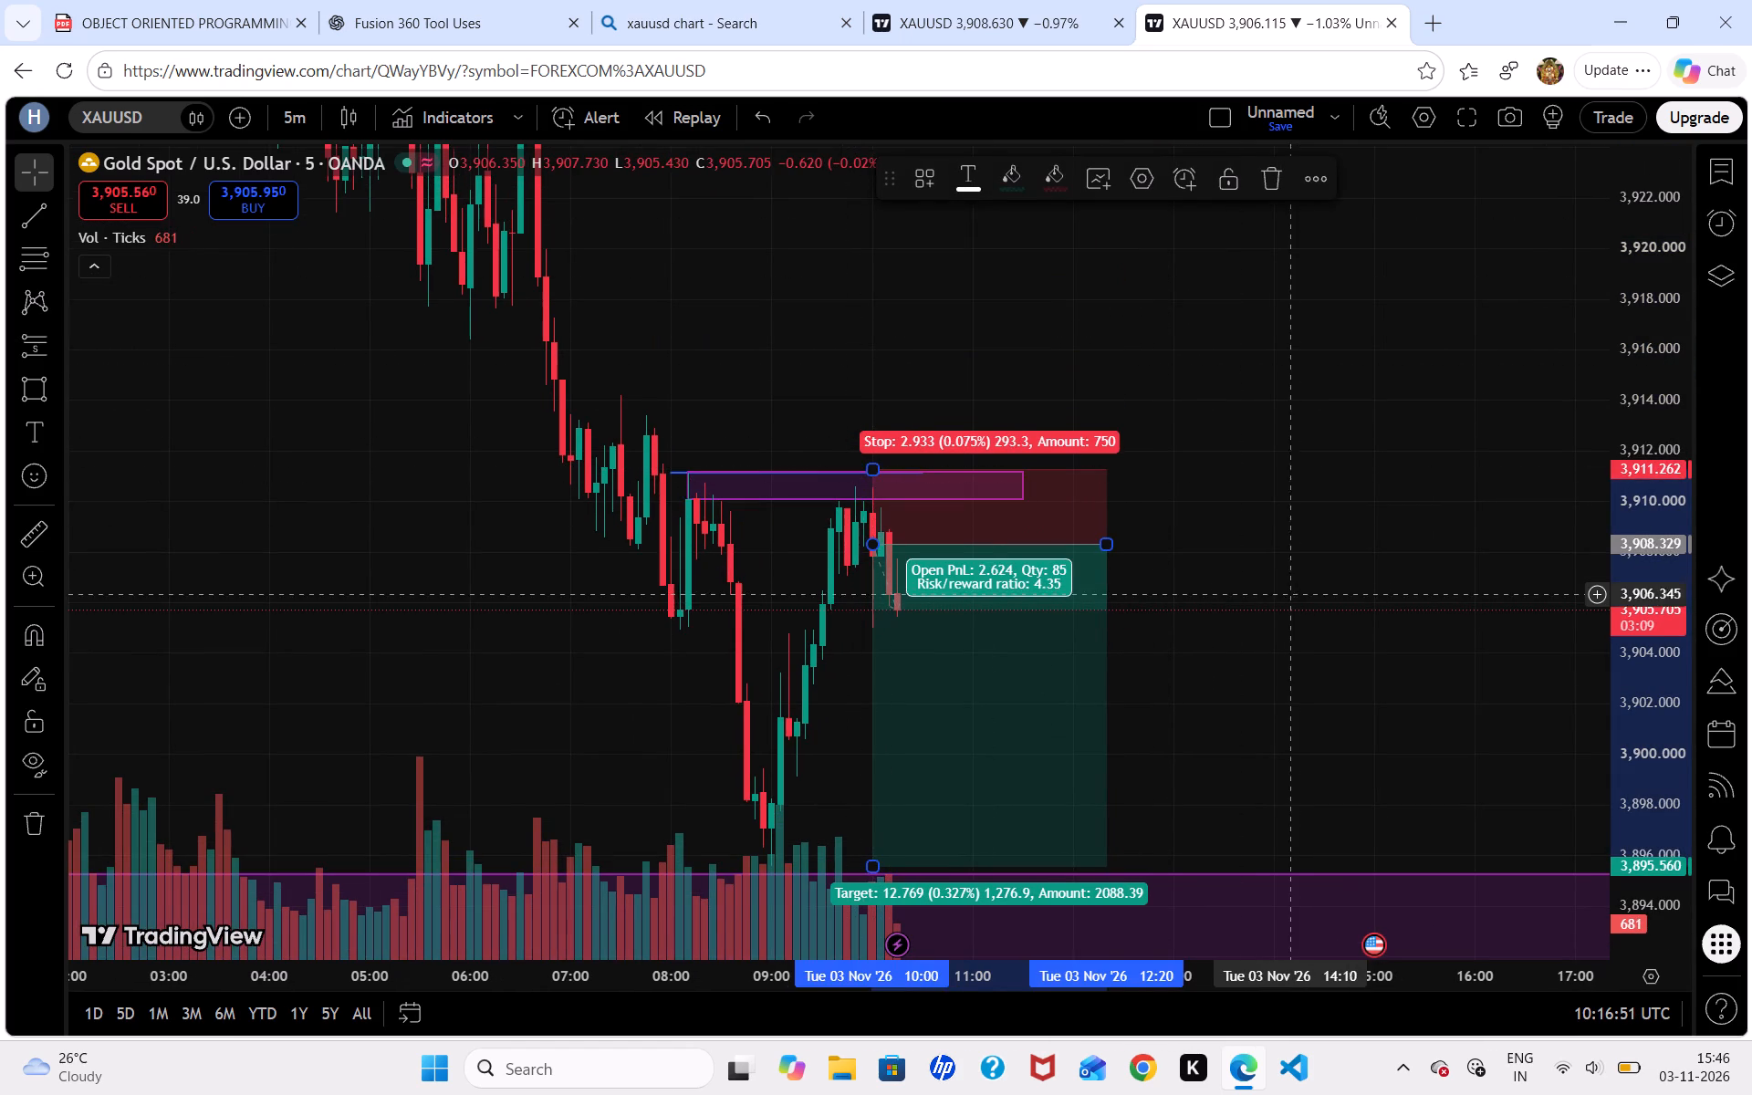
{"action": "left_click", "coordinate": [1280, 600]}
Set the short position's target to about 3,897.0 and shorten its time span to end at about 11:40.
{"action": "left_click_drag", "start_coordinate": [1280, 600], "coordinate": [1277, 318]}
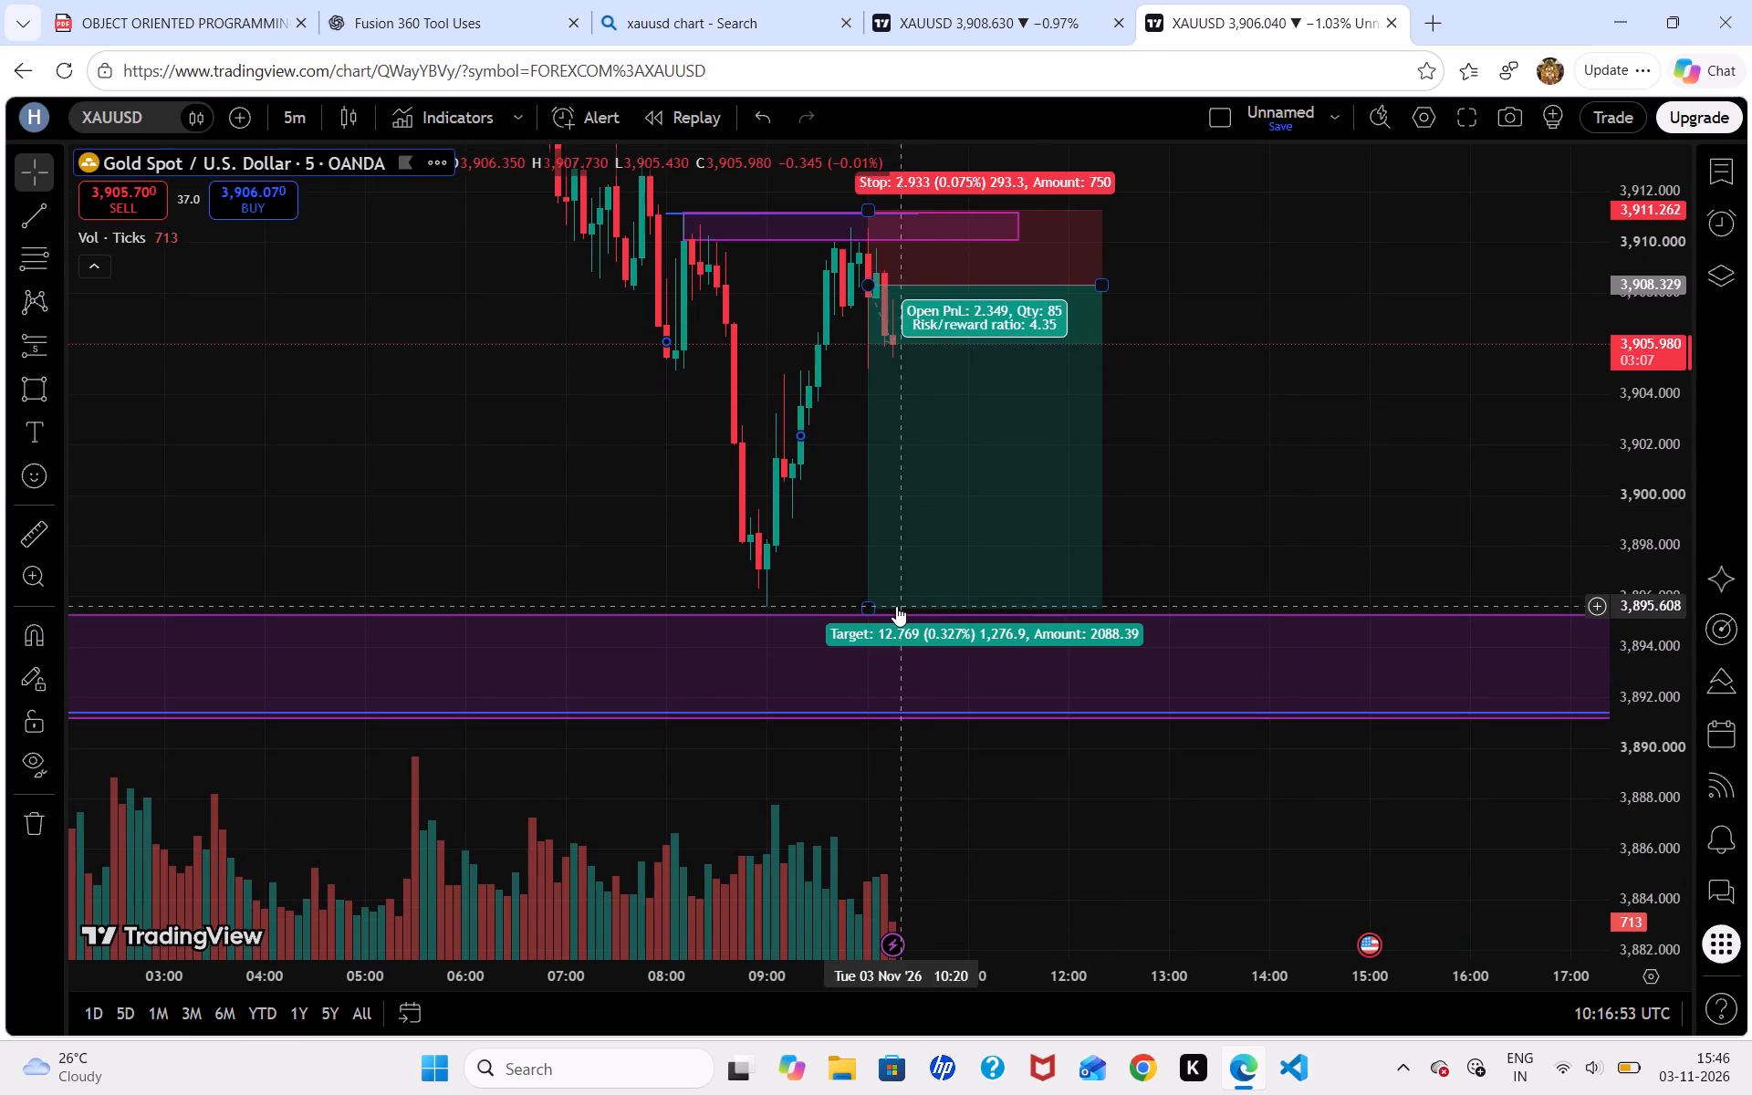
{"action": "left_click_drag", "start_coordinate": [872, 610], "coordinate": [860, 570]}
{"action": "left_click_drag", "start_coordinate": [1107, 288], "coordinate": [1038, 294]}
{"action": "left_click", "coordinate": [1190, 443]}
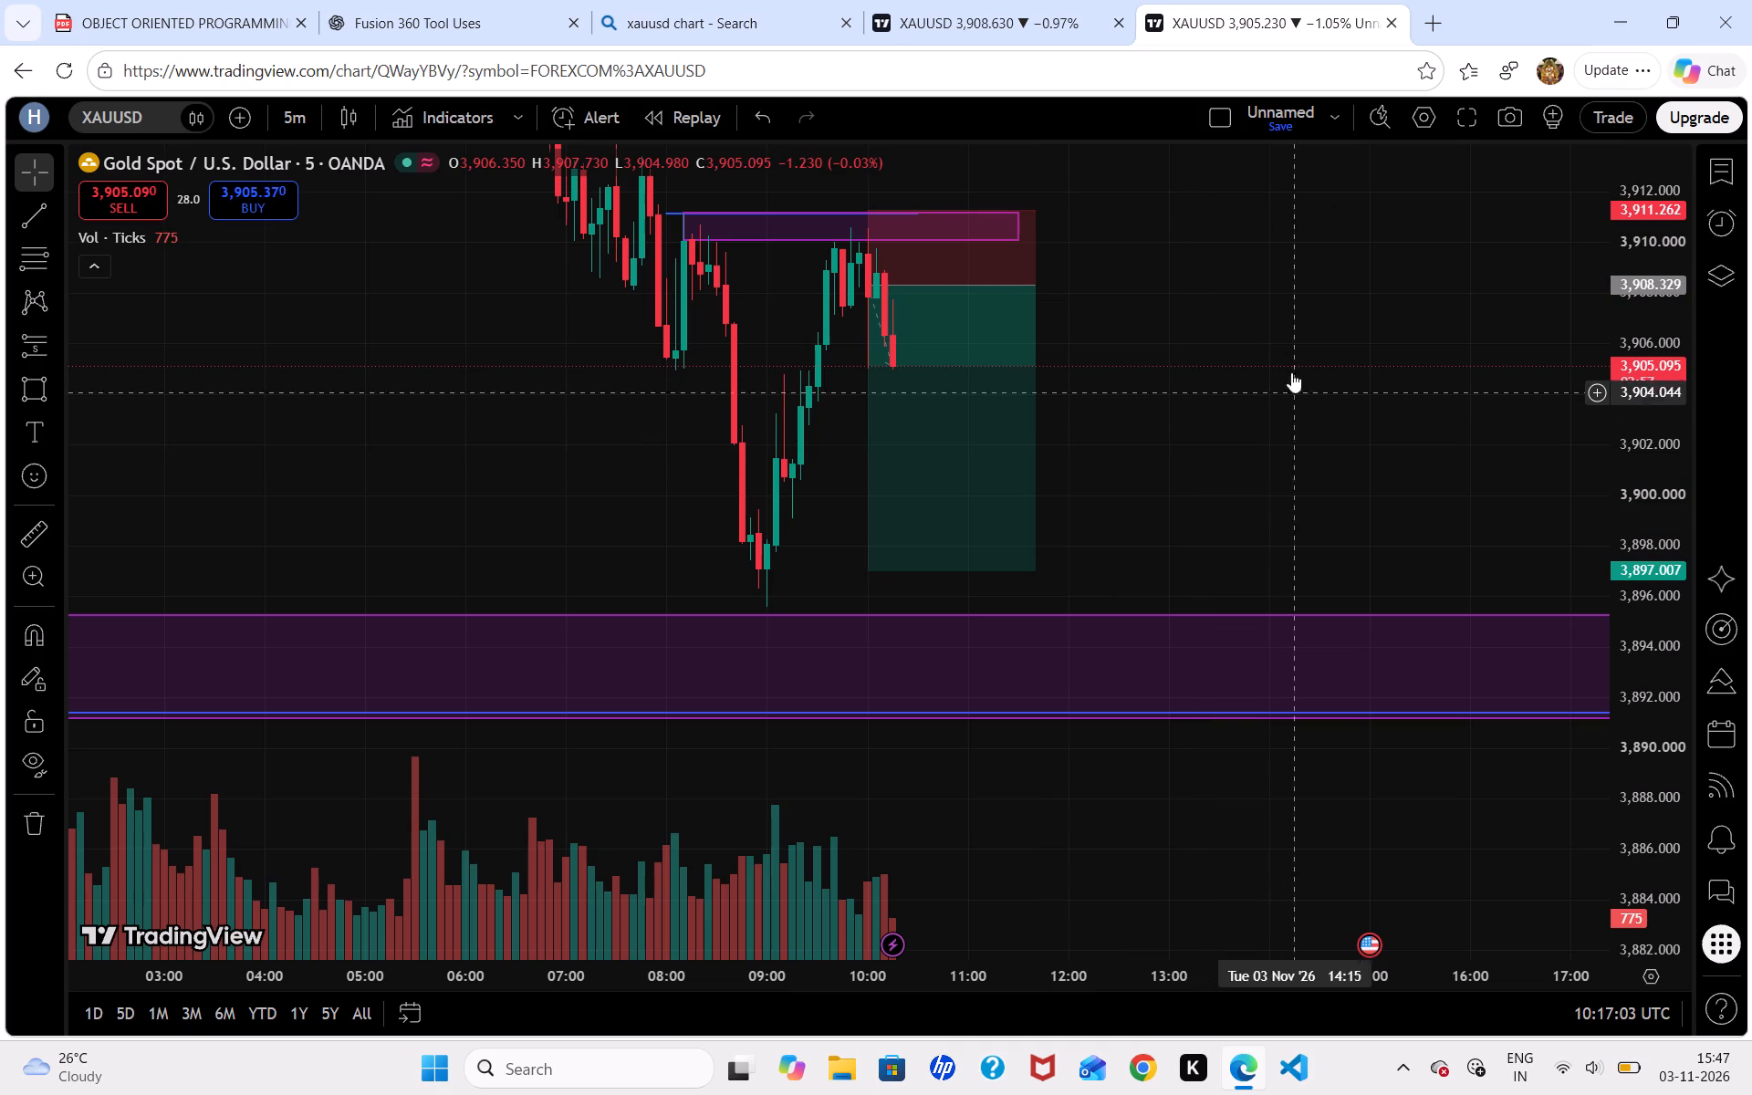
Hide the volume indicator on the 5-minute chart.
{"action": "left_click_drag", "start_coordinate": [1257, 341], "coordinate": [1374, 420]}
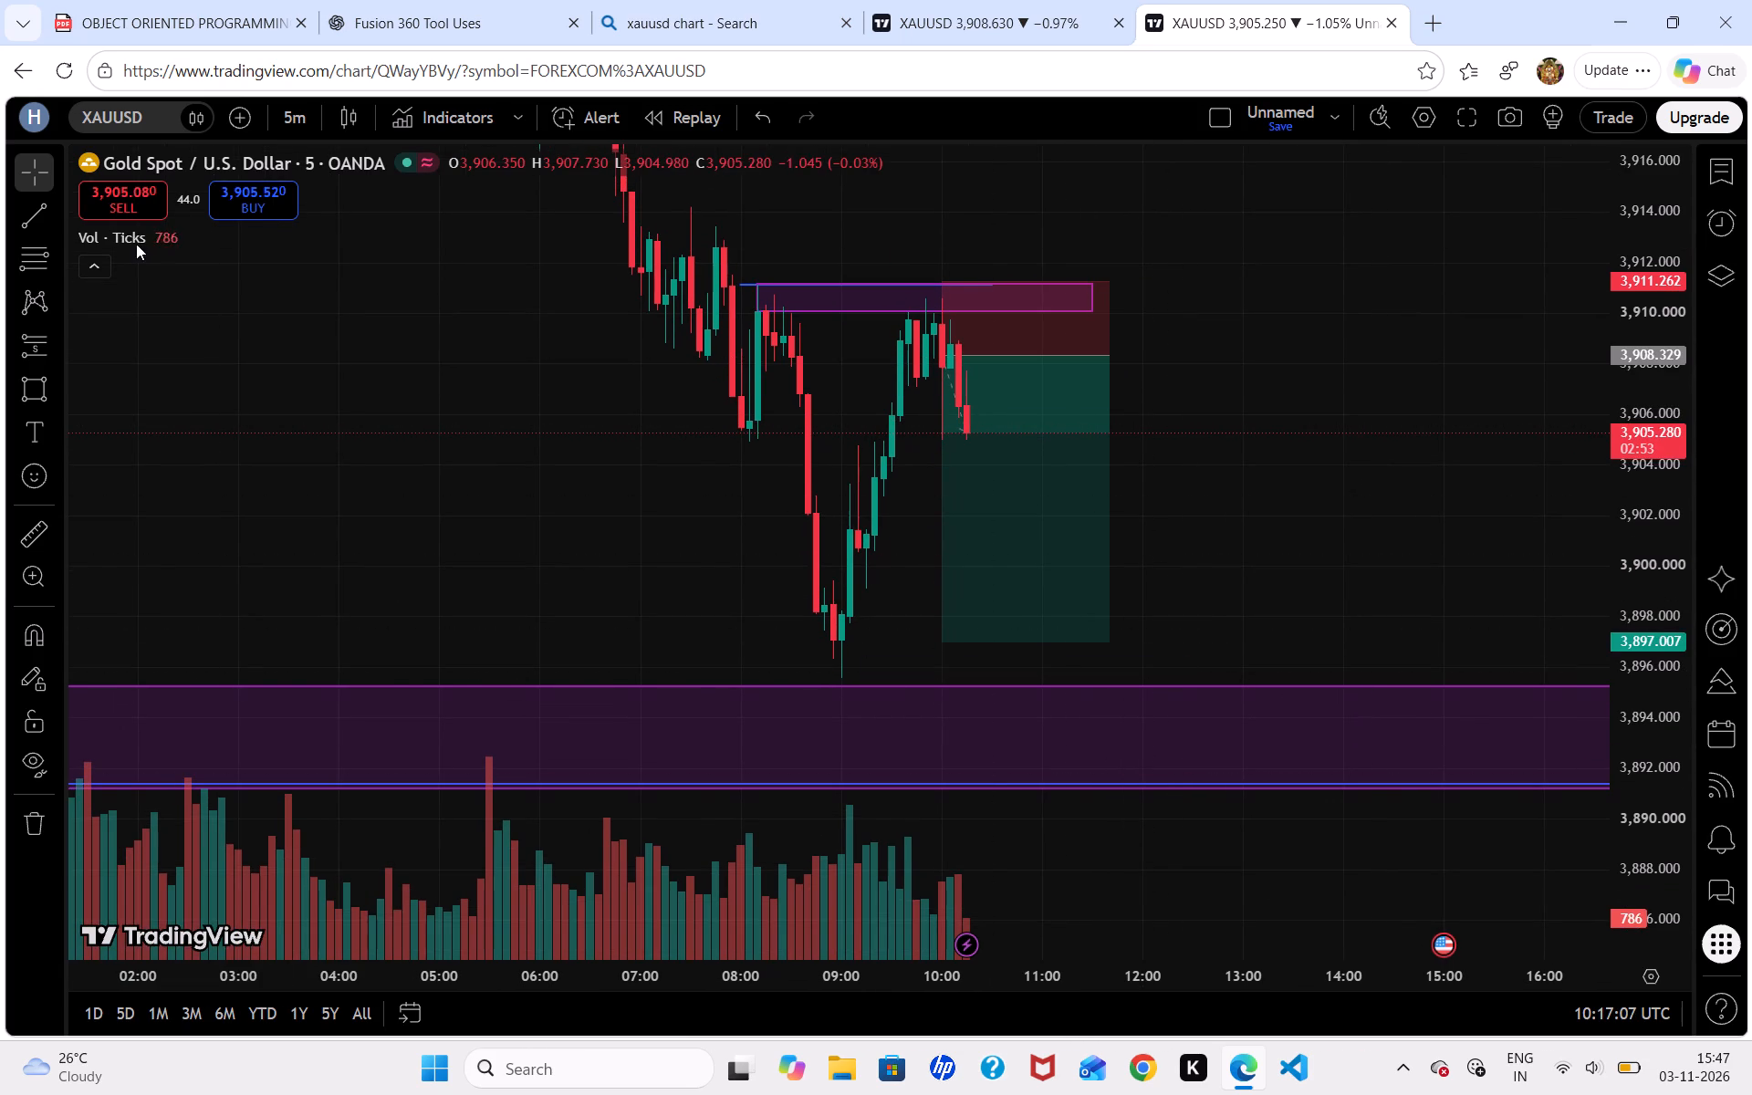
{"action": "left_click", "coordinate": [166, 240]}
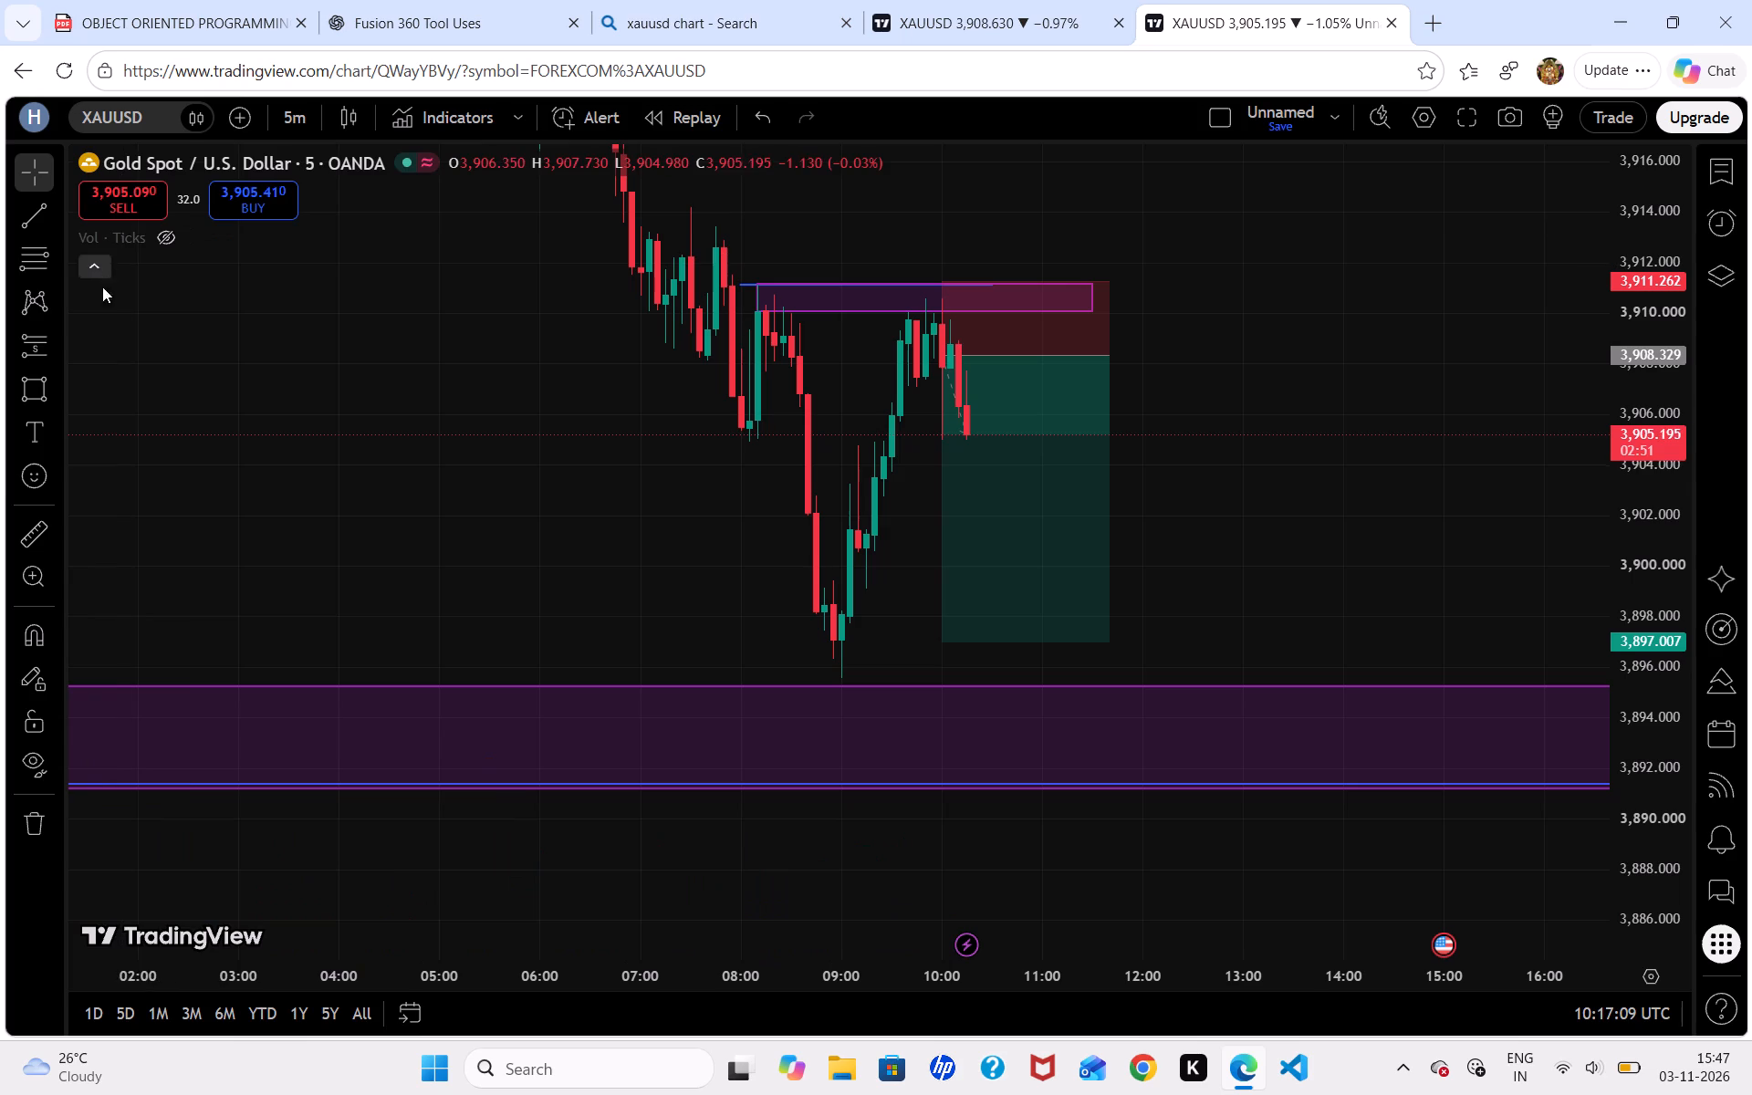
Search the indicators for liquidity and add Liquidity Swings [LuxAlgo] to the chart.
{"action": "left_click", "coordinate": [440, 120]}
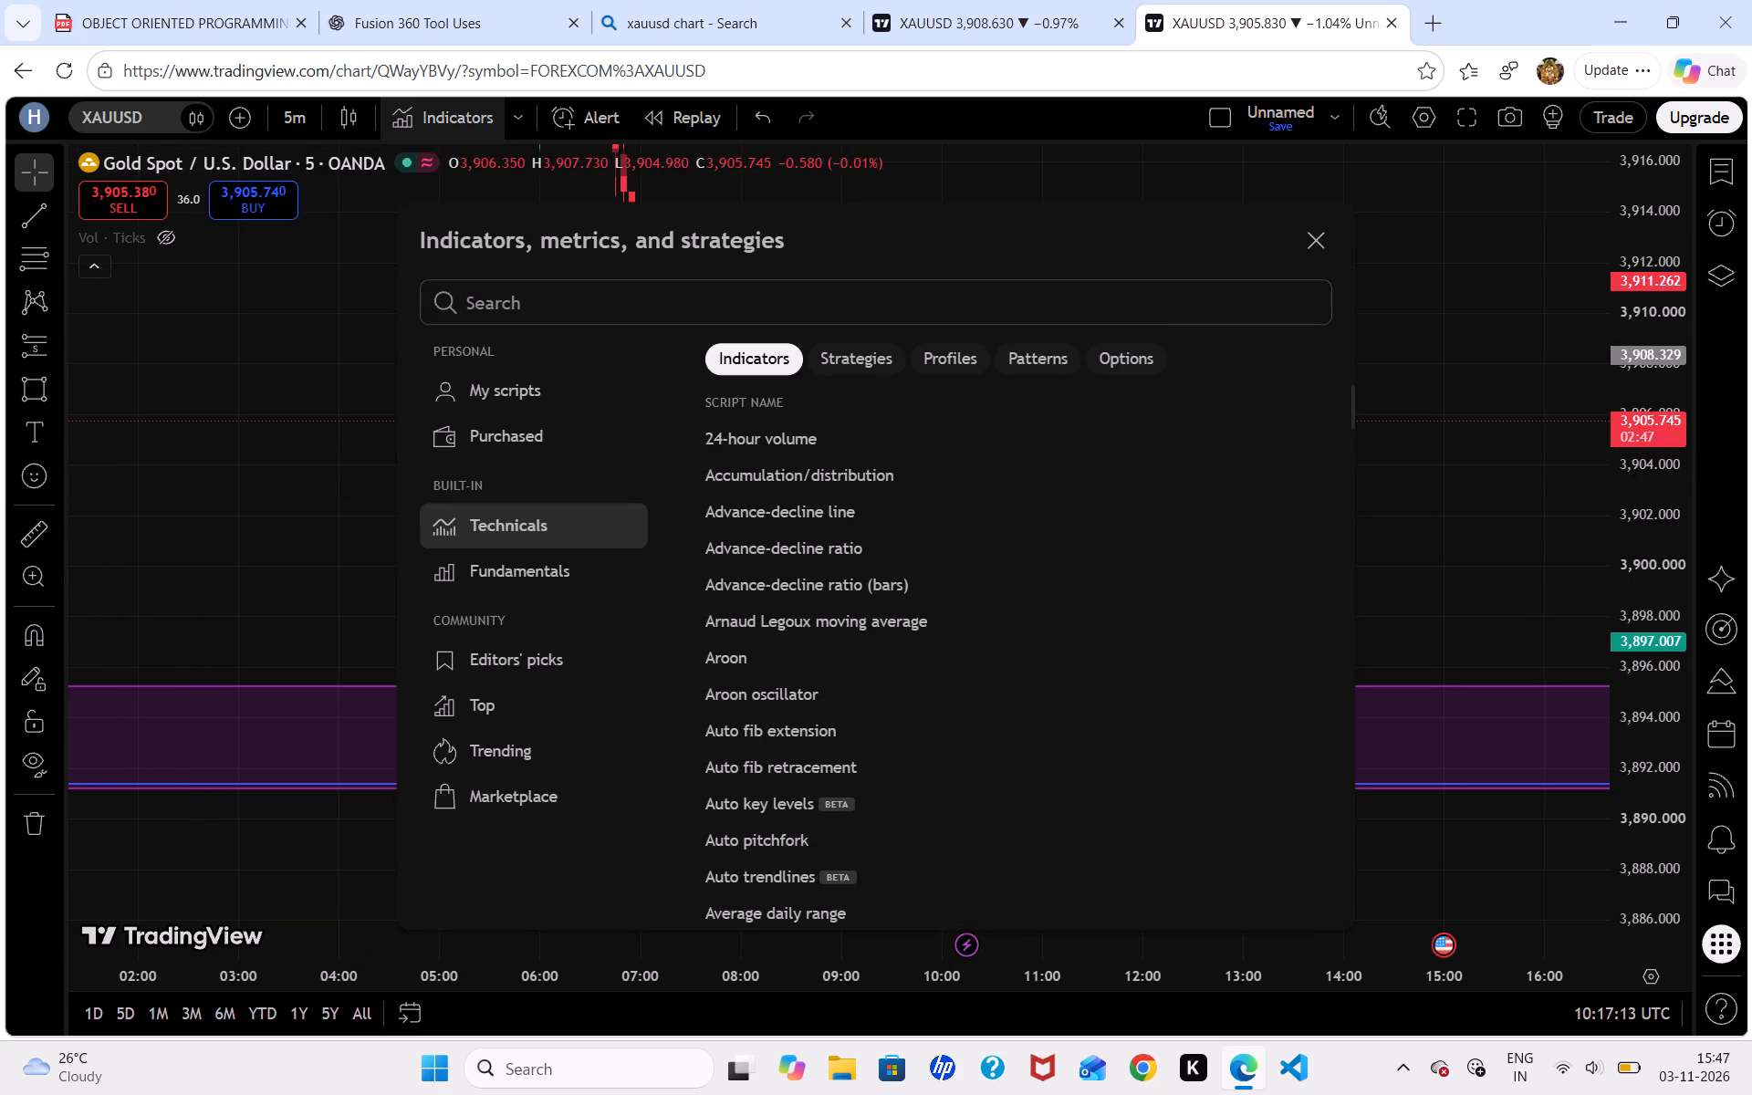
{"action": "type", "text": "liquidity"}
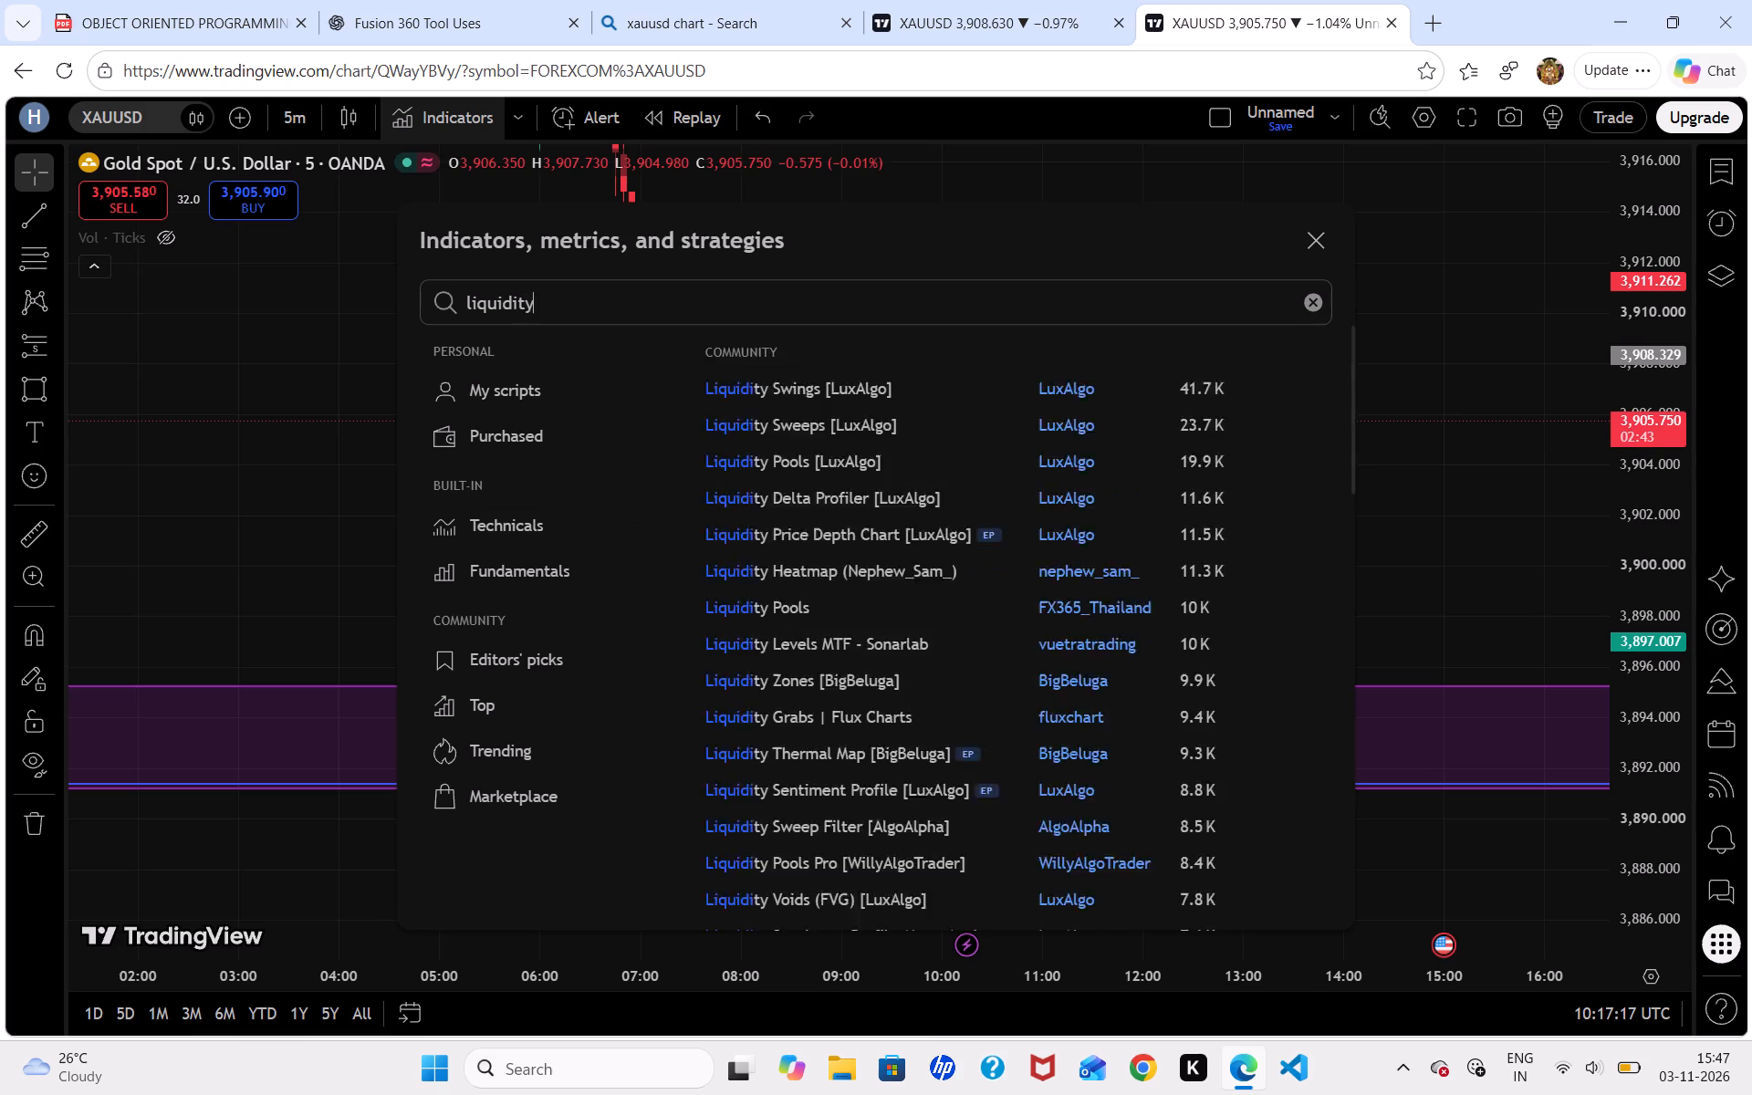
{"action": "left_click", "coordinate": [812, 390]}
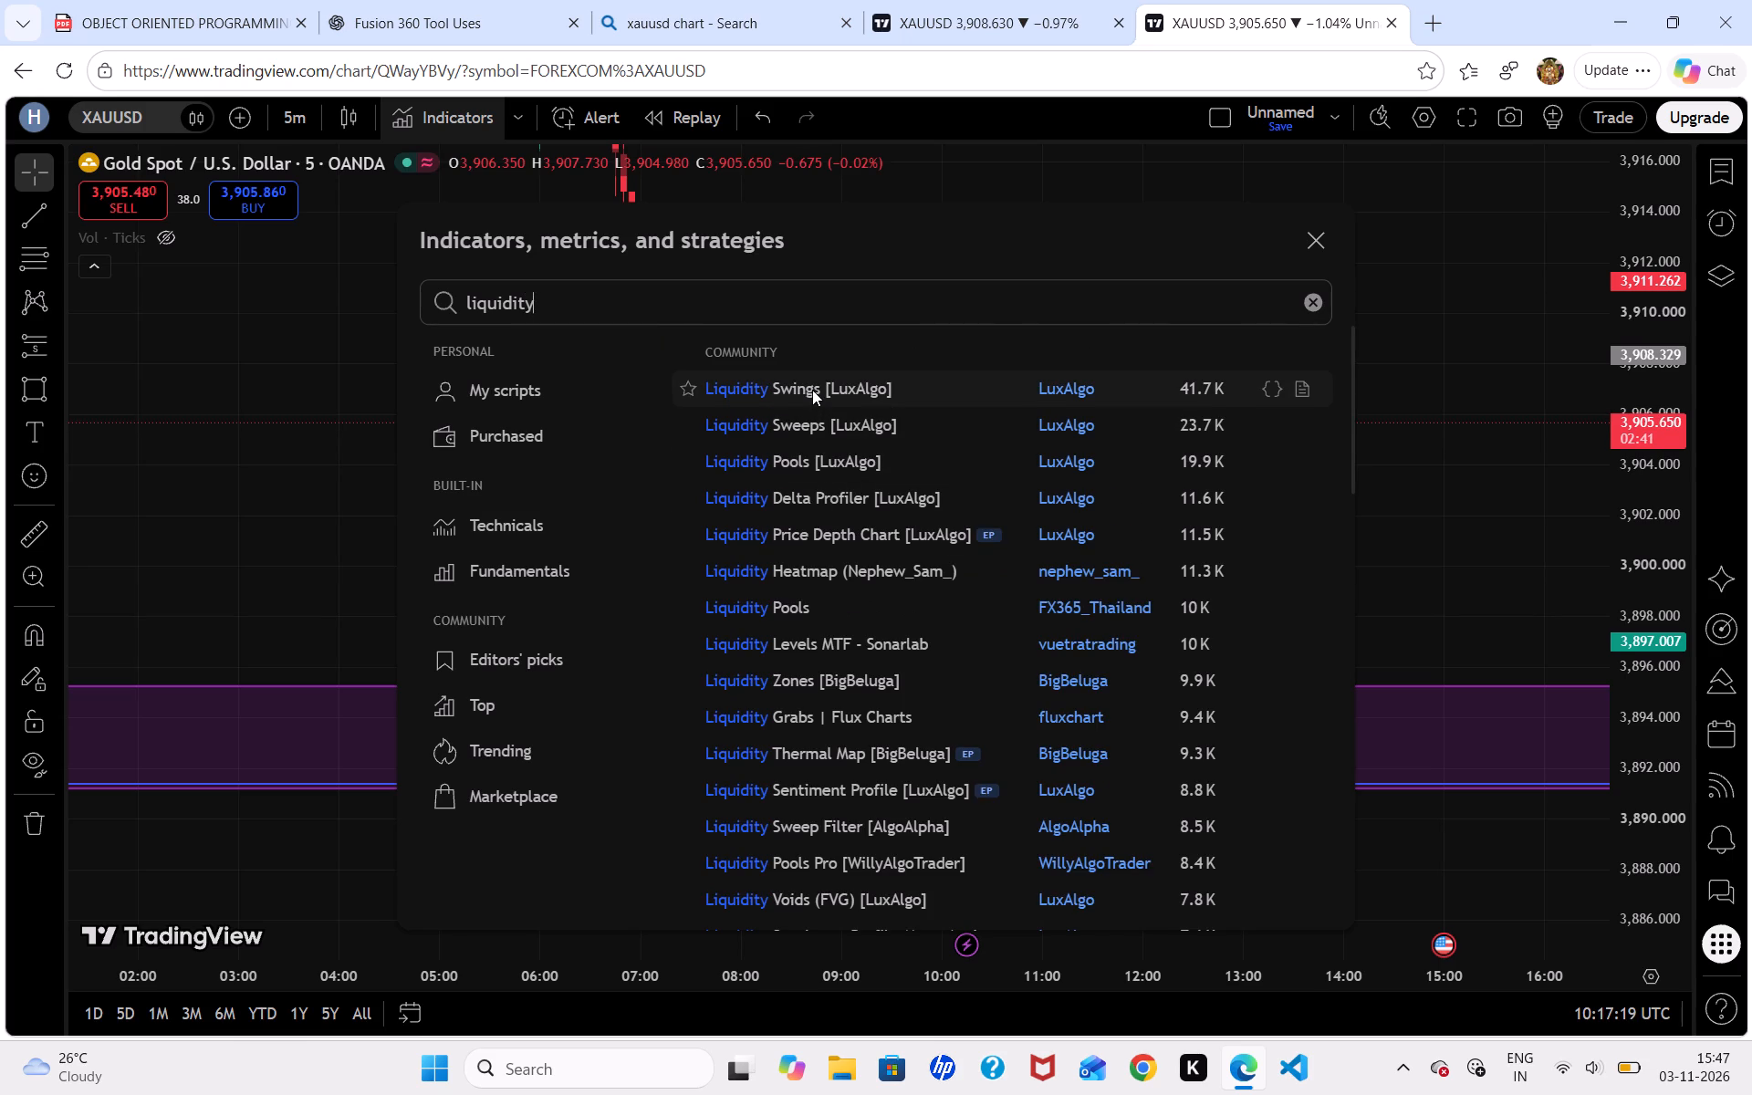
{"action": "left_click", "coordinate": [1319, 241]}
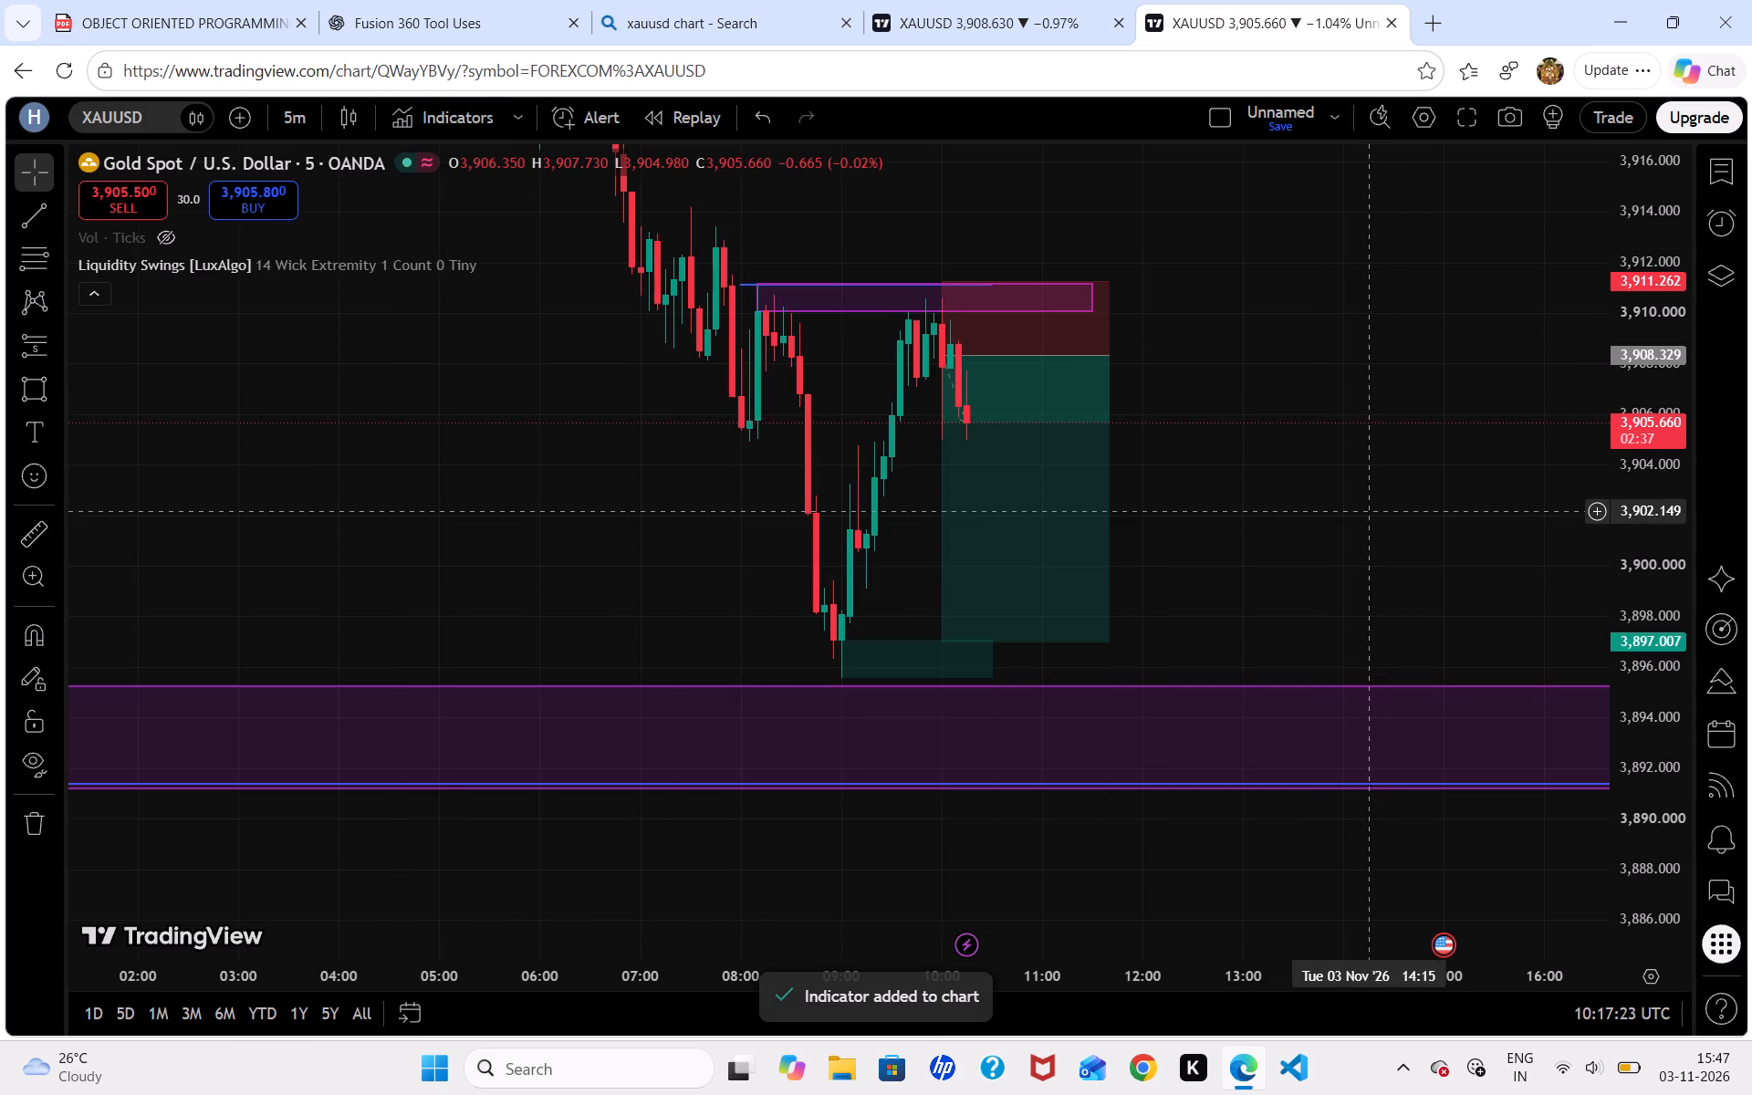
Draw a rectangle over the swing-low liquidity zone from about 3,897.1 to 3,895.5, spanning 09:00 to 12:05 on 3 November.
{"action": "left_click_drag", "start_coordinate": [1364, 511], "coordinate": [1462, 567]}
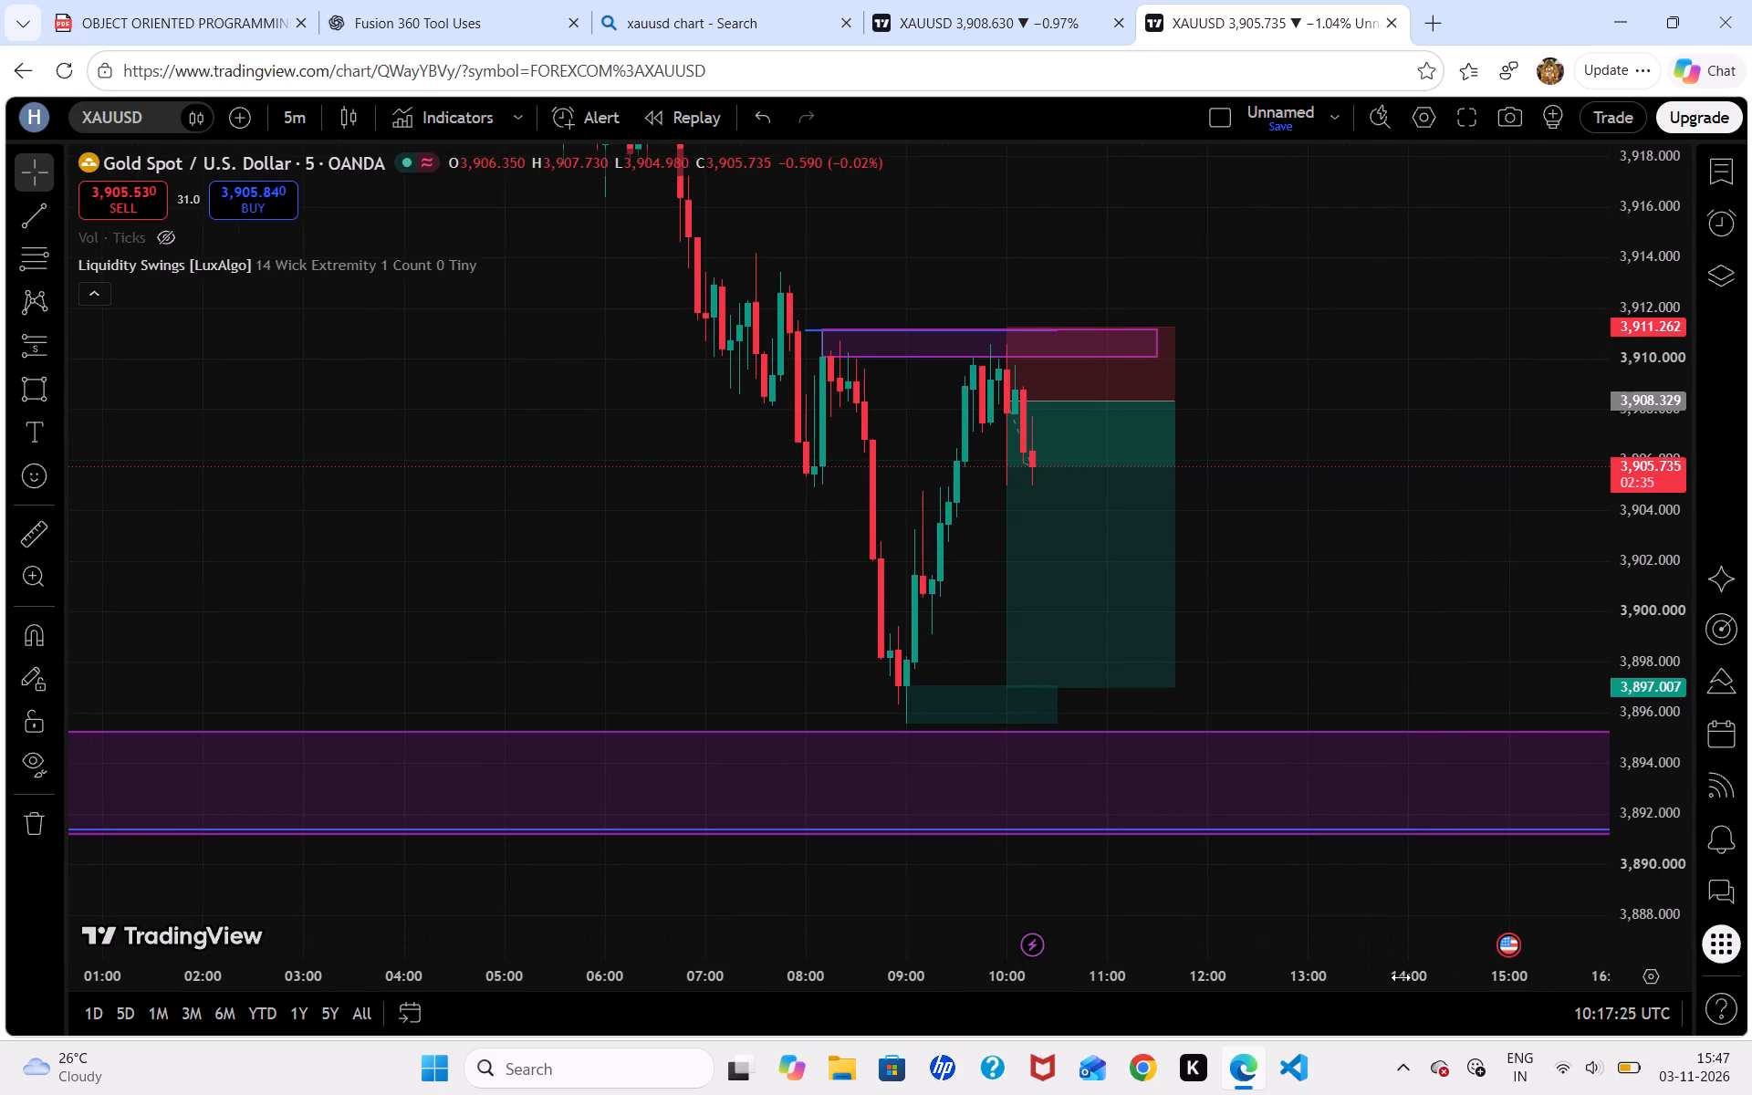
{"action": "left_click_drag", "start_coordinate": [1397, 979], "coordinate": [1262, 960]}
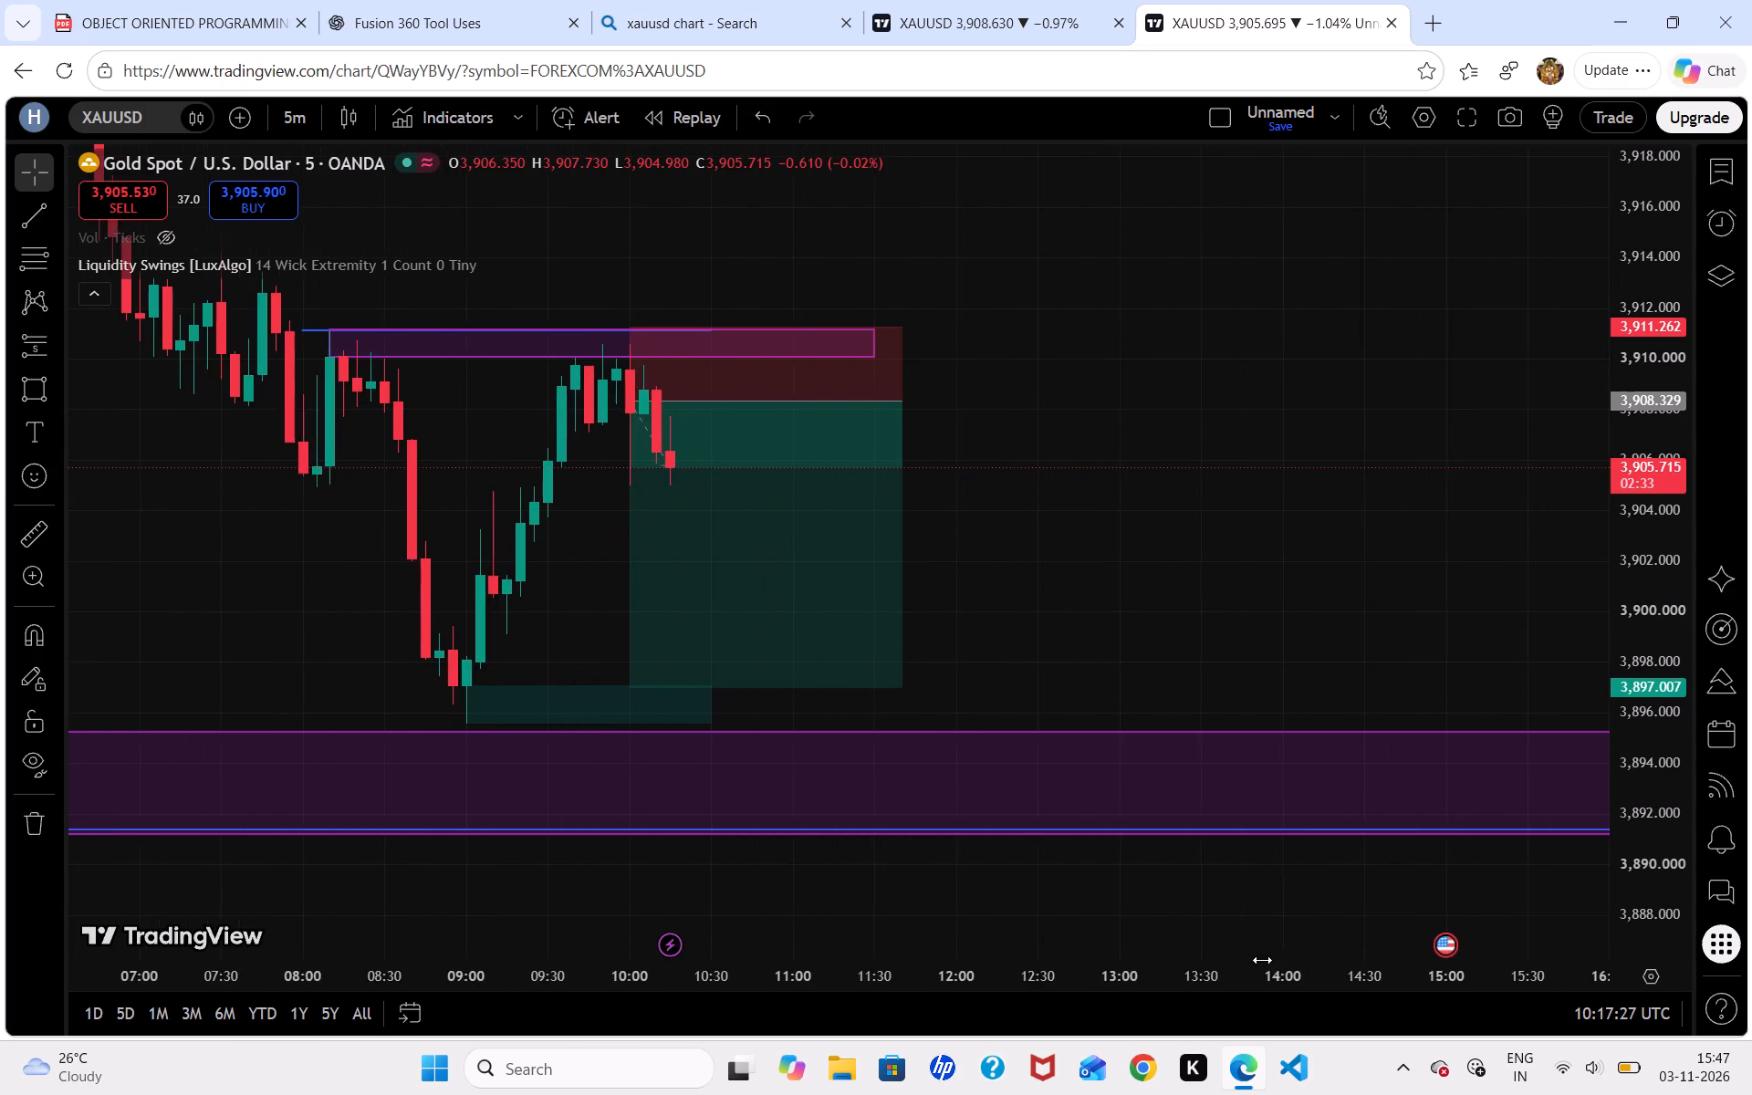
{"action": "left_click_drag", "start_coordinate": [1262, 960], "coordinate": [1331, 991]}
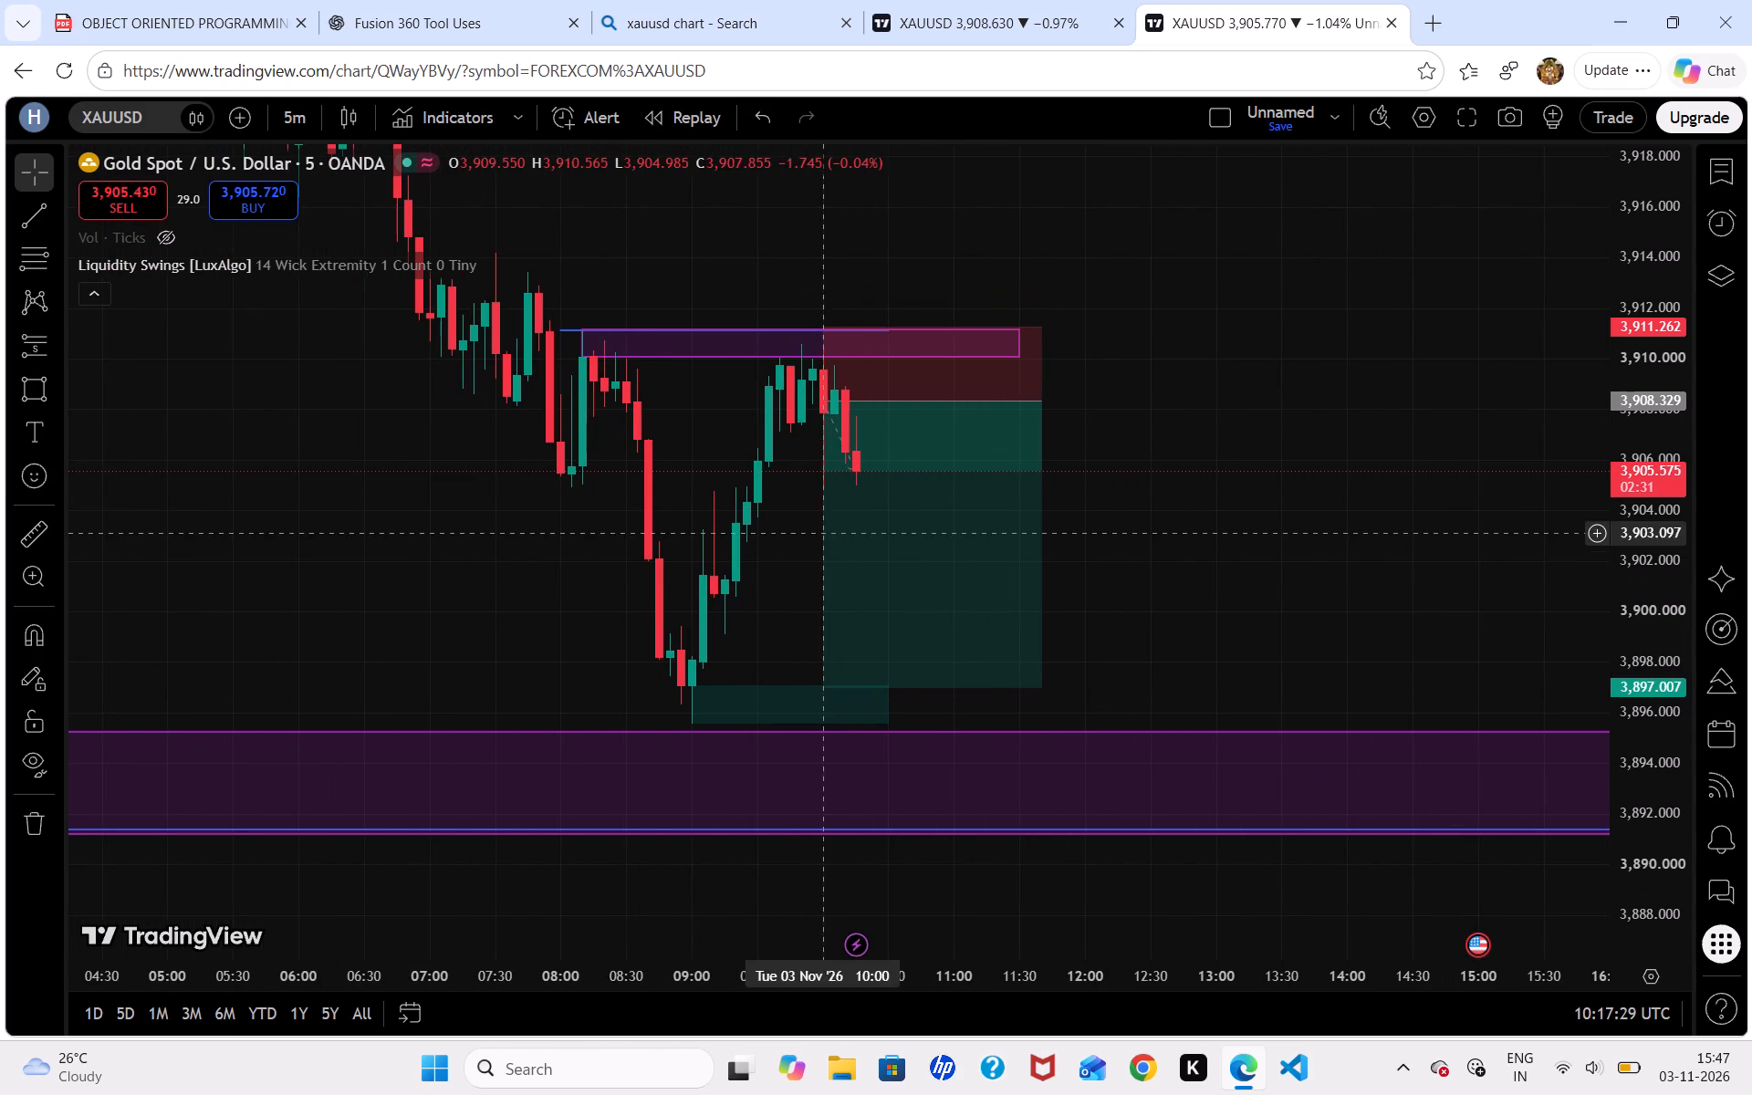
{"action": "left_click", "coordinate": [27, 388]}
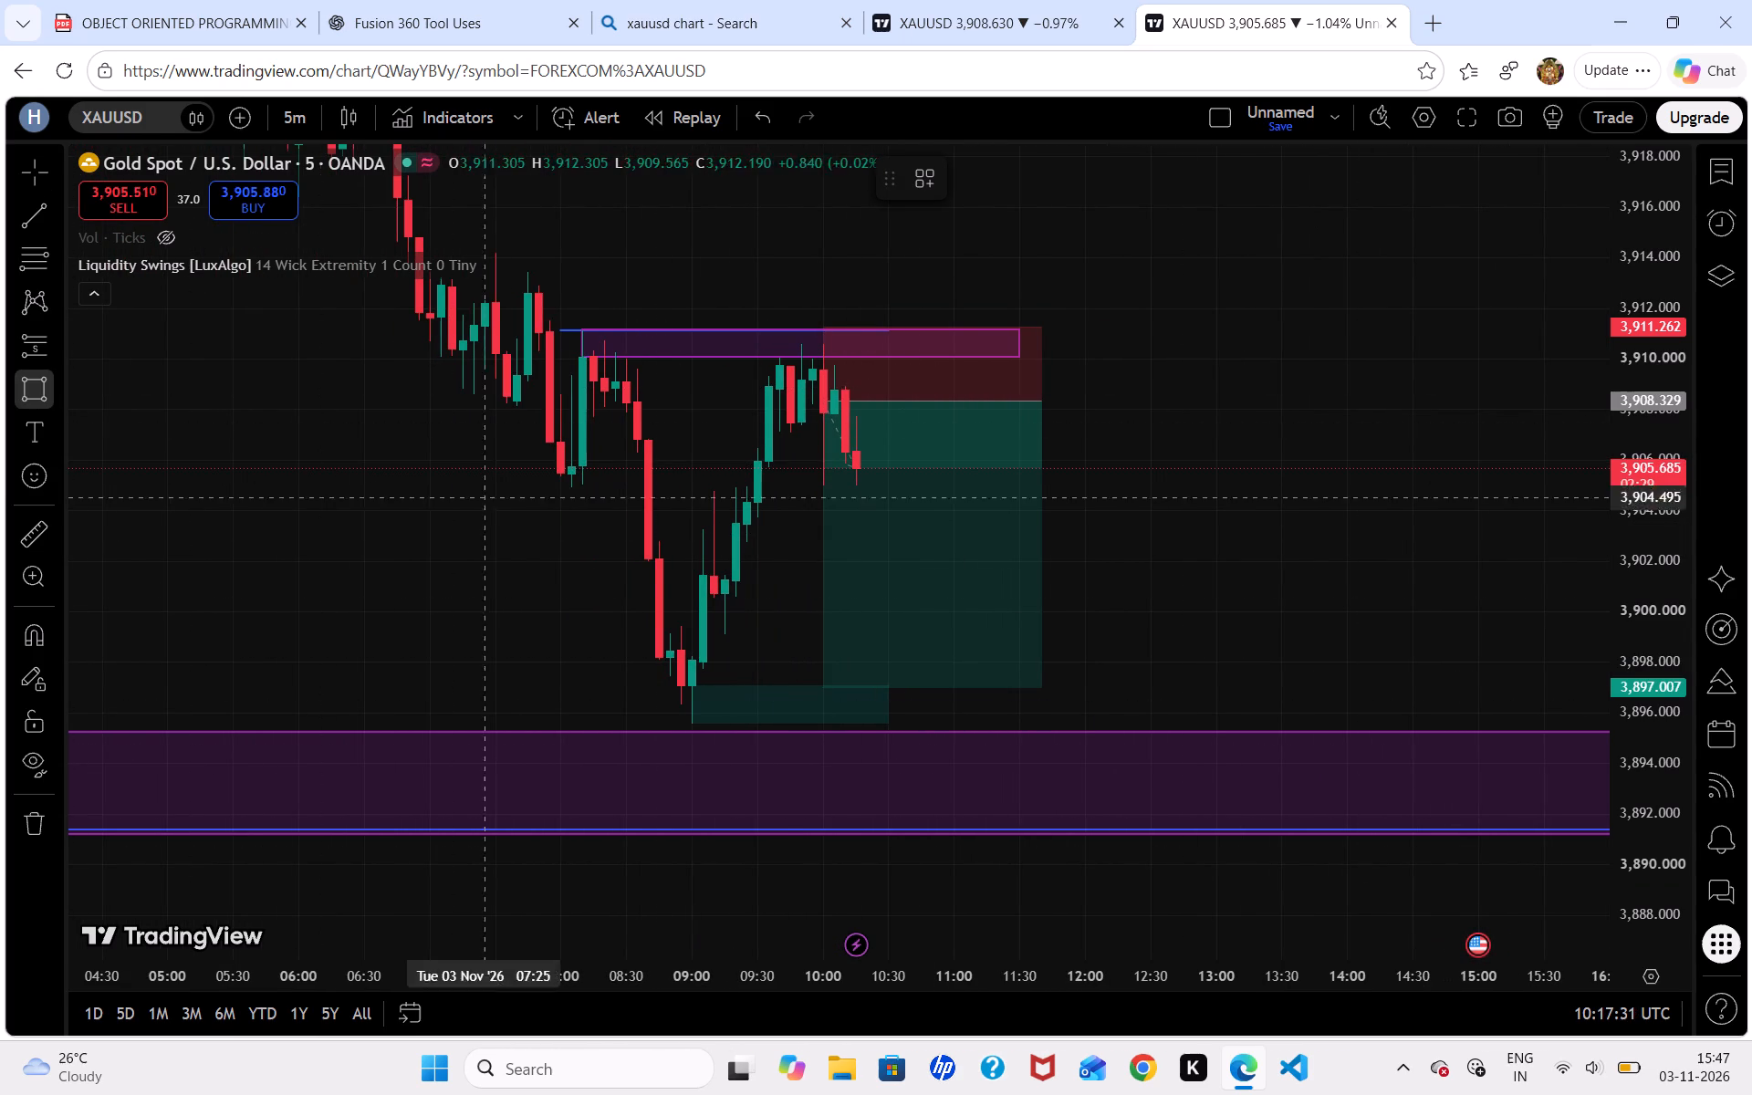
{"action": "left_click", "coordinate": [693, 685]}
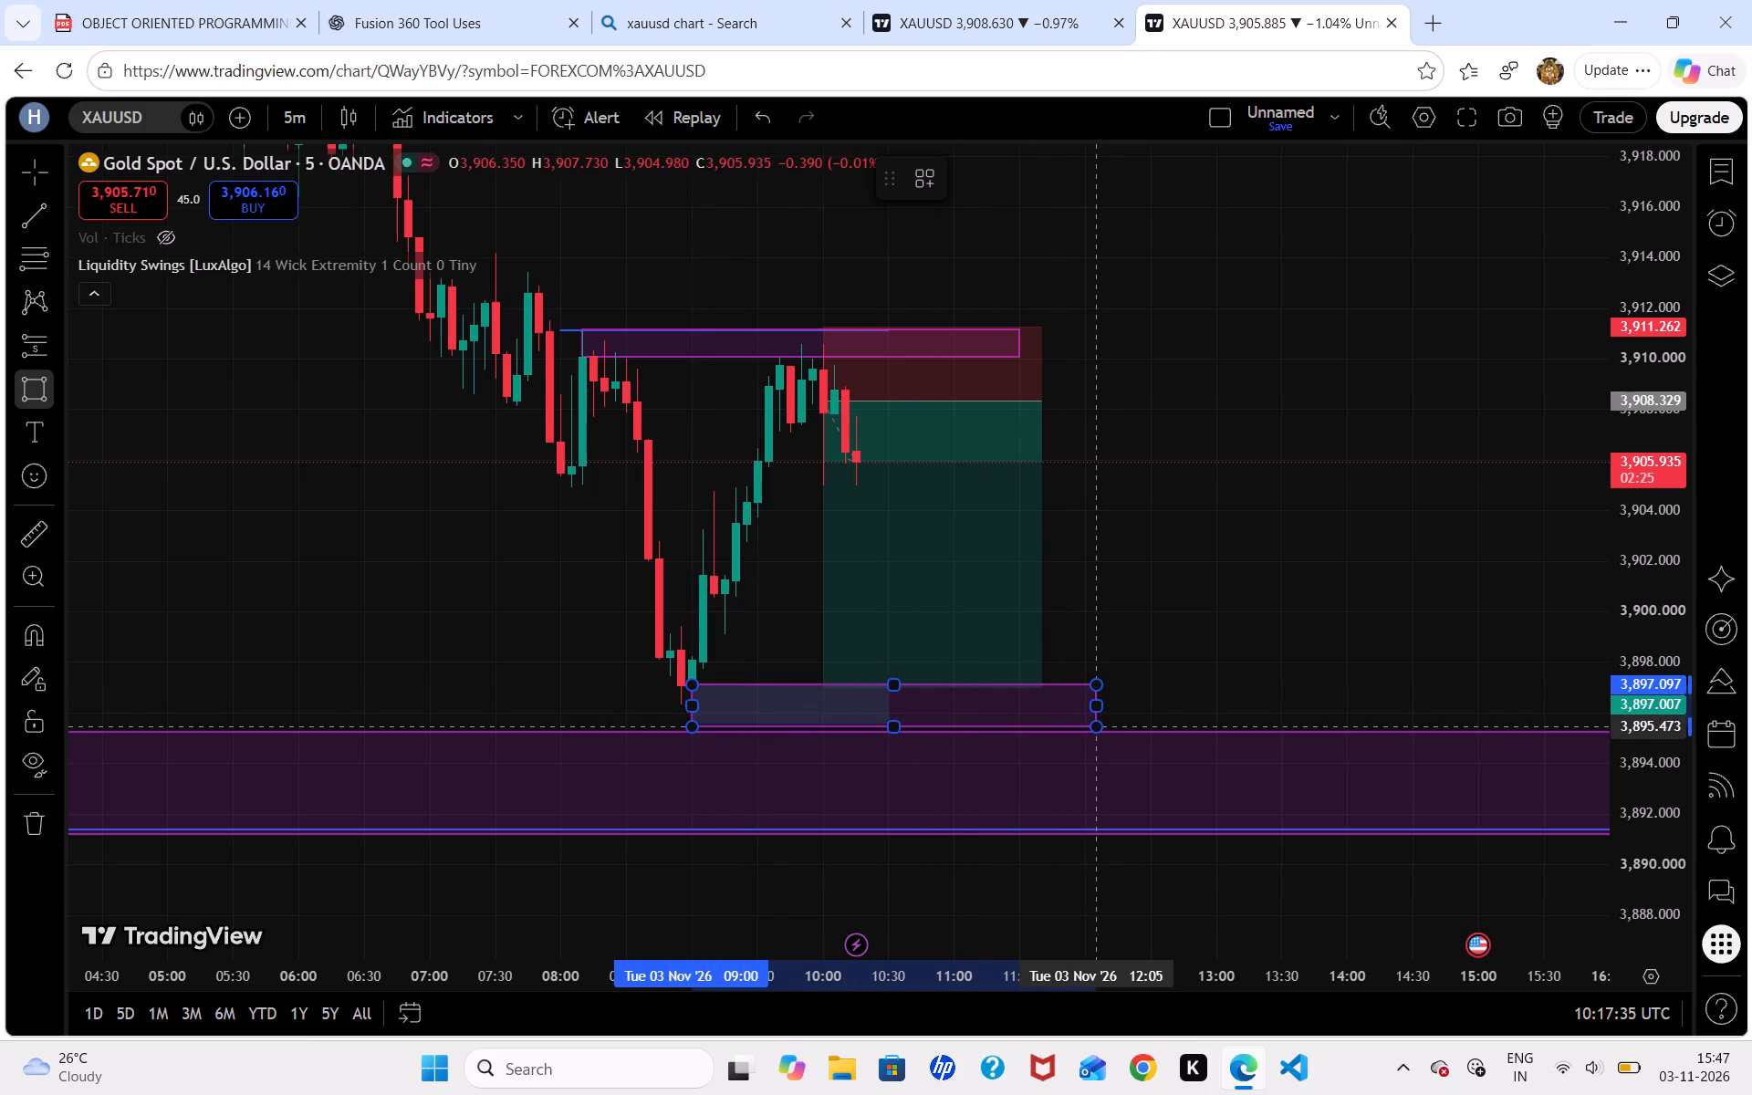
{"action": "left_click", "coordinate": [1098, 726]}
Label the new swing-low rectangle "LIQUIDITY (M5)".
{"action": "left_click", "coordinate": [923, 706]}
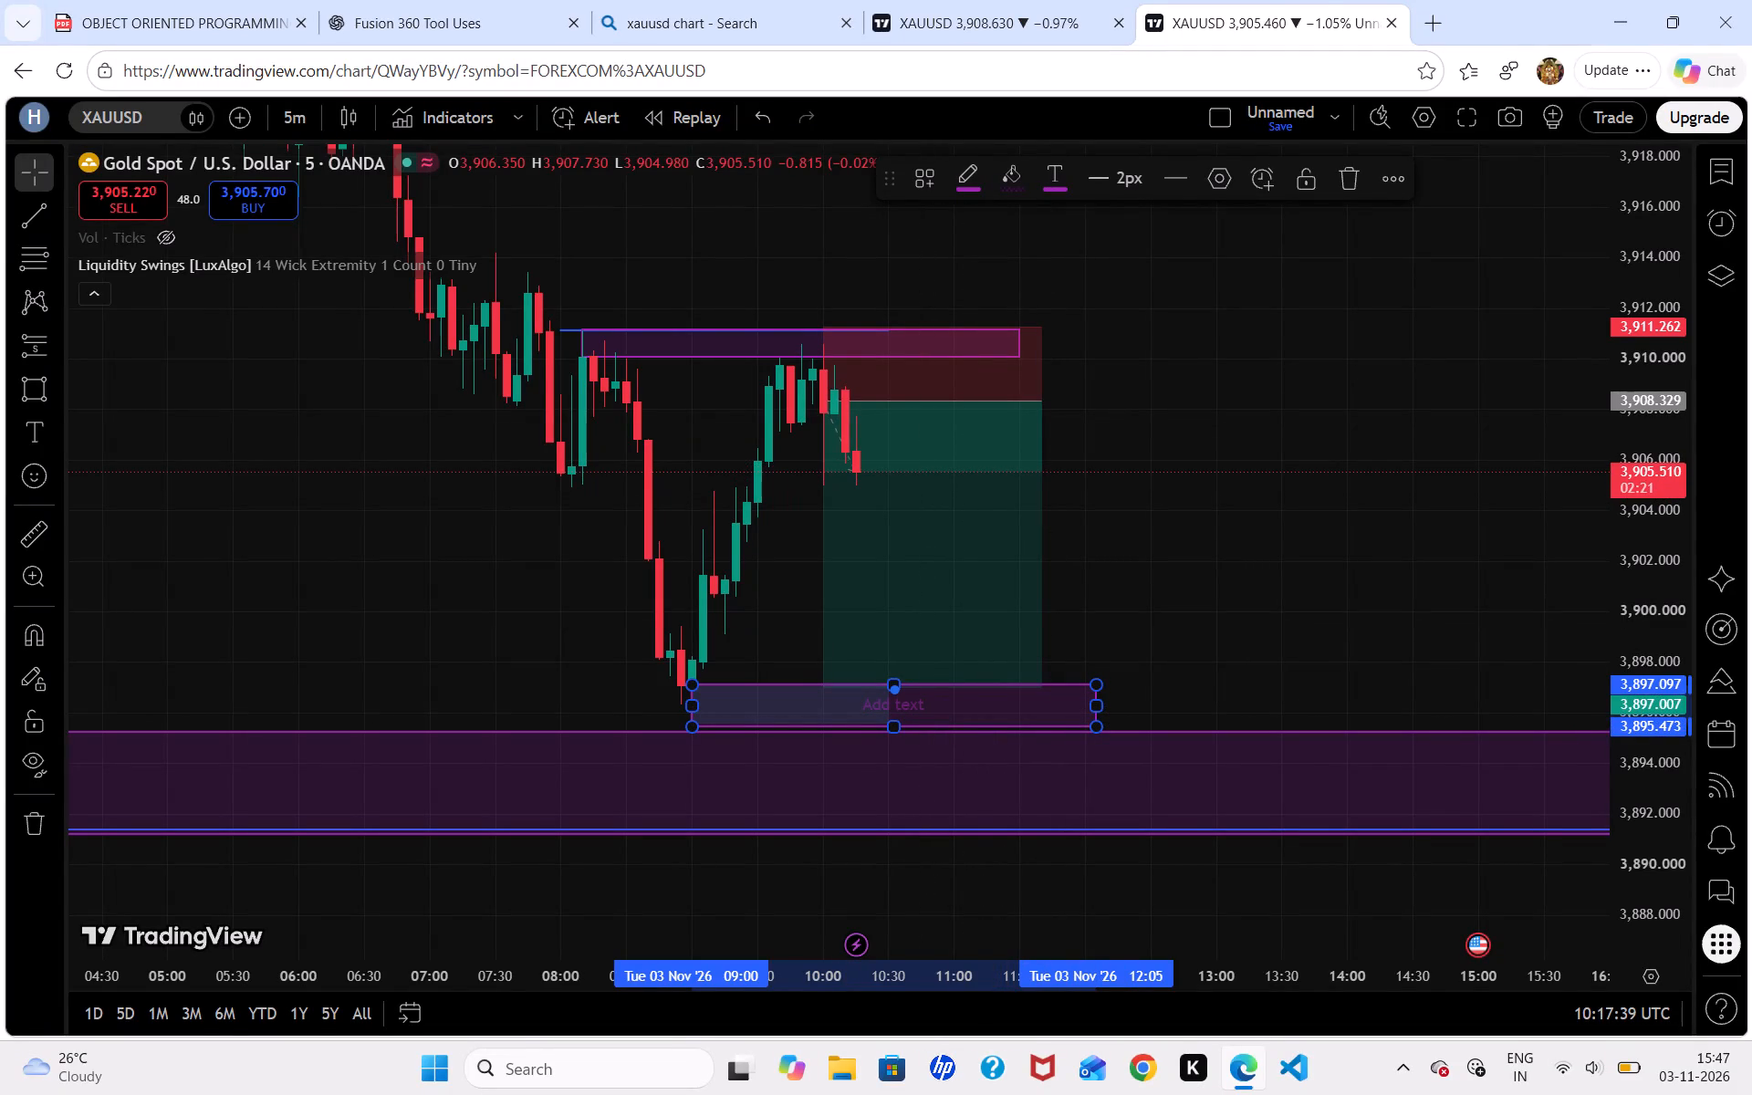
{"action": "type", "text": "LIQUIDITY"}
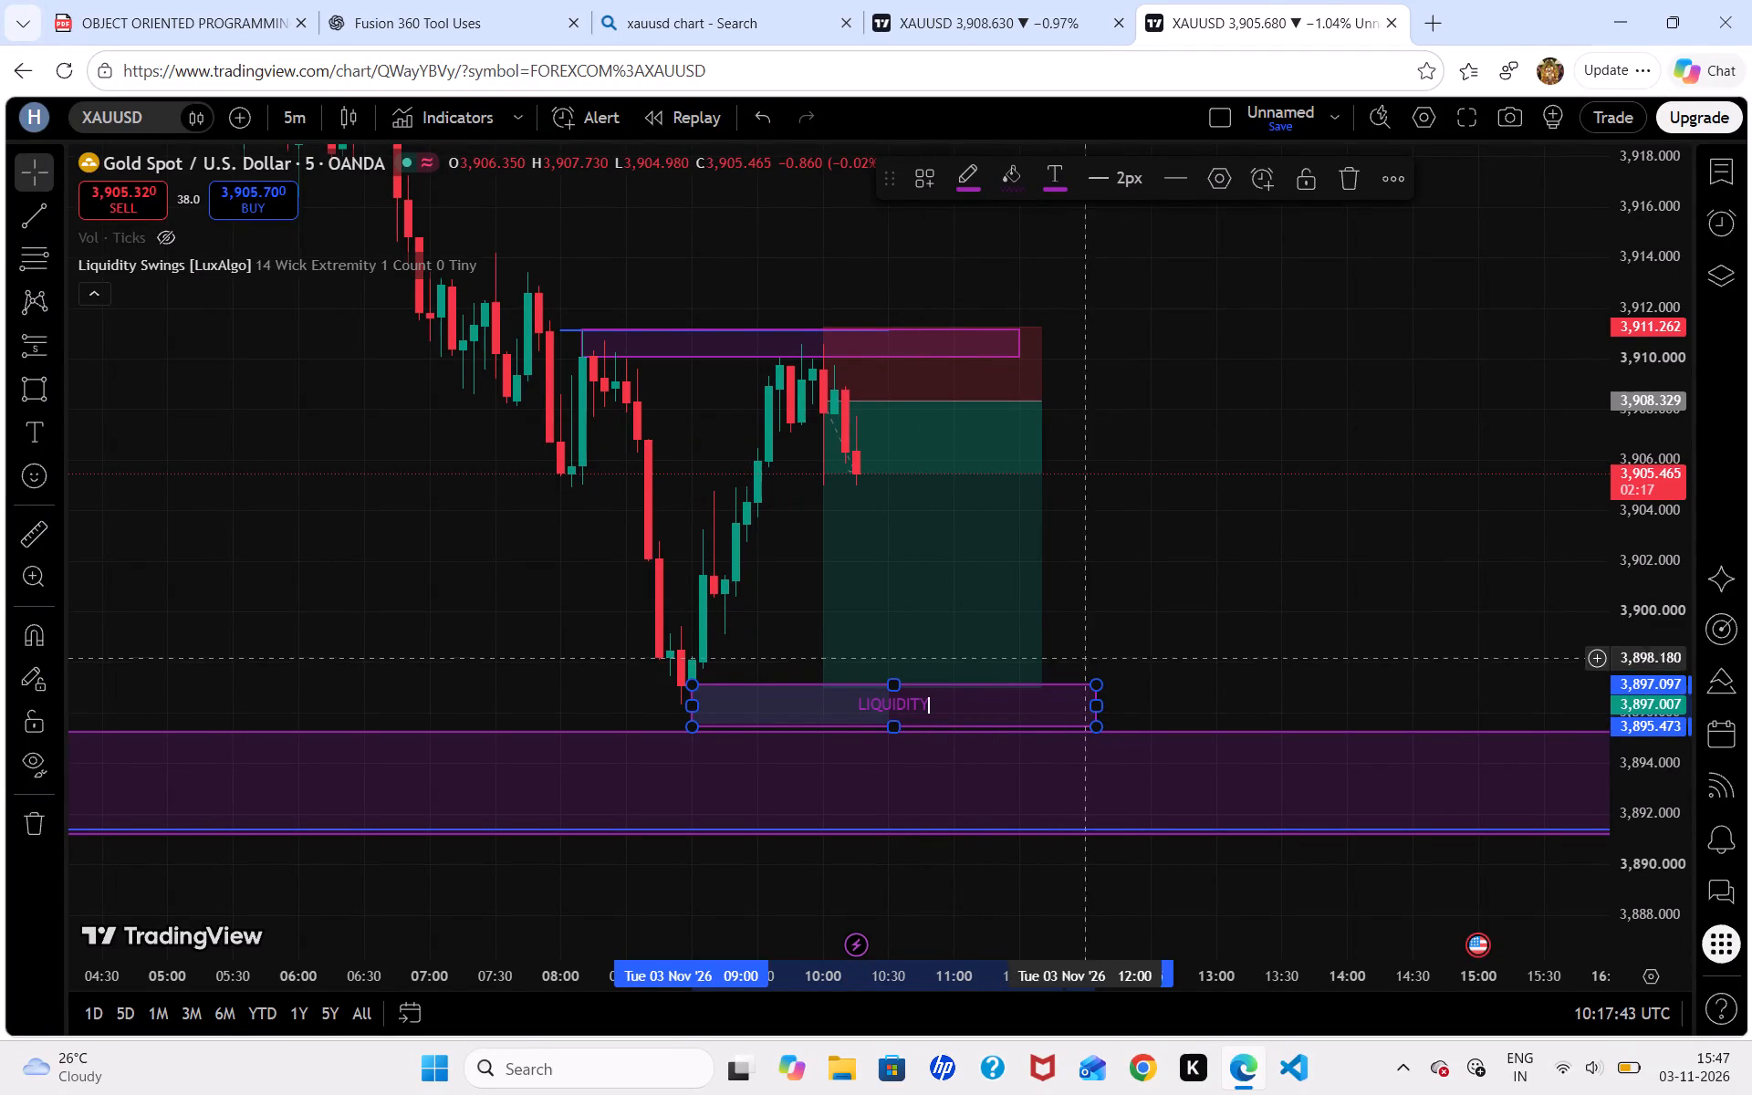
{"action": "key", "text": "space"}
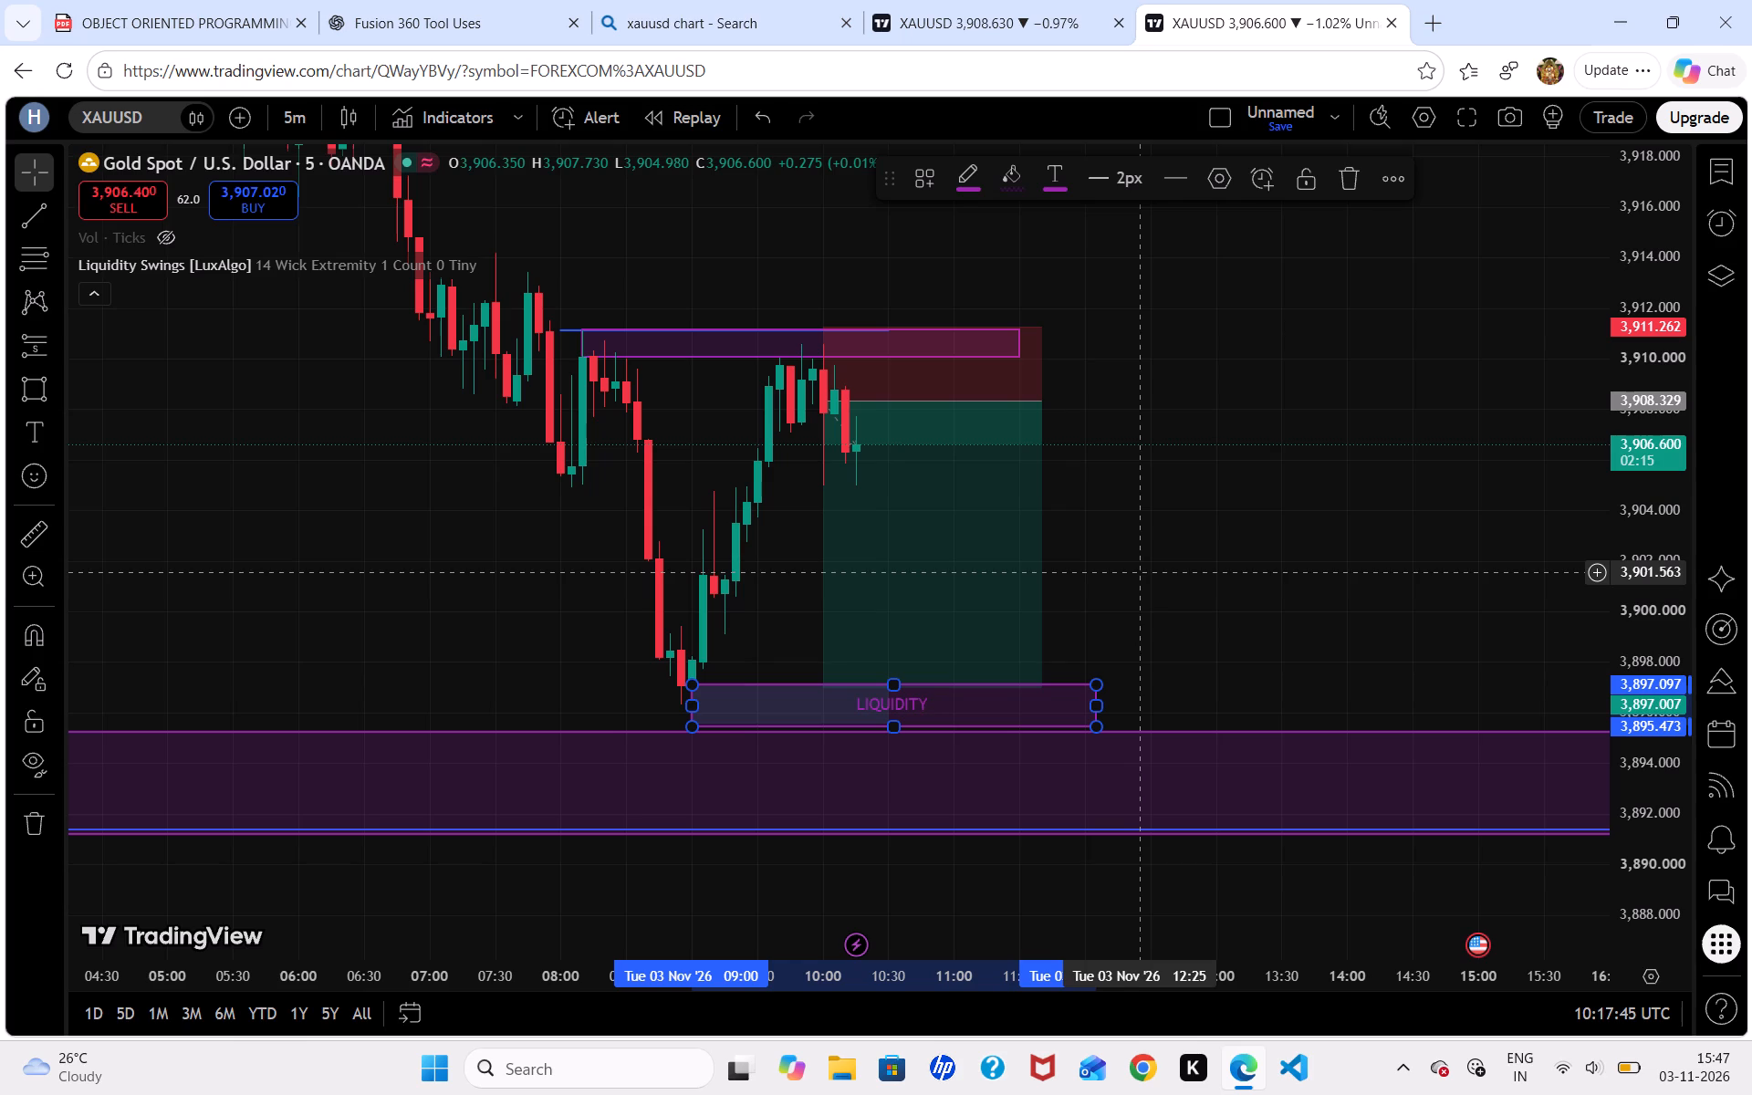
{"action": "type", "text": "(m5"}
{"action": "key", "text": "BackSpace"}
{"action": "key", "text": "BackSpace"}
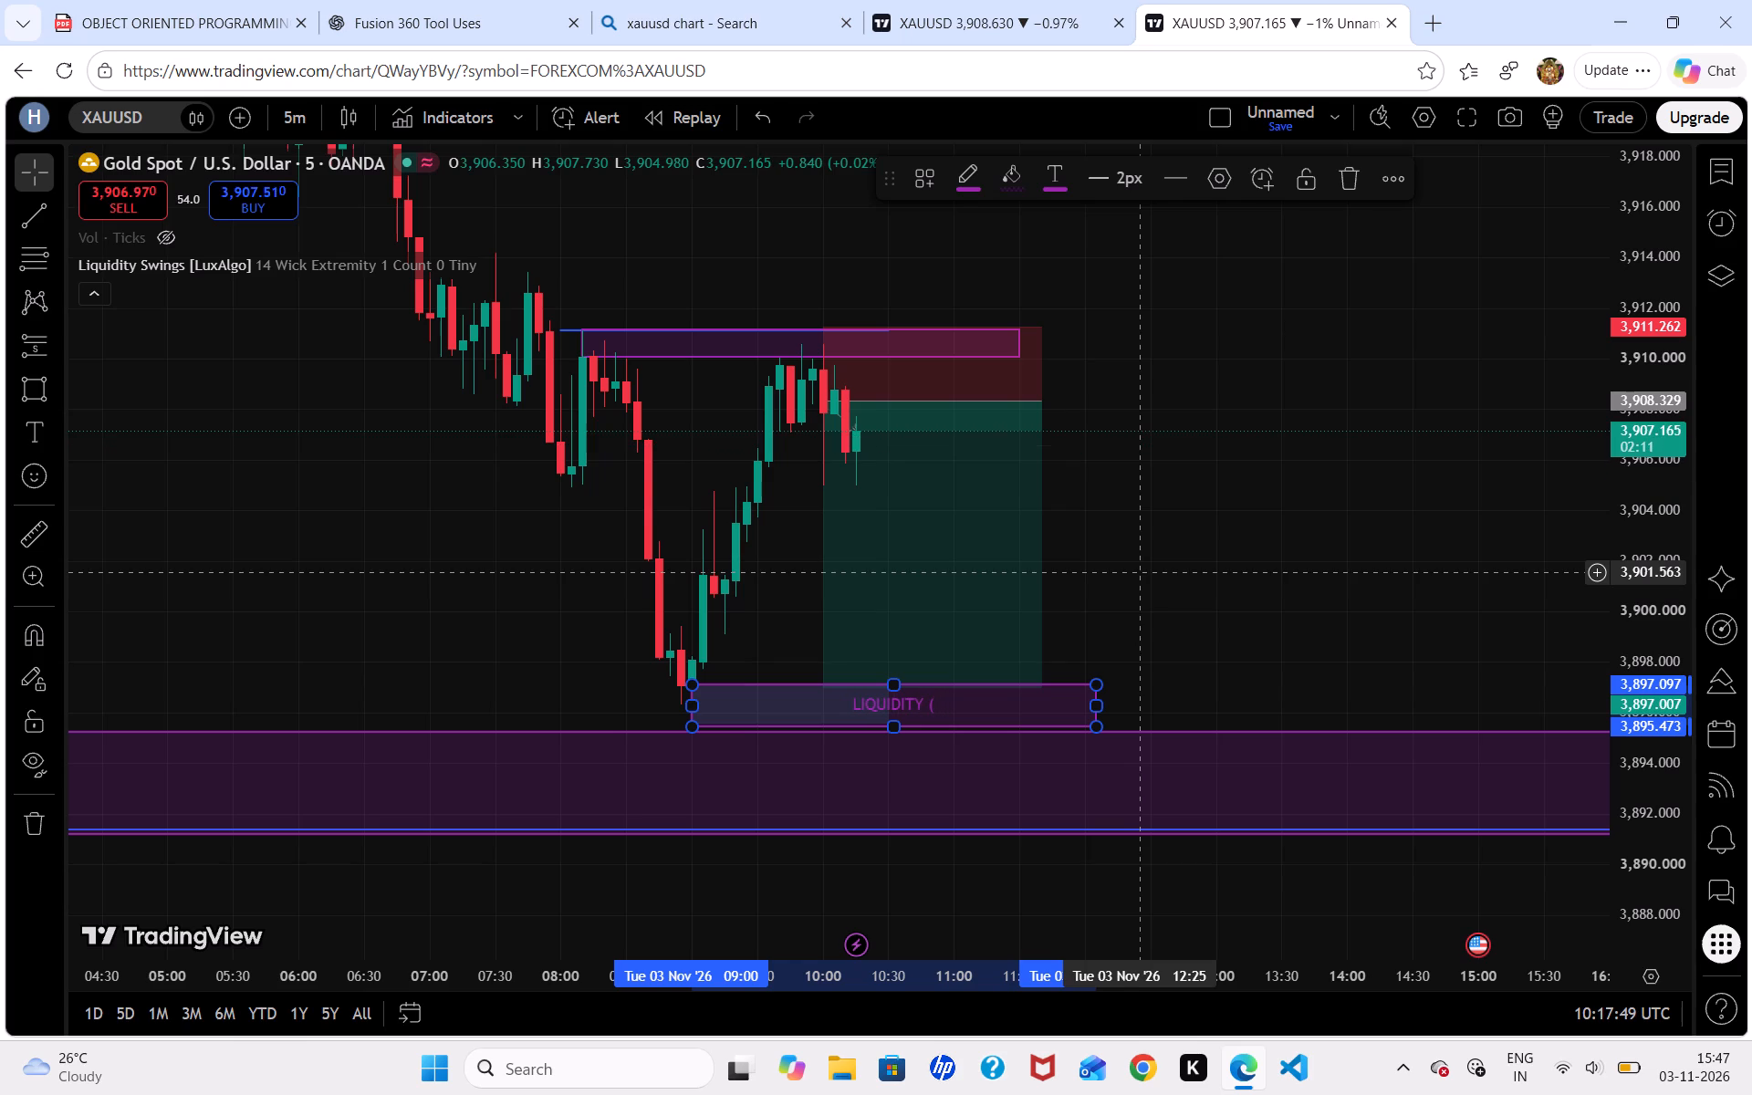
{"action": "type", "text": "M5)"}
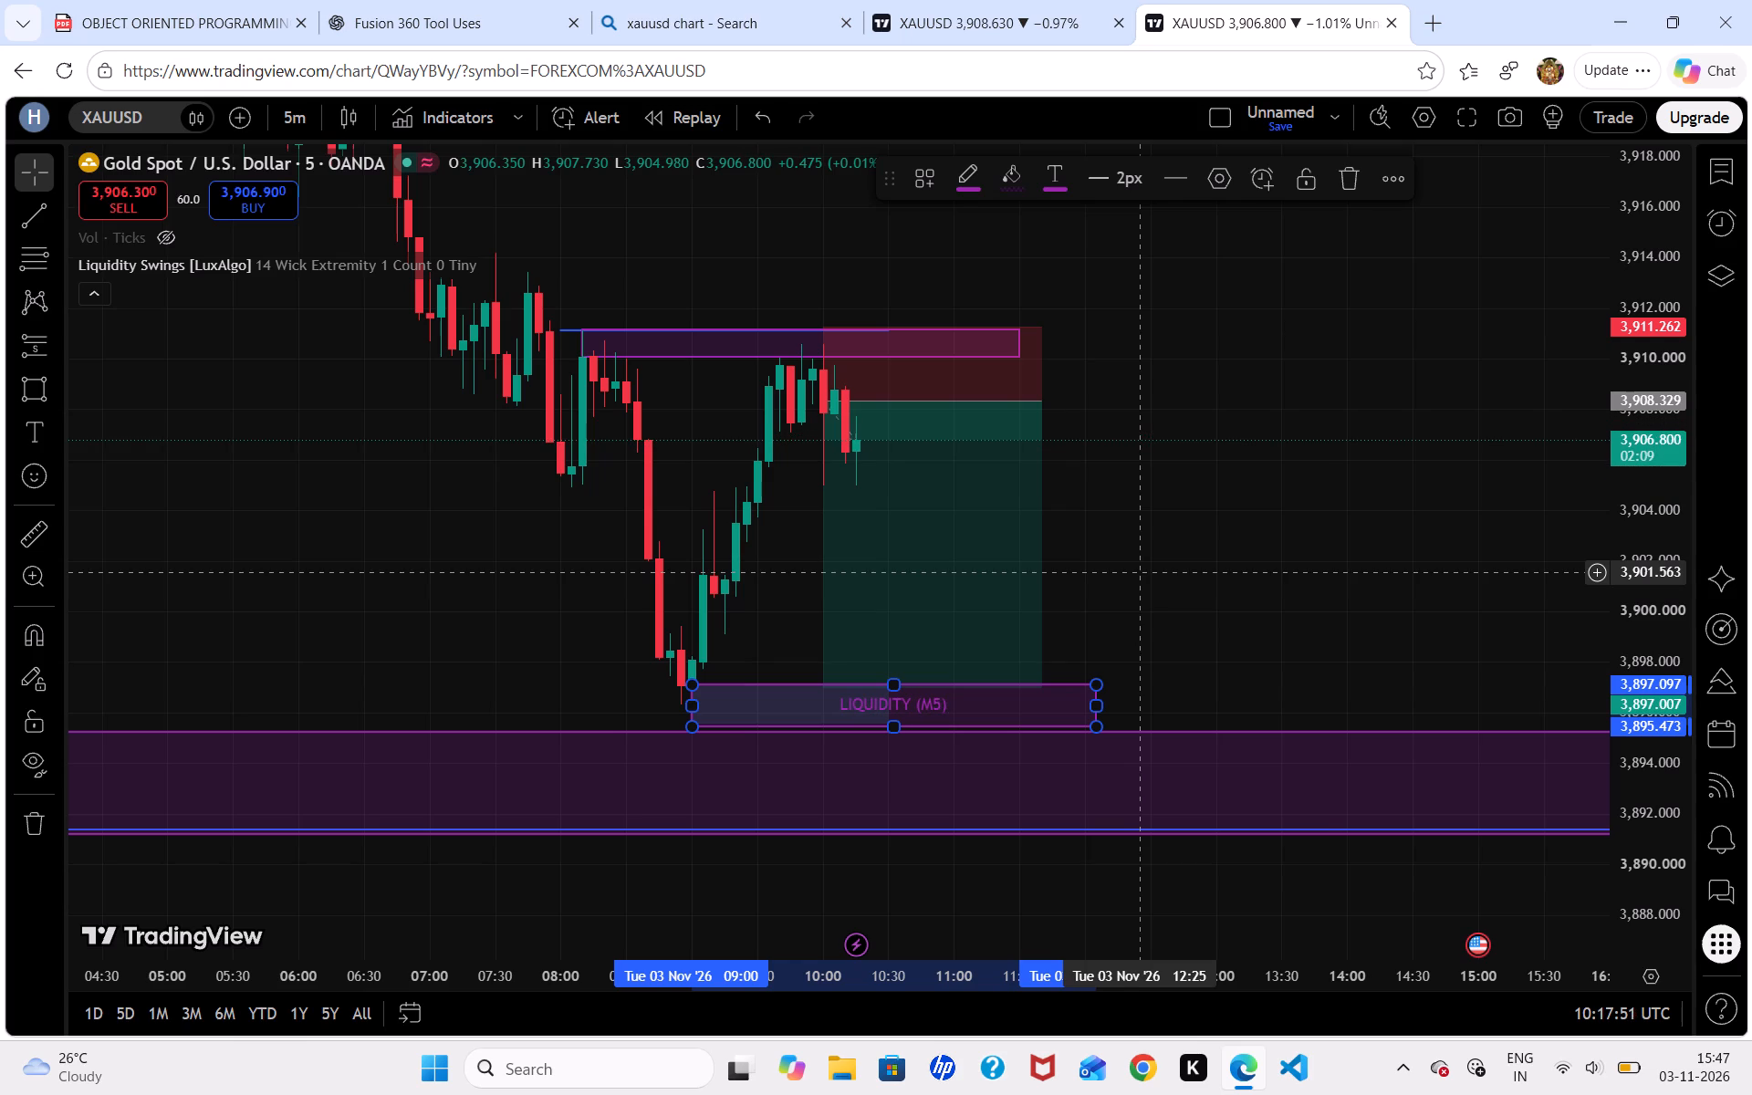
{"action": "left_click", "coordinate": [1339, 354]}
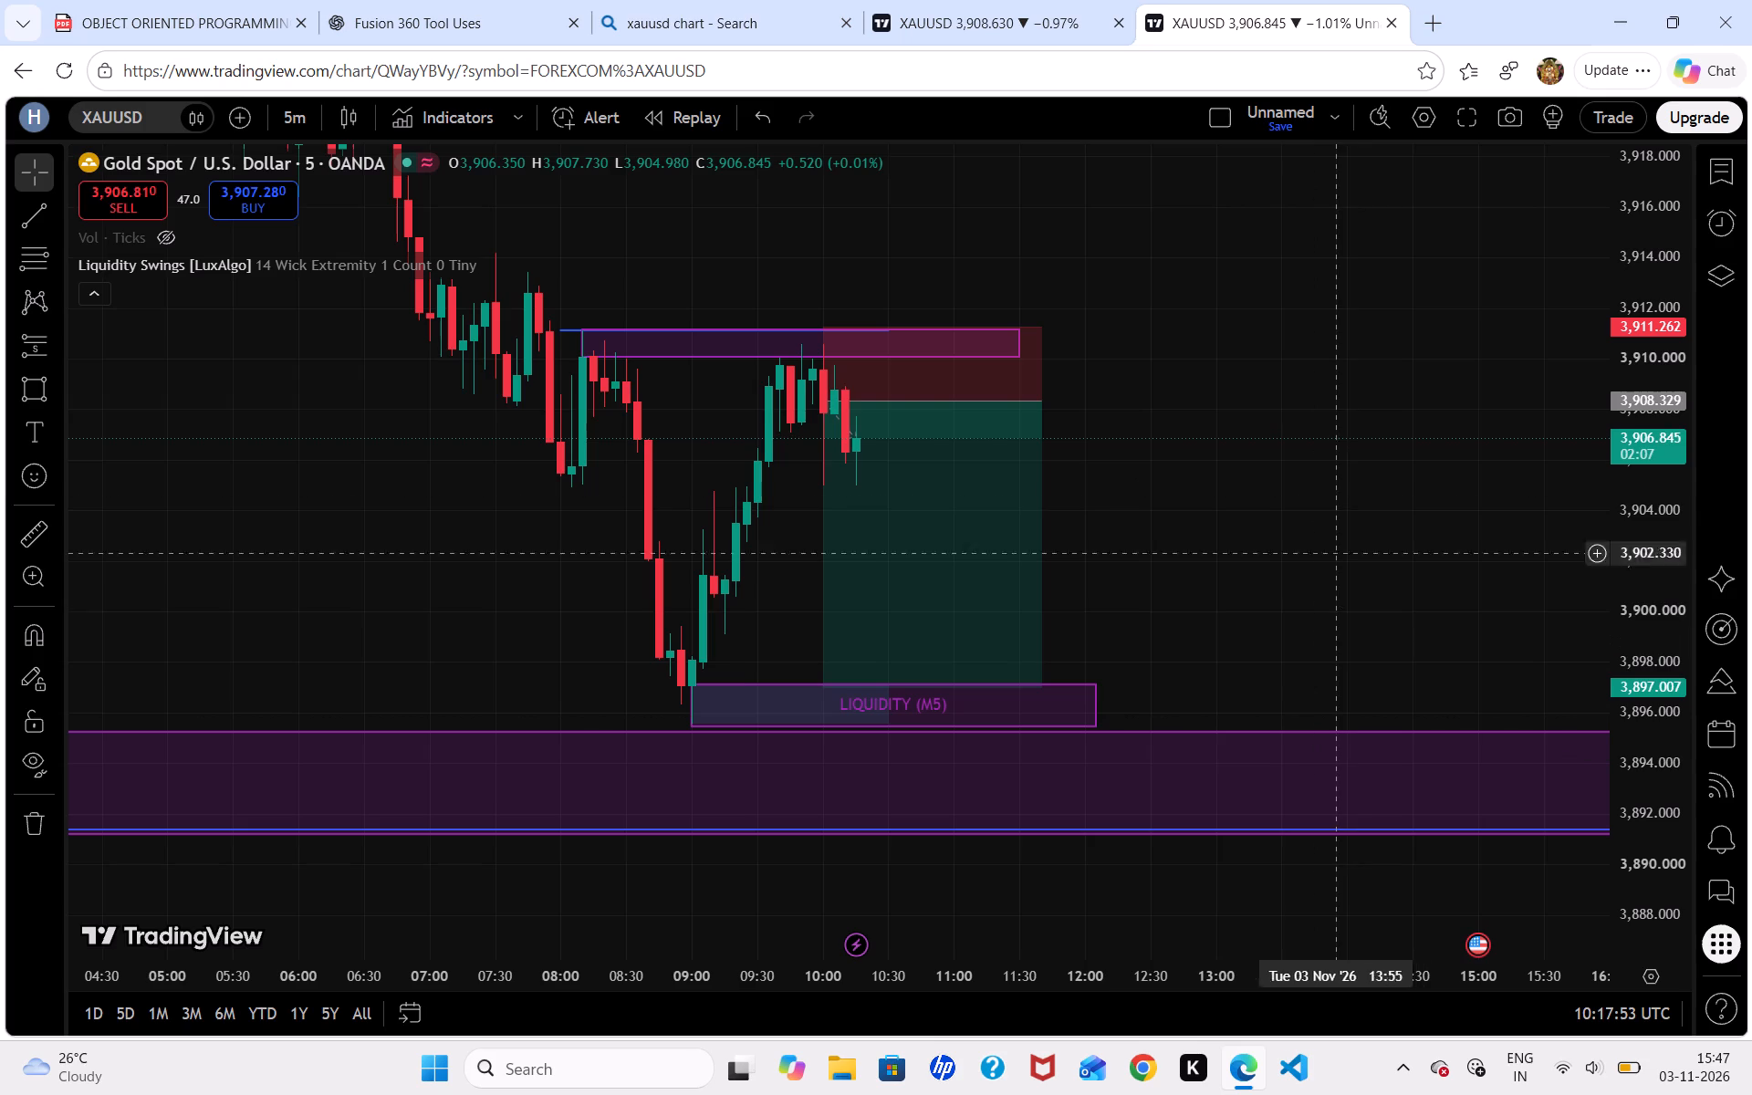
Shorten the short position to end at about 11:30, in line with the upper rectangle's end.
{"action": "left_click_drag", "start_coordinate": [1047, 400], "coordinate": [1017, 399]}
{"action": "left_click", "coordinate": [1127, 456]}
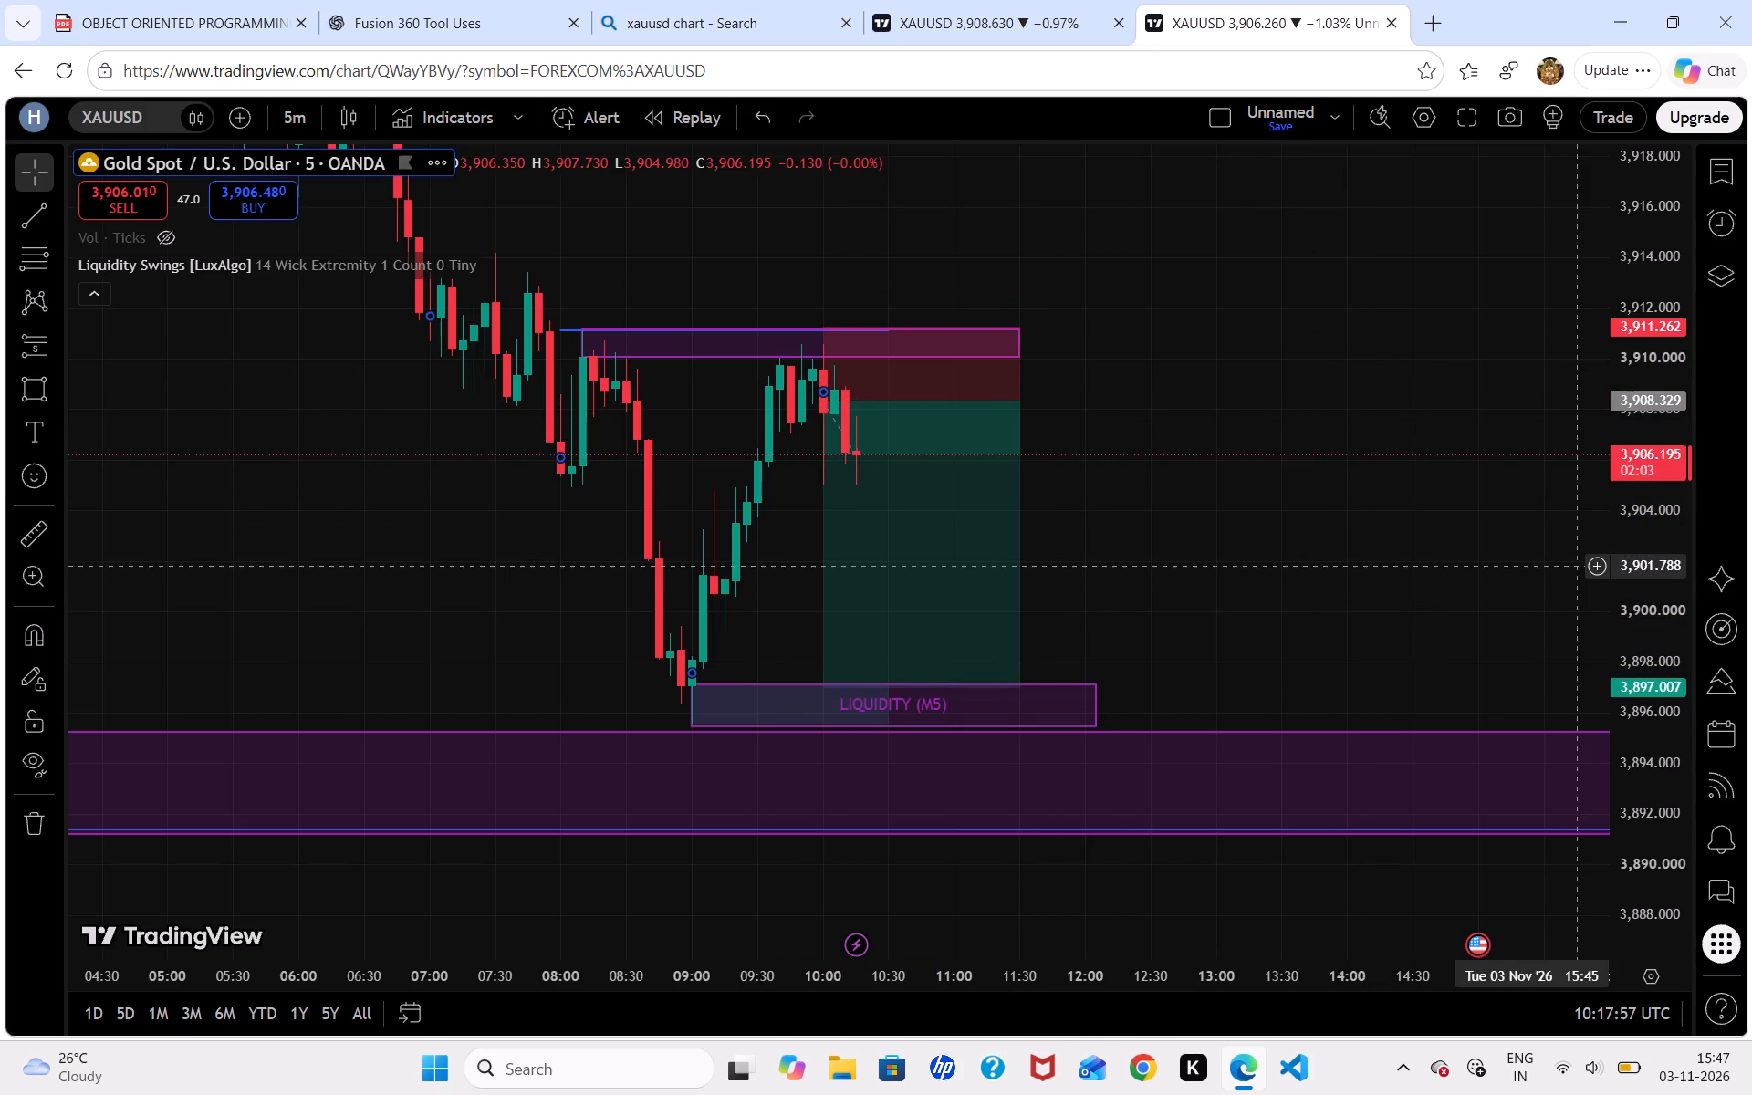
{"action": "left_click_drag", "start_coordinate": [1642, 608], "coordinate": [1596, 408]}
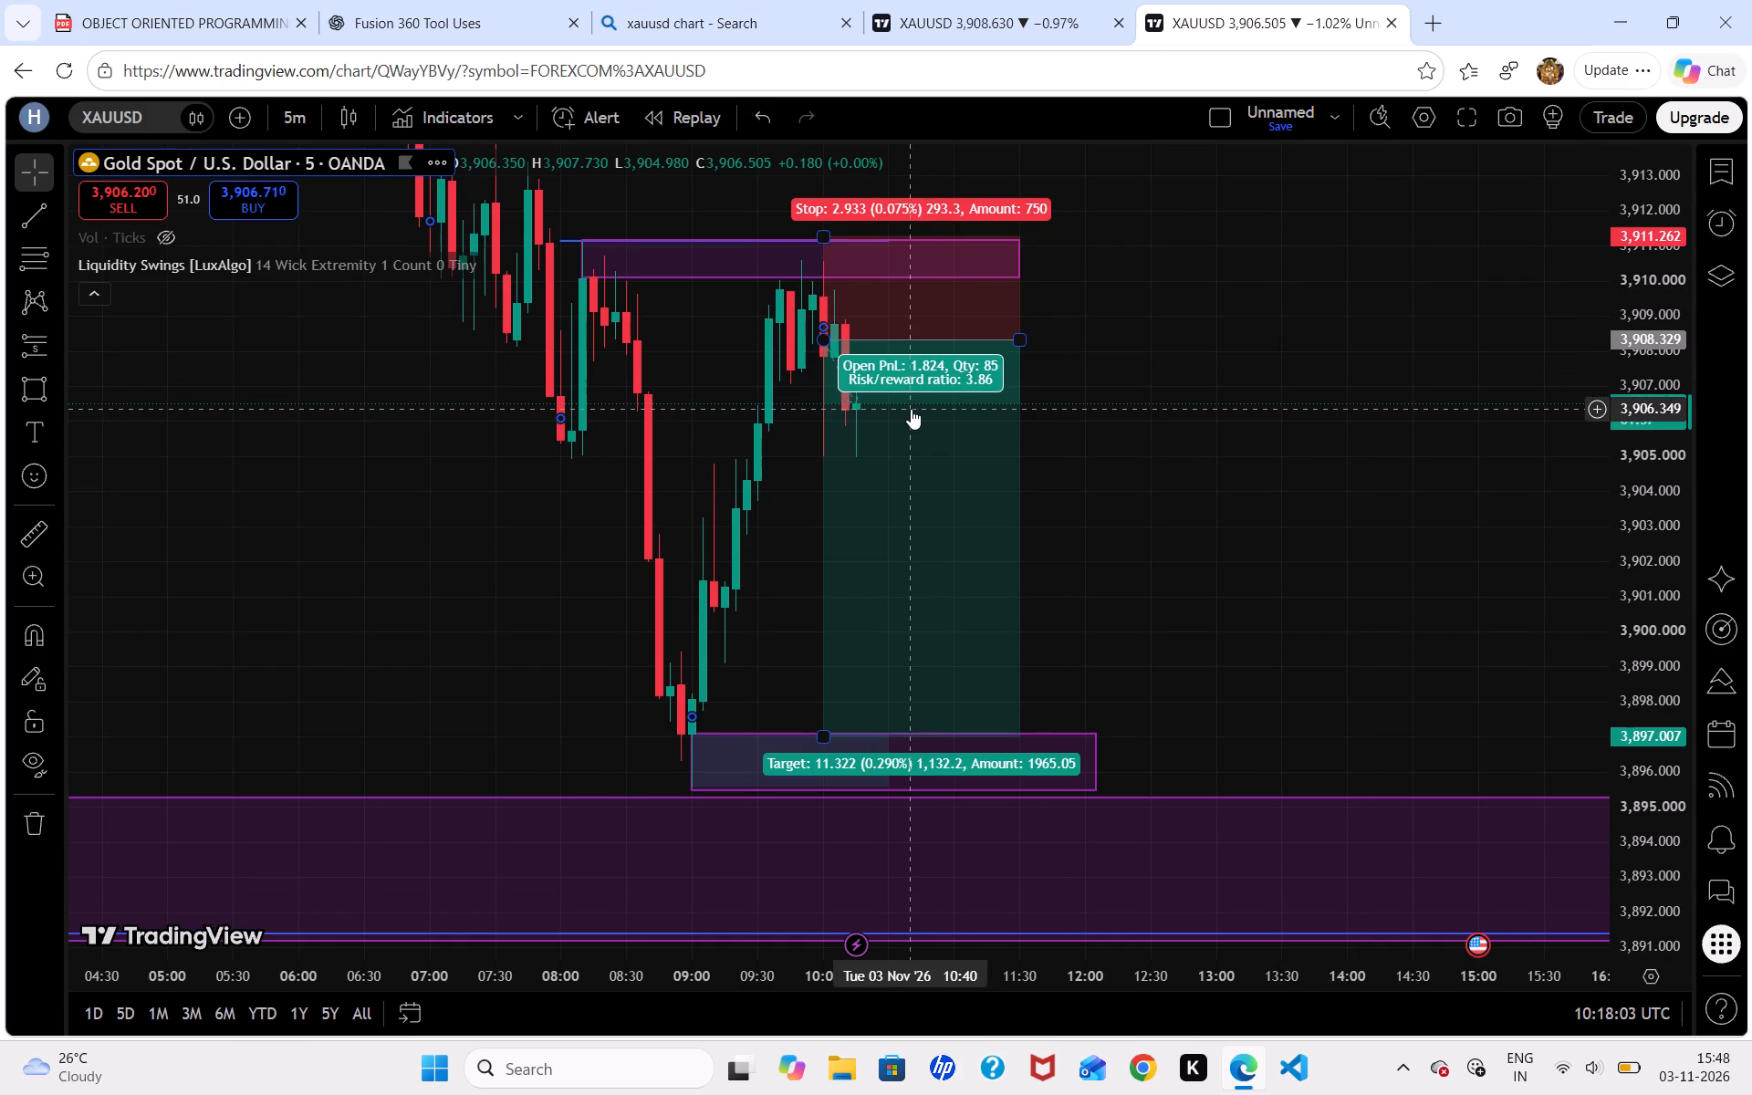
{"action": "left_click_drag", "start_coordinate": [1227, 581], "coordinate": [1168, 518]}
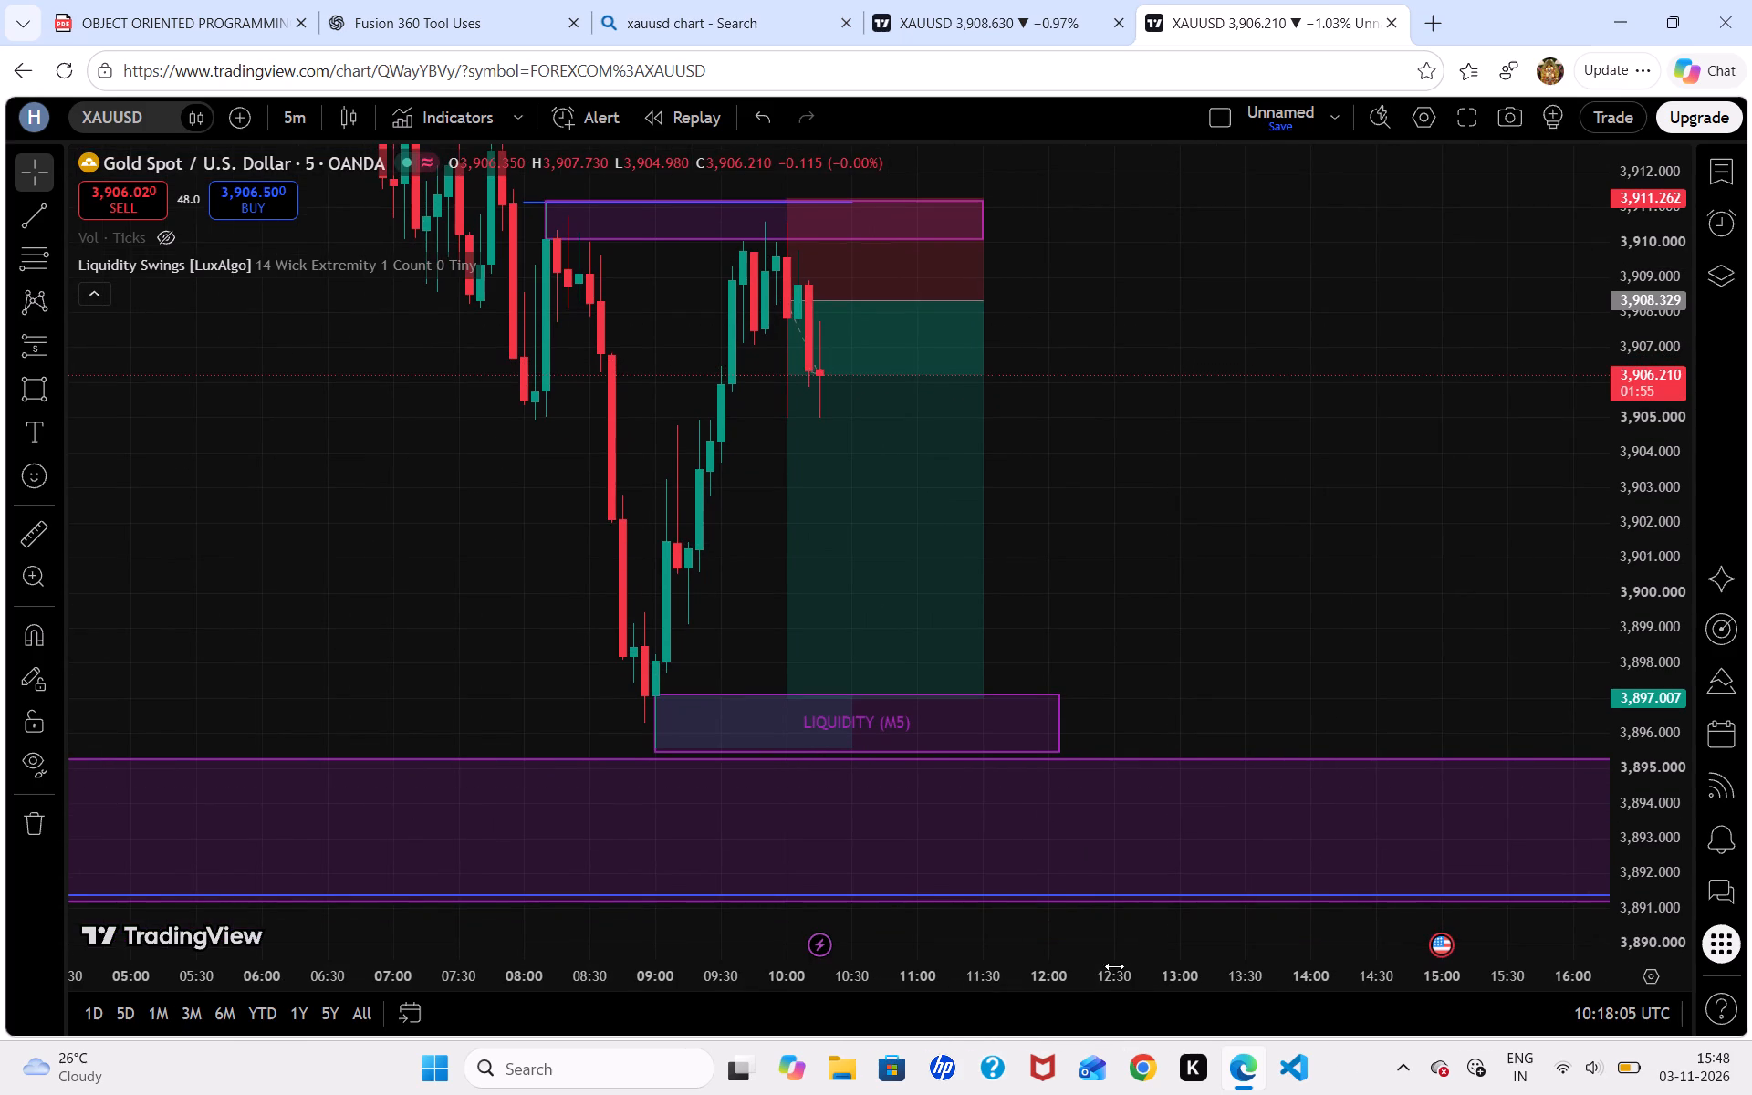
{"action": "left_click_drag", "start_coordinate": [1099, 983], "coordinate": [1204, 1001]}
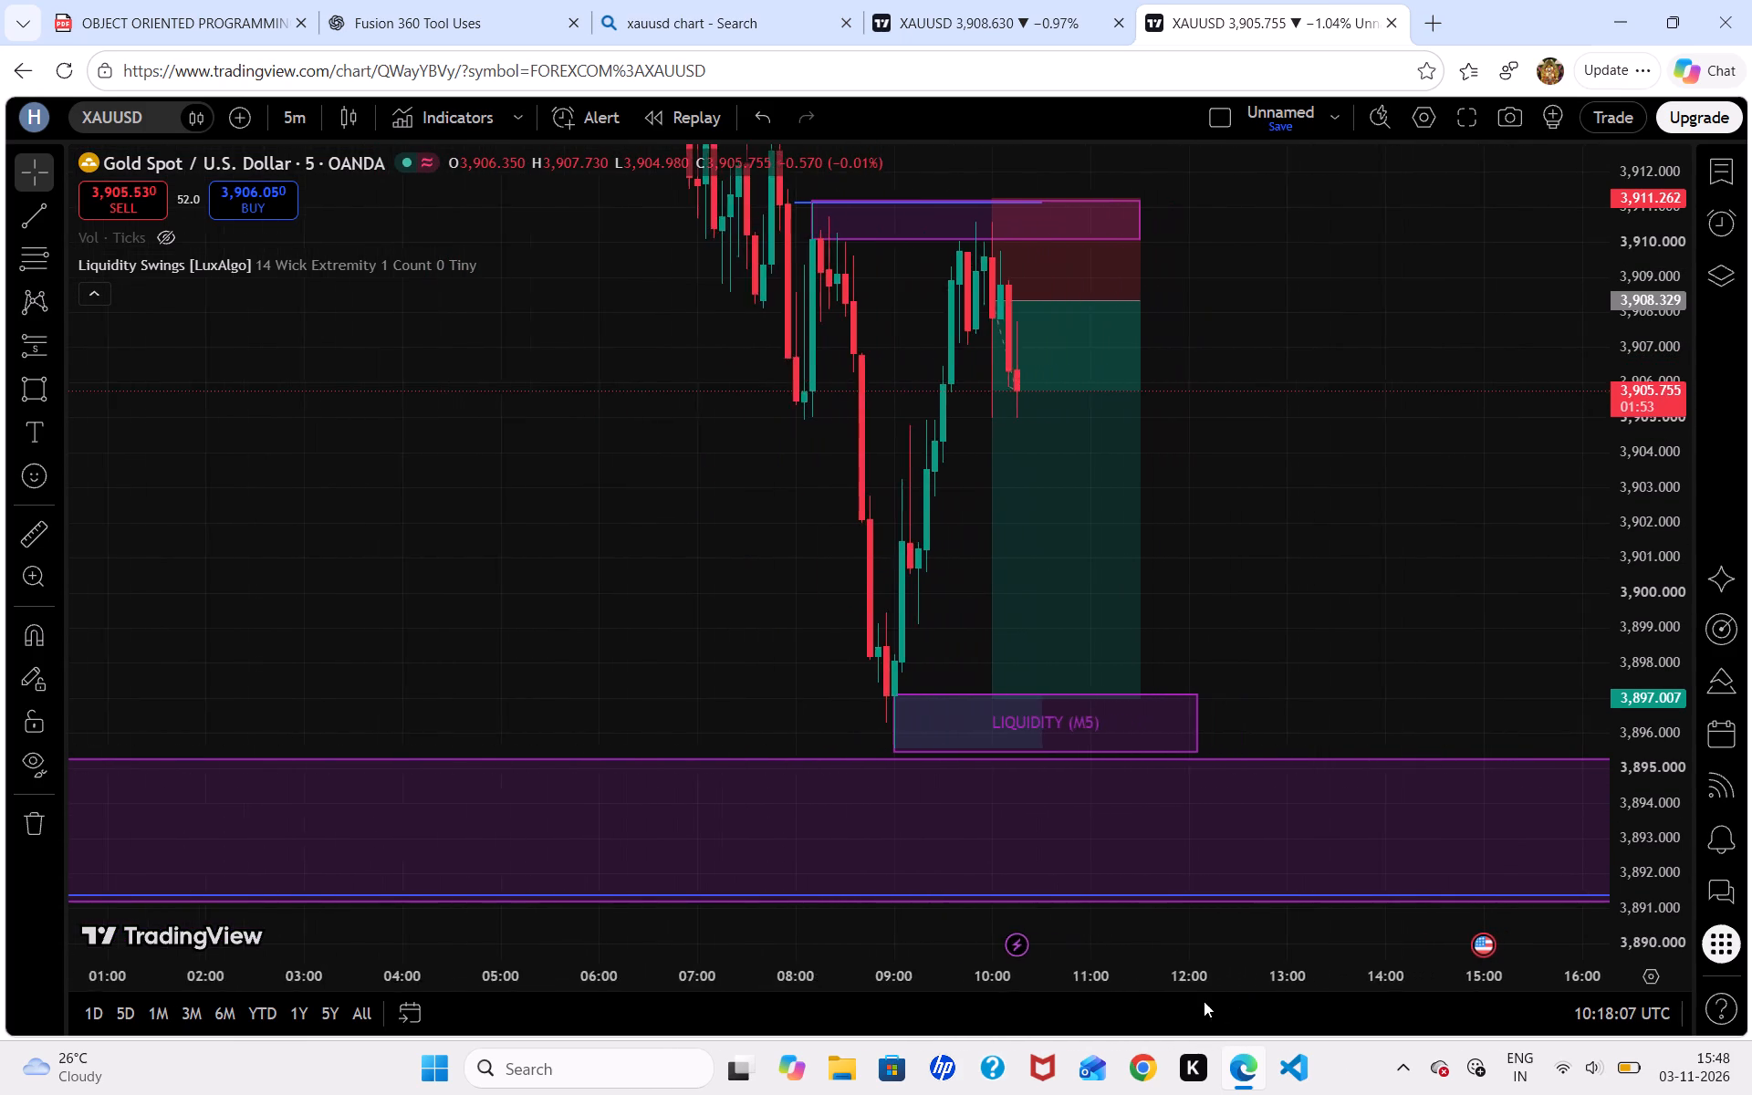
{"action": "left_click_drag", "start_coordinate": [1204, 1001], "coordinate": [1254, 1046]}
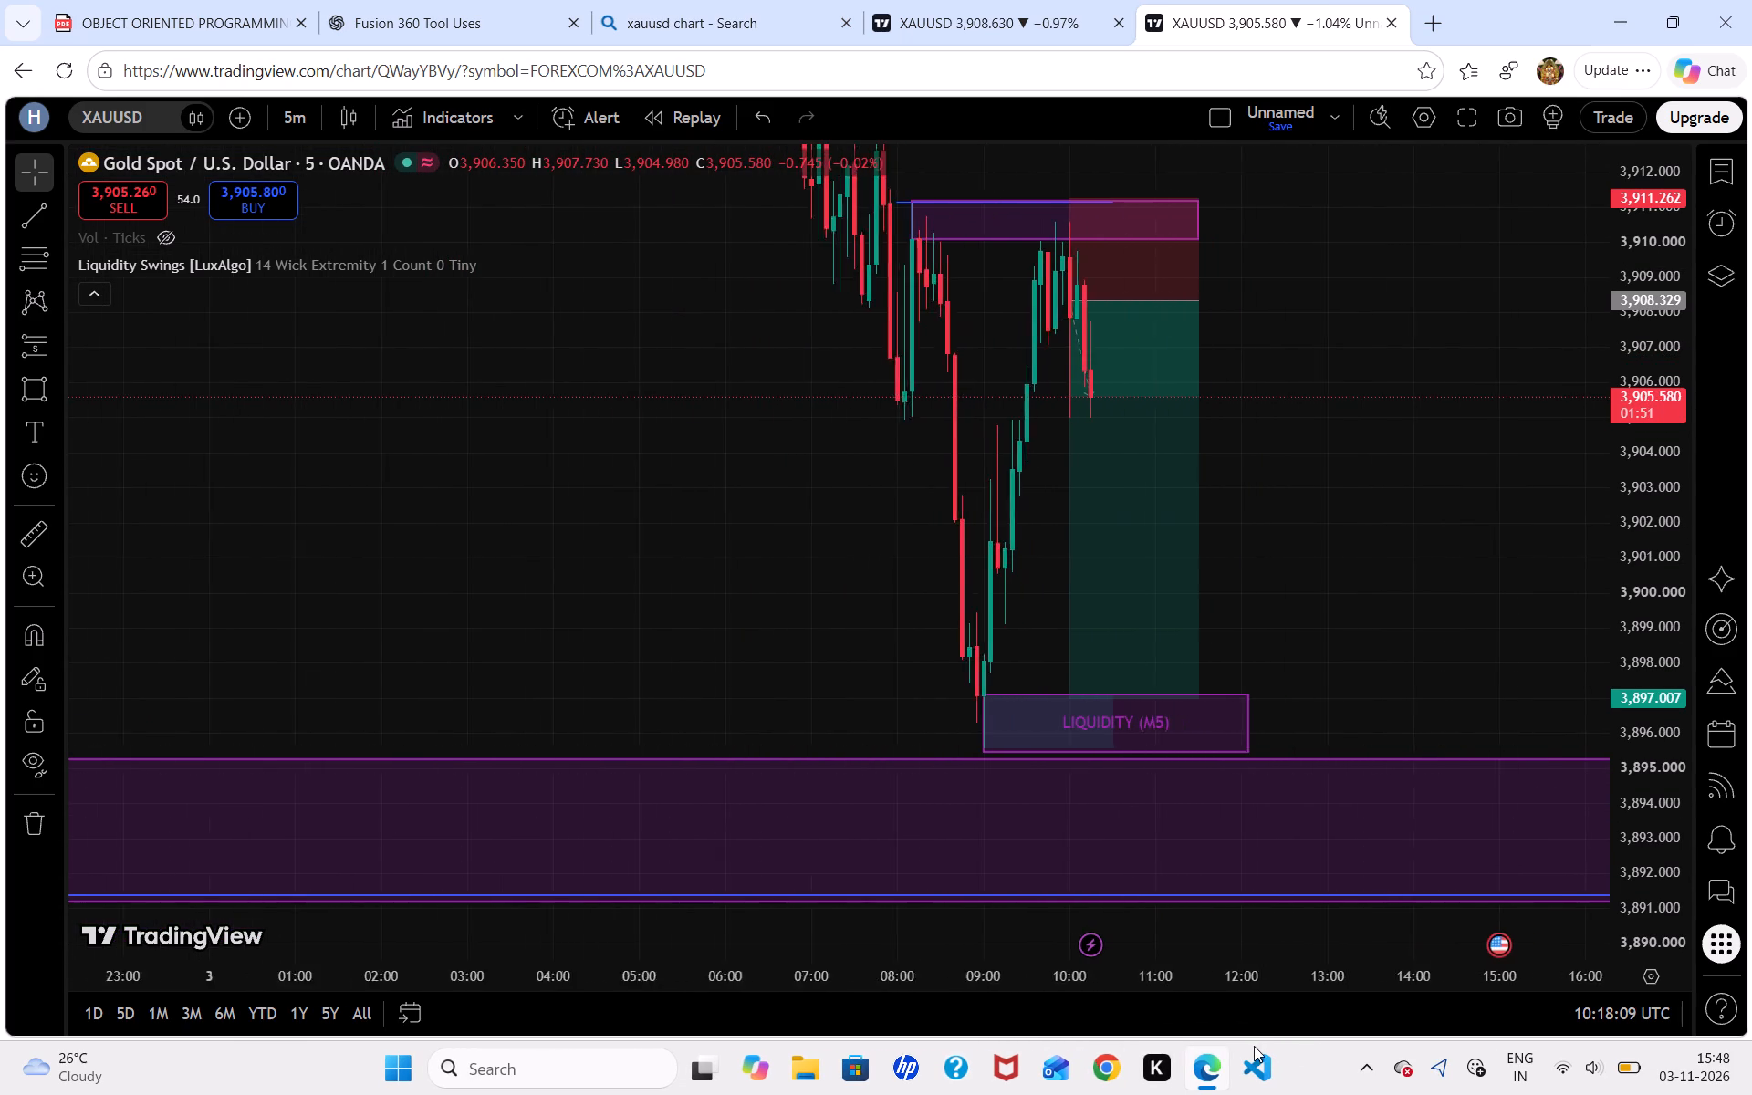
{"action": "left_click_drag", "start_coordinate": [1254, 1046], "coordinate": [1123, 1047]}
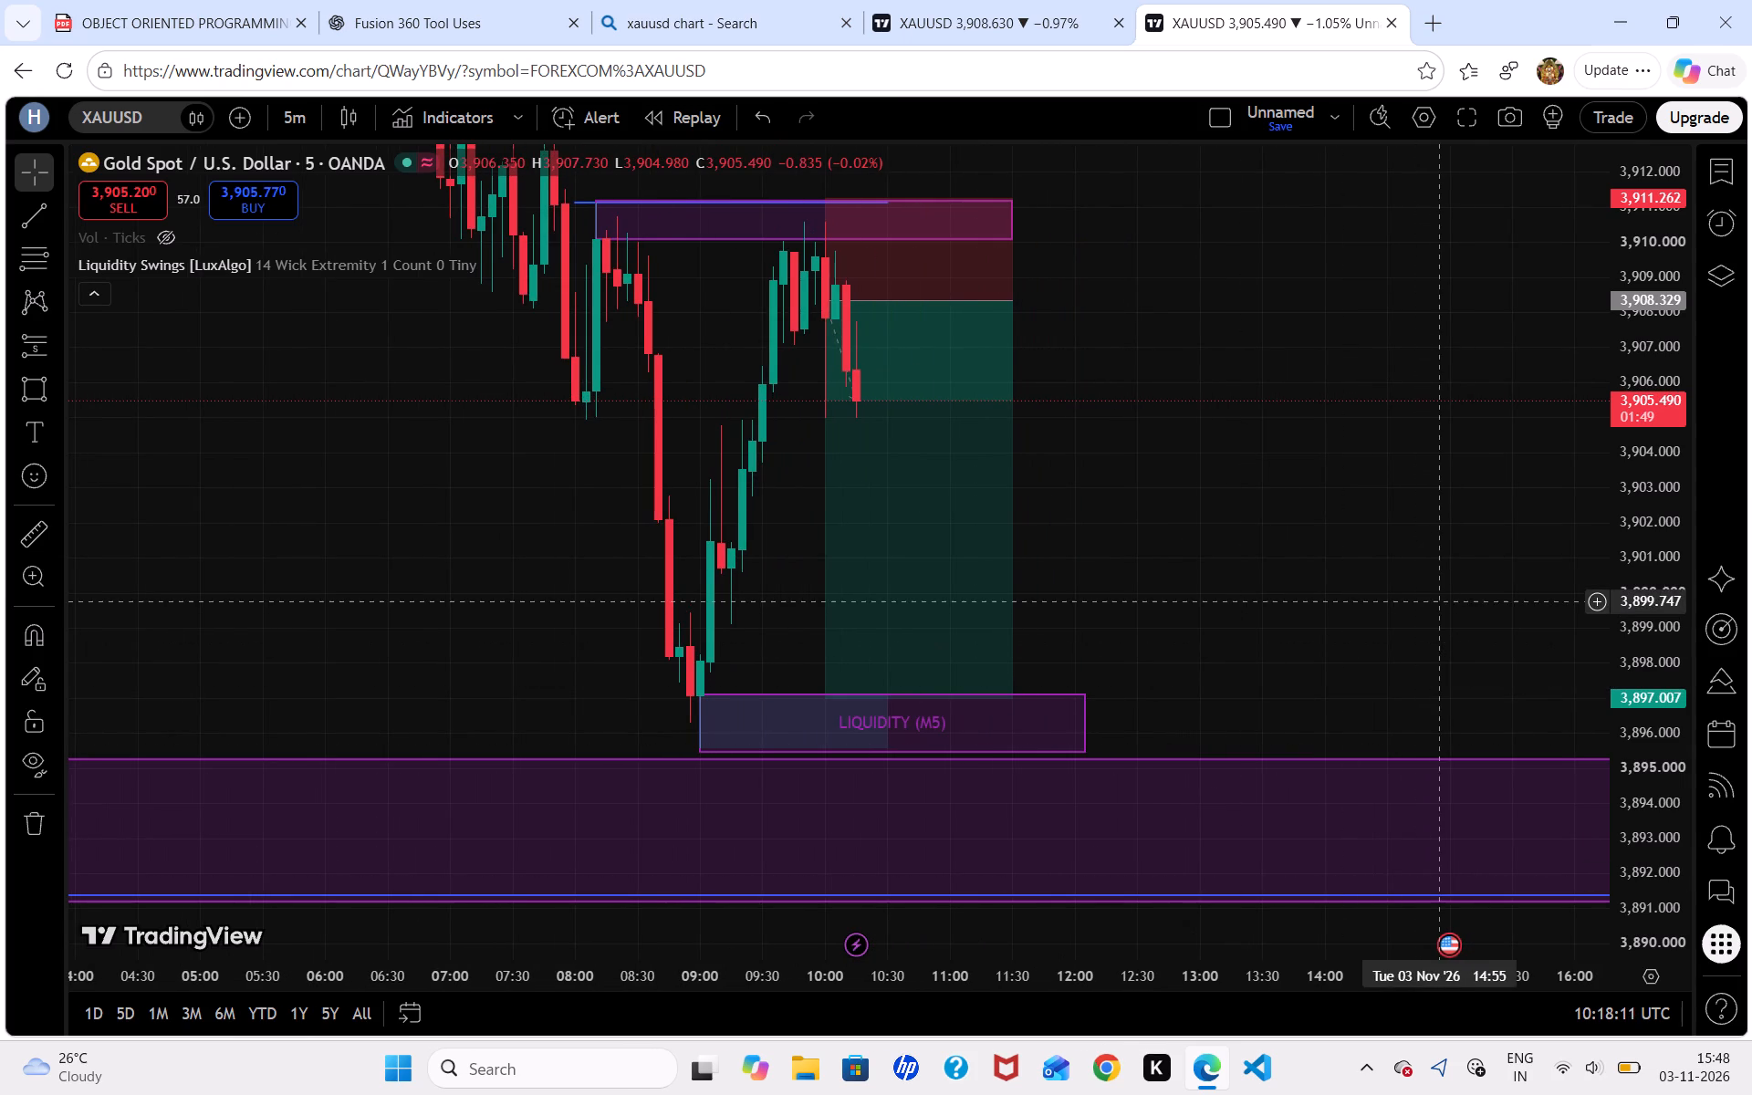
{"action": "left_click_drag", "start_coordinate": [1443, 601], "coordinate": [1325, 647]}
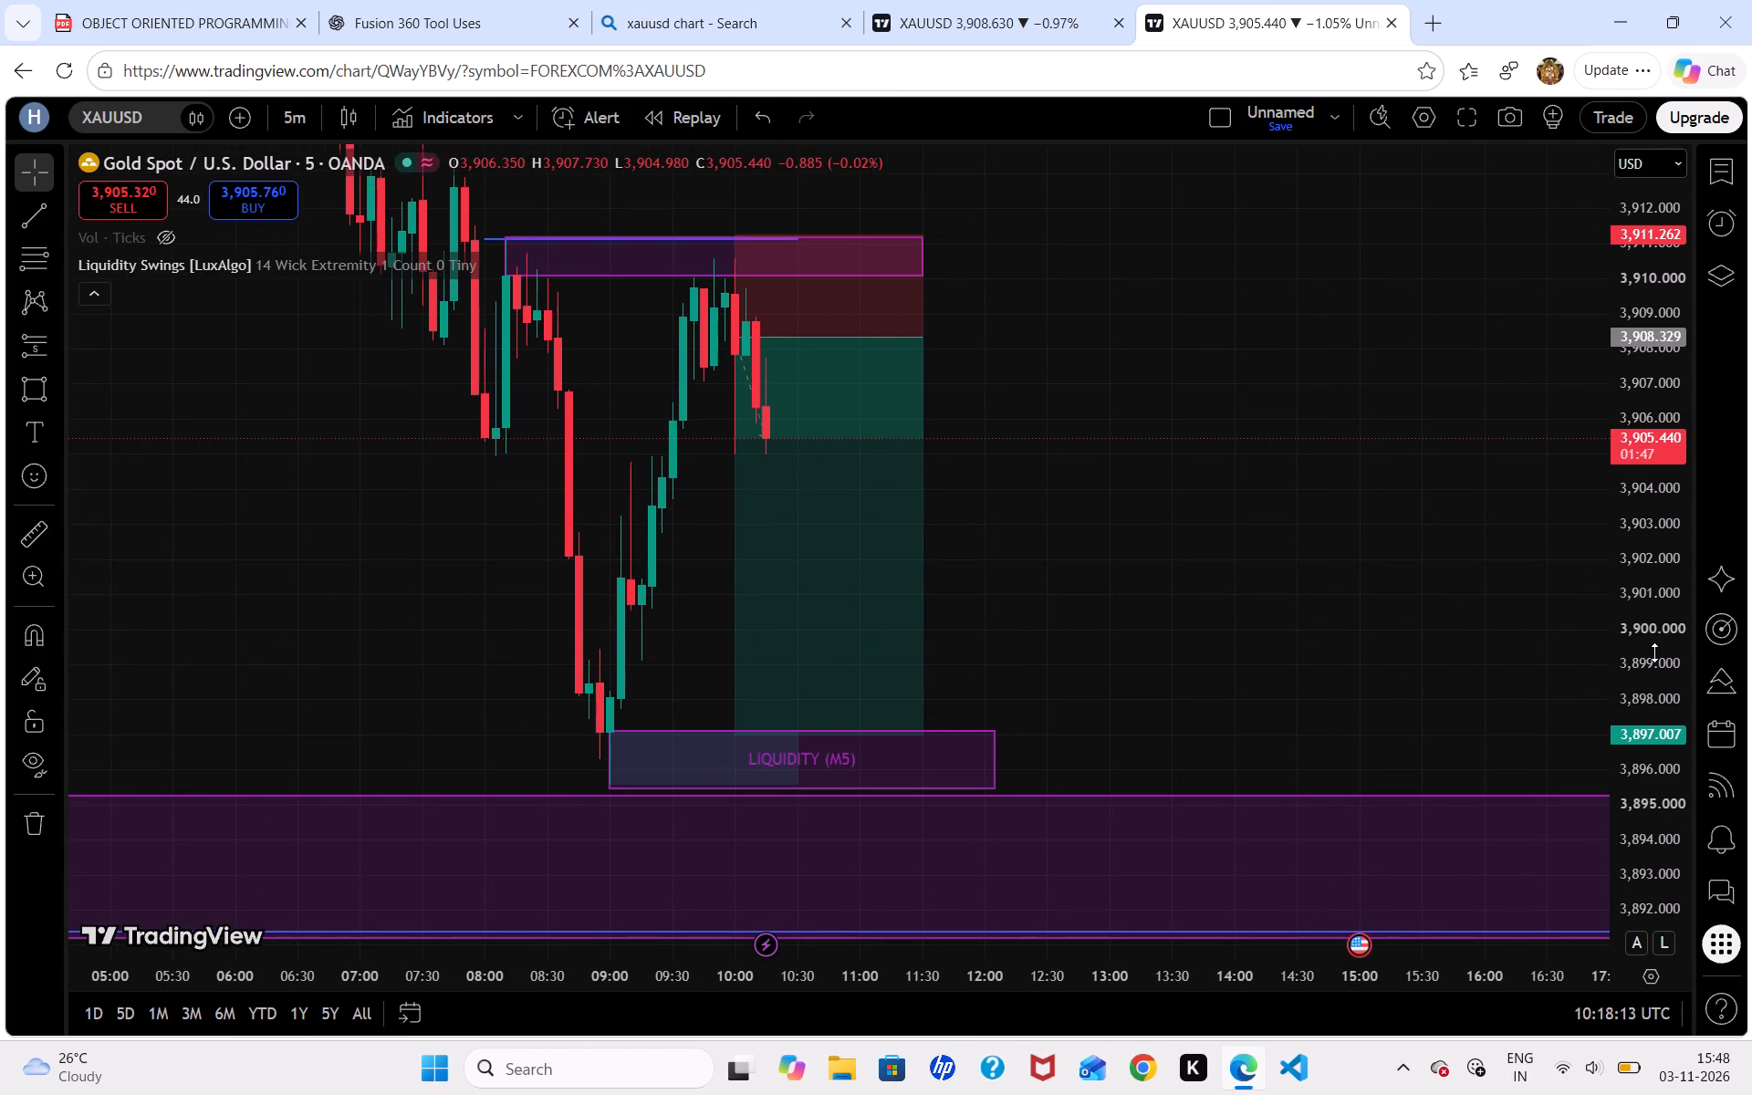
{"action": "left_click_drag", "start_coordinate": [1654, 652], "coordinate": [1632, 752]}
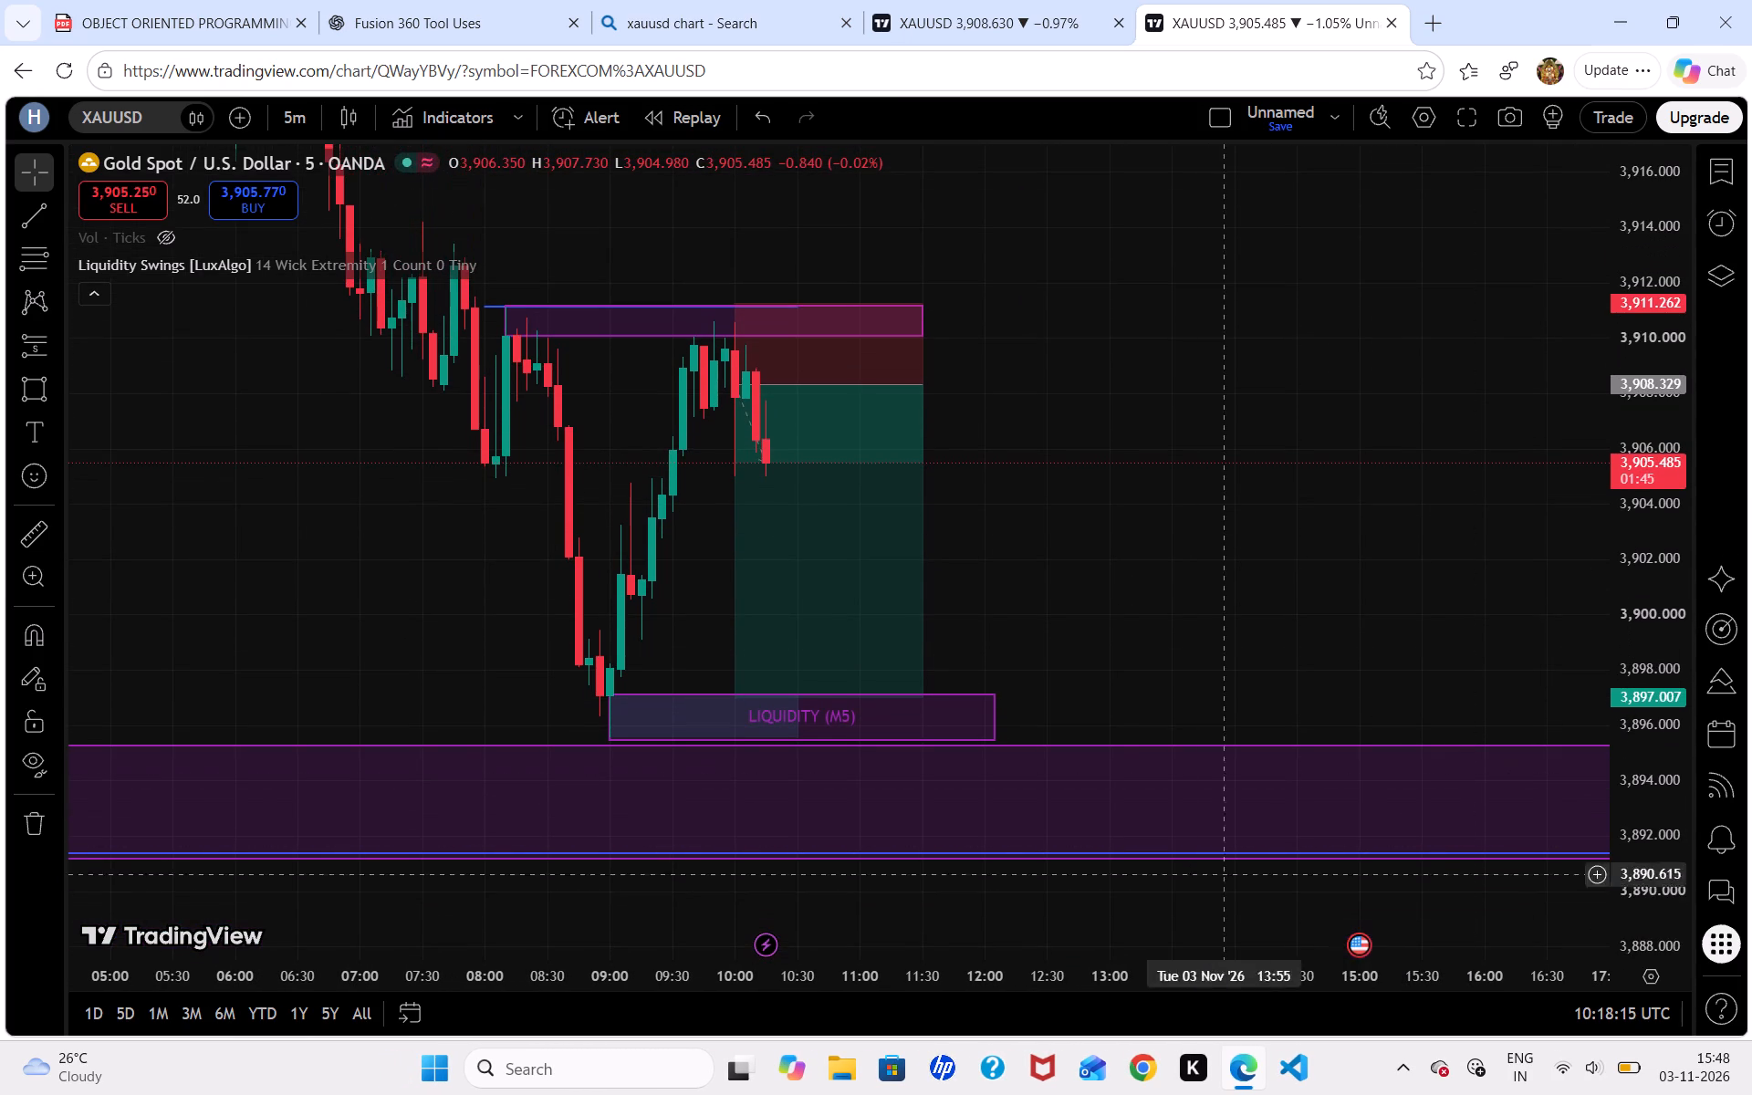
Label the large lower rectangle, spanning about 3,895.25 to 3,891.19, "A+ (M15)".
{"action": "left_click_drag", "start_coordinate": [1064, 980], "coordinate": [1457, 975]}
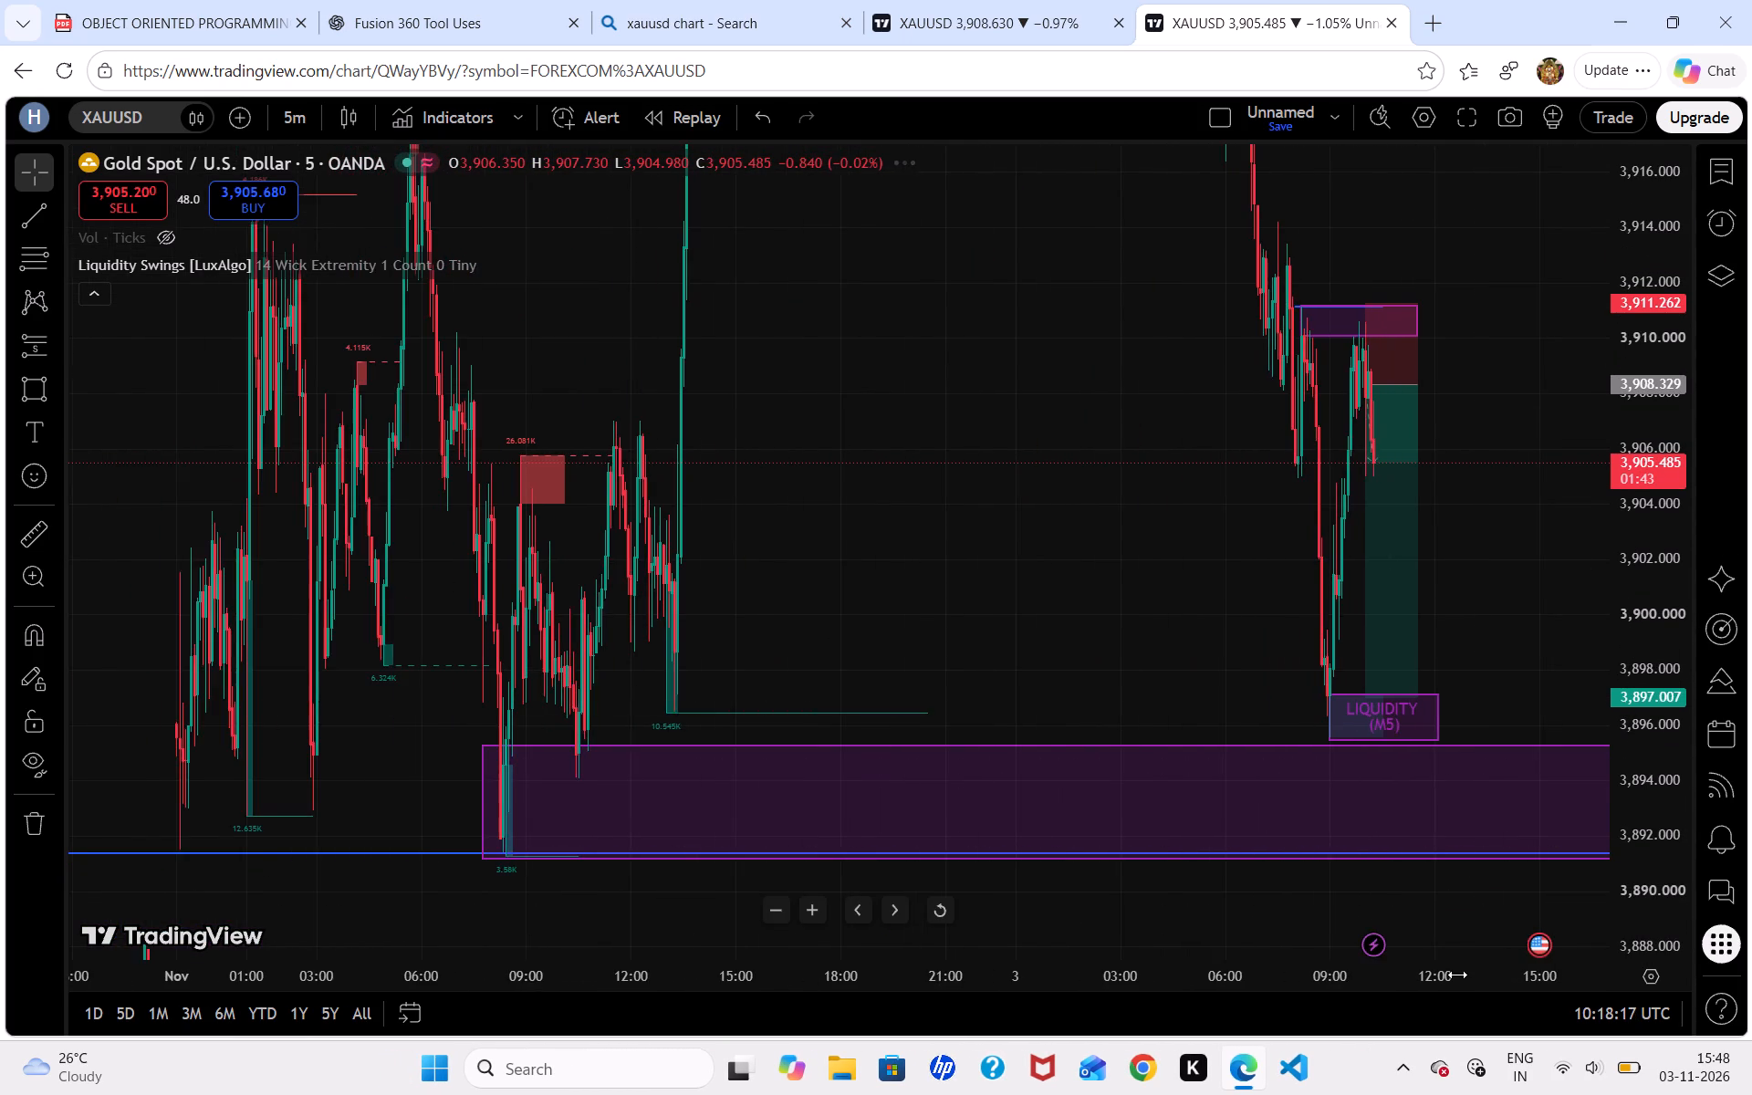
{"action": "left_click_drag", "start_coordinate": [1457, 975], "coordinate": [1220, 973]}
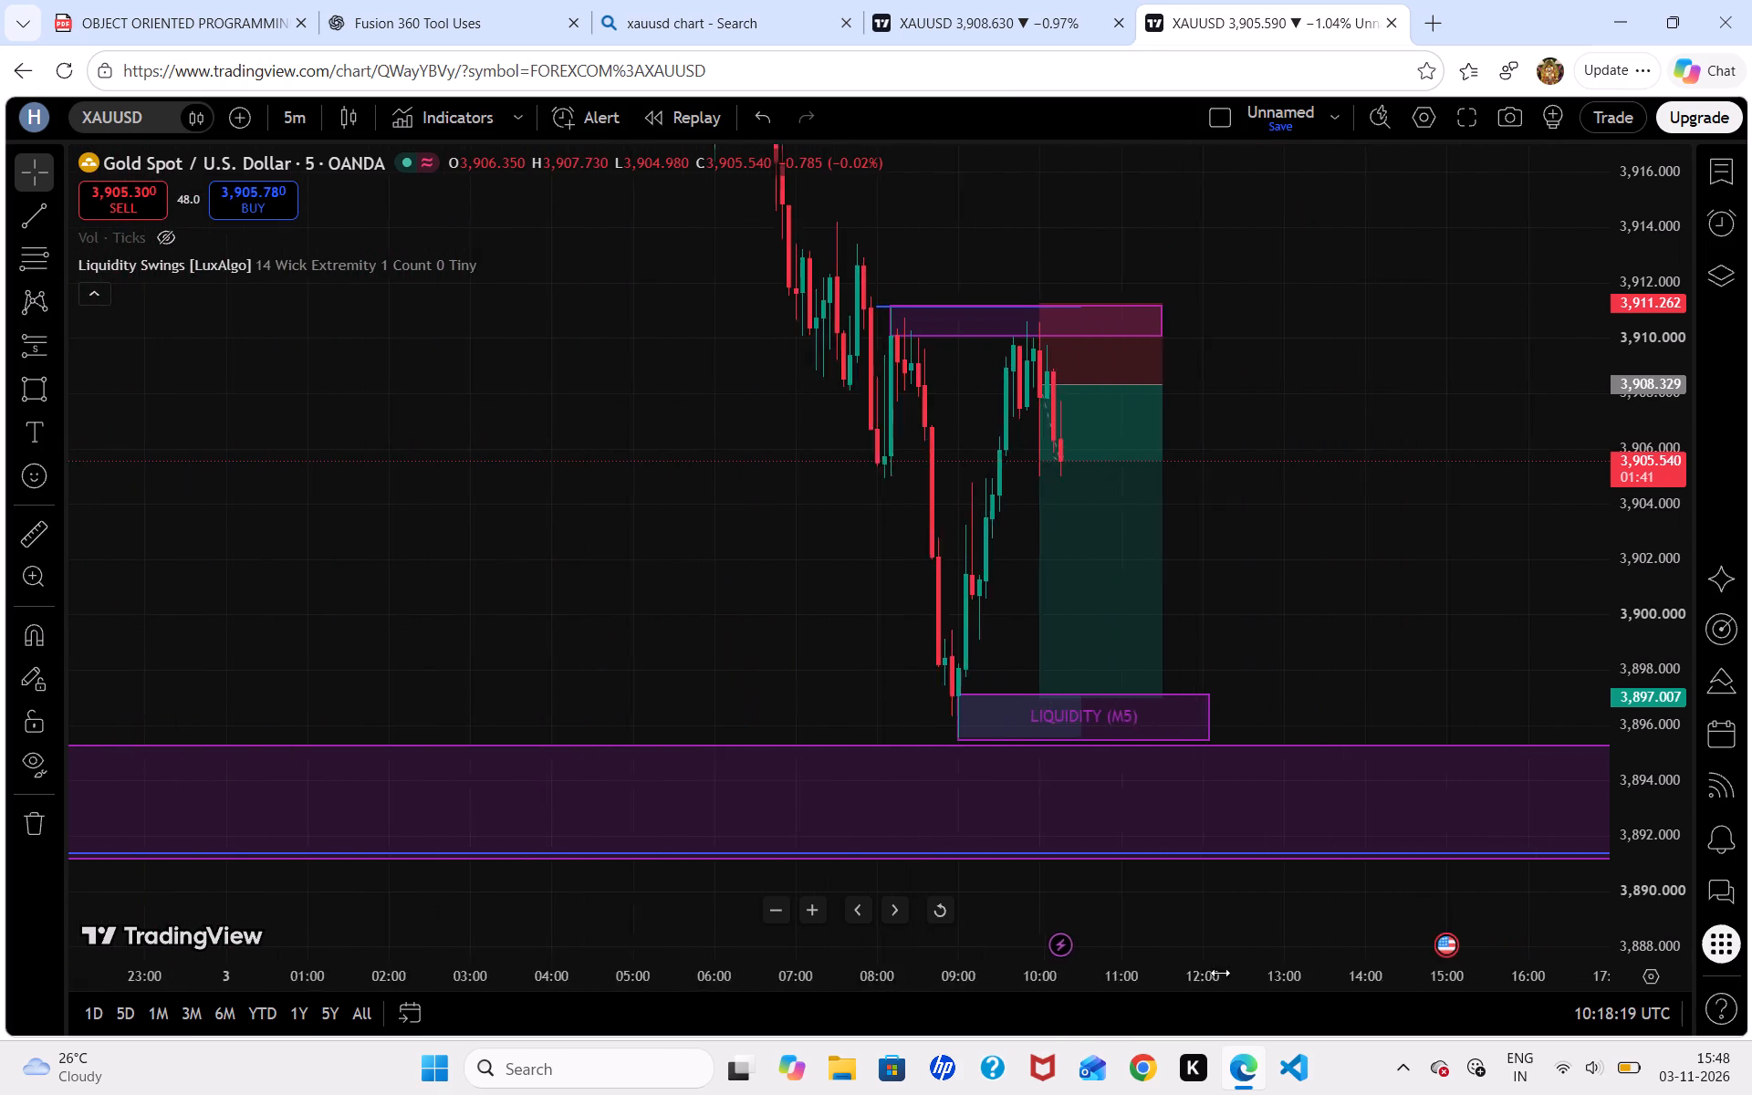
{"action": "left_click_drag", "start_coordinate": [1220, 973], "coordinate": [1142, 965]}
{"action": "left_click_drag", "start_coordinate": [1315, 537], "coordinate": [1324, 512]}
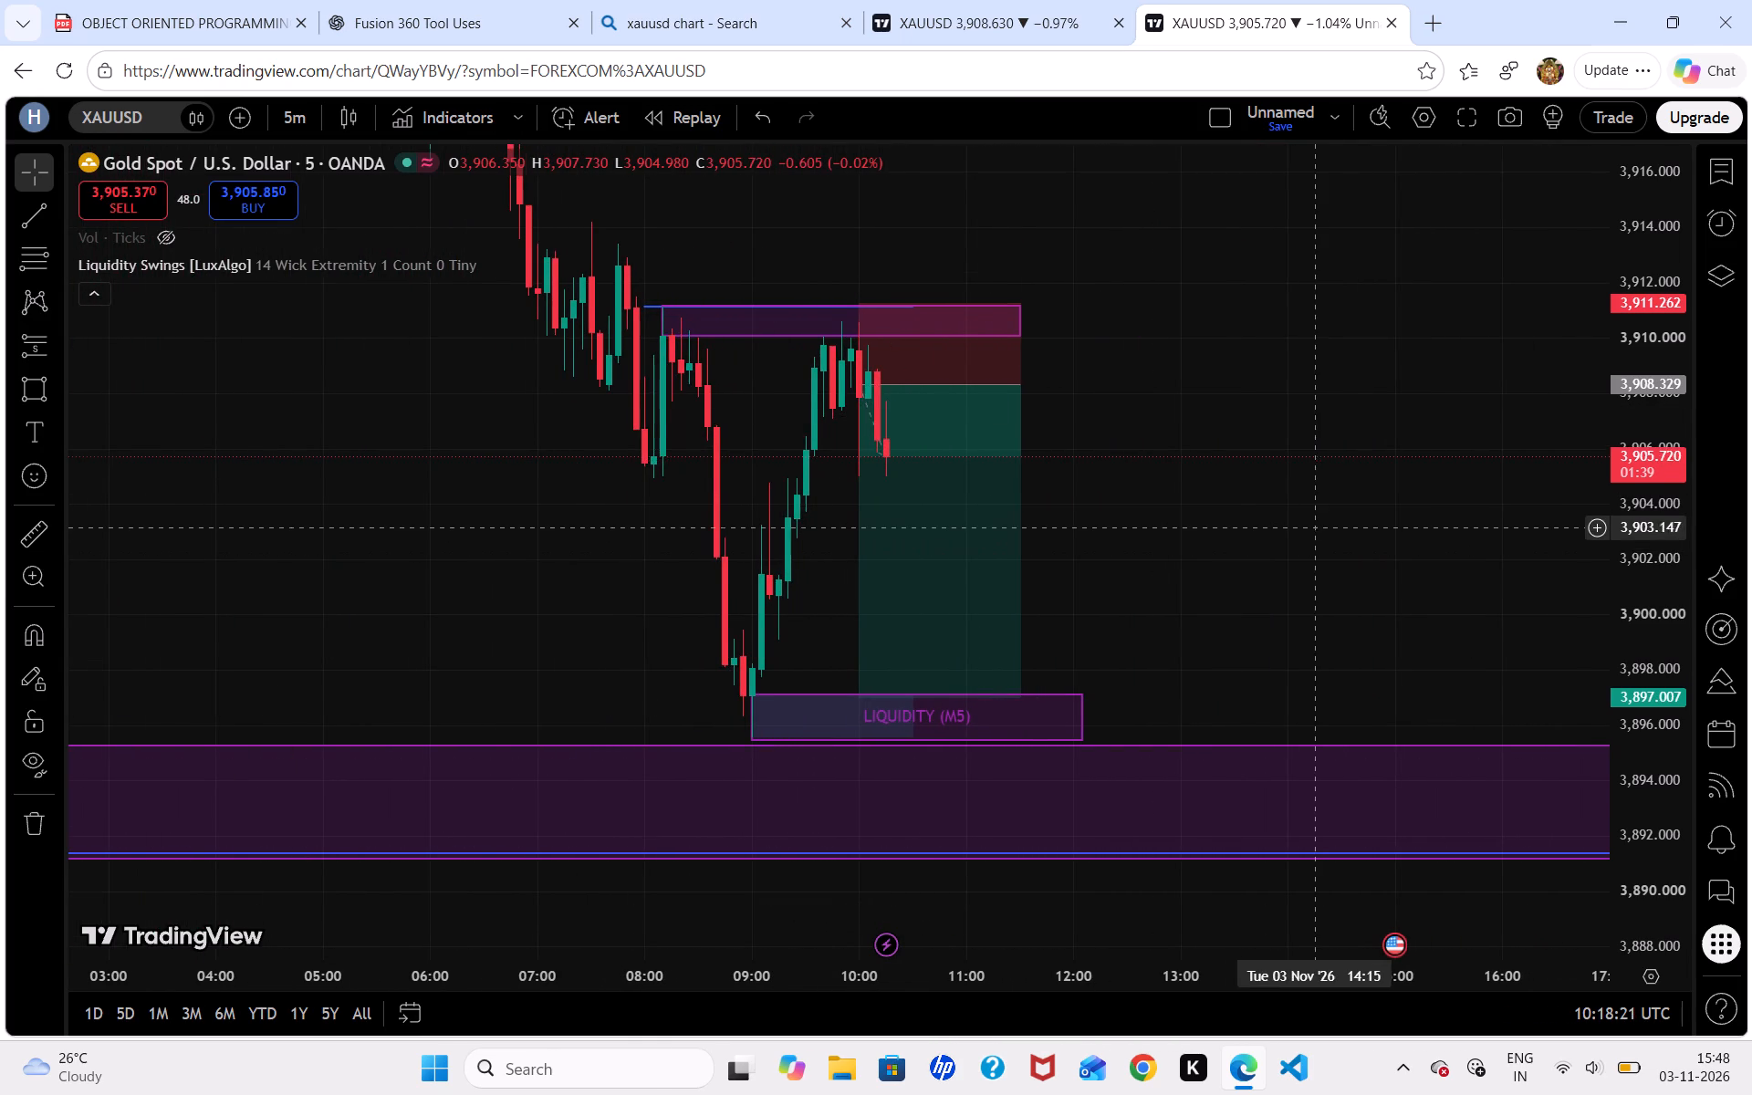
{"action": "left_click_drag", "start_coordinate": [1324, 512], "coordinate": [1339, 469]}
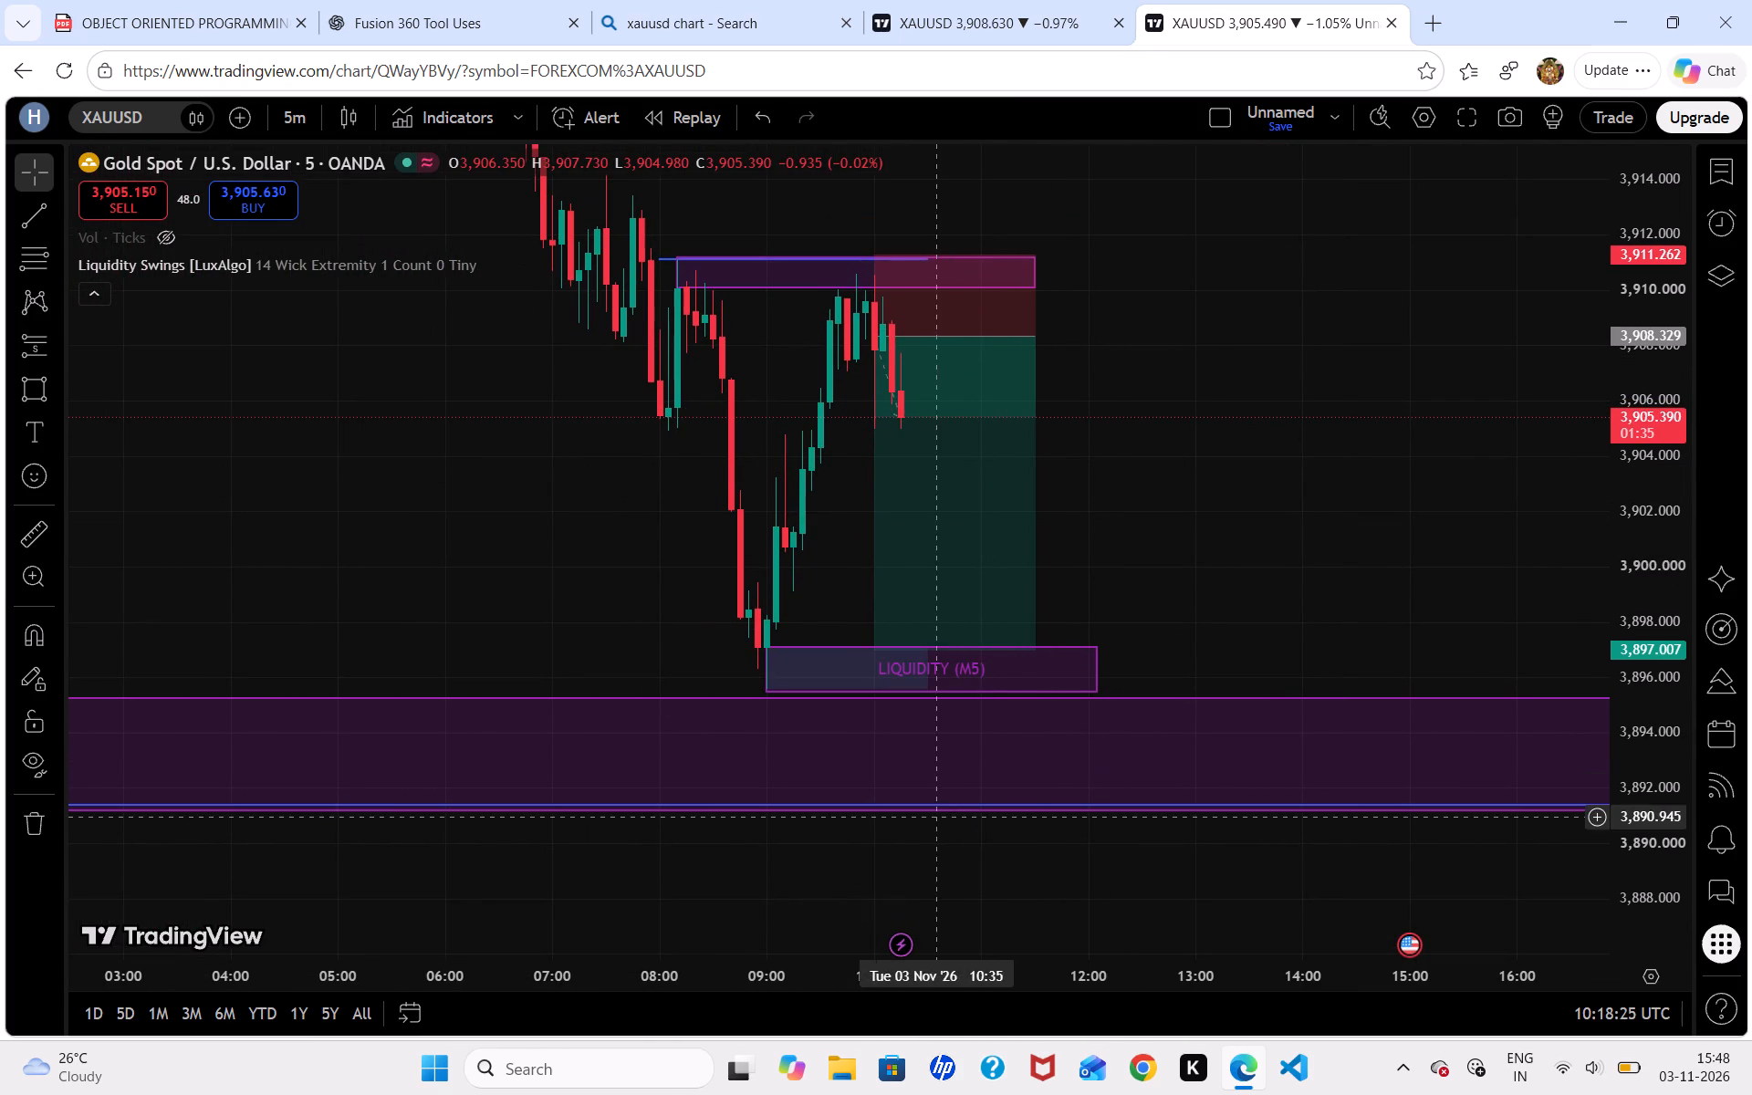
{"action": "left_click_drag", "start_coordinate": [735, 979], "coordinate": [1301, 990]}
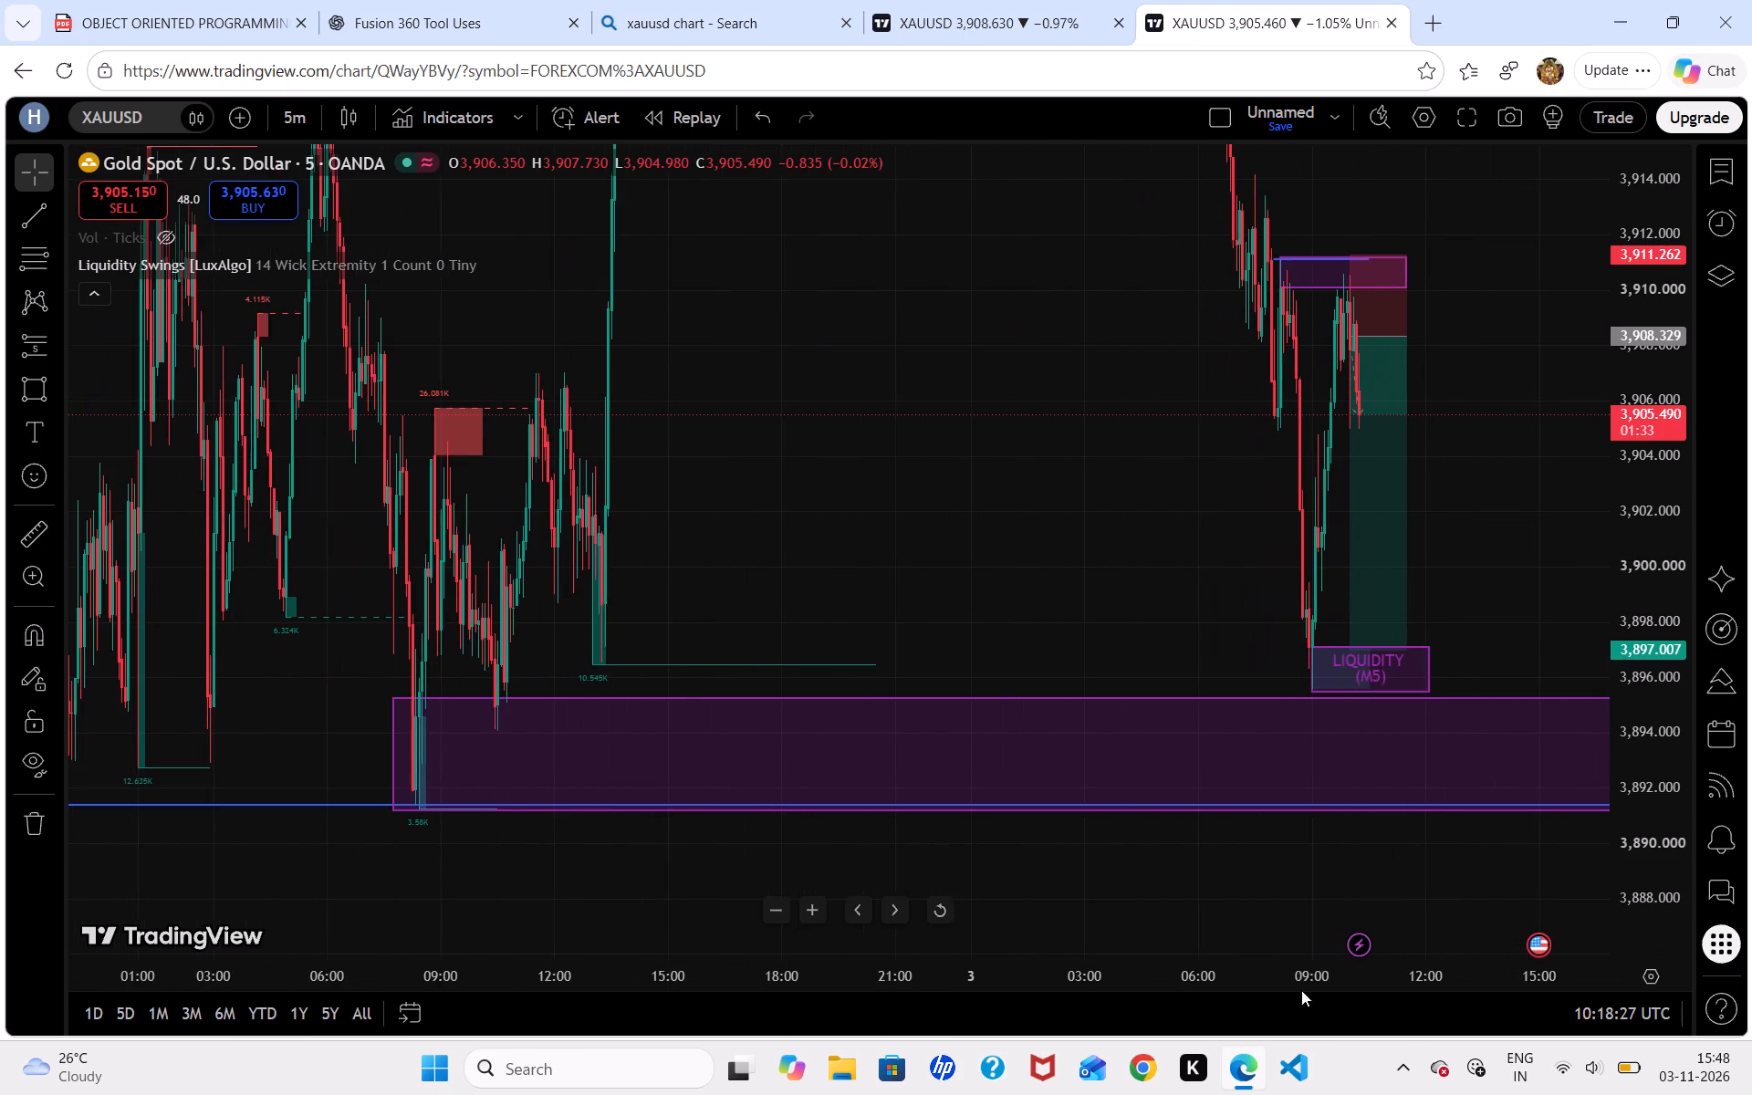
{"action": "left_click", "coordinate": [1267, 756]}
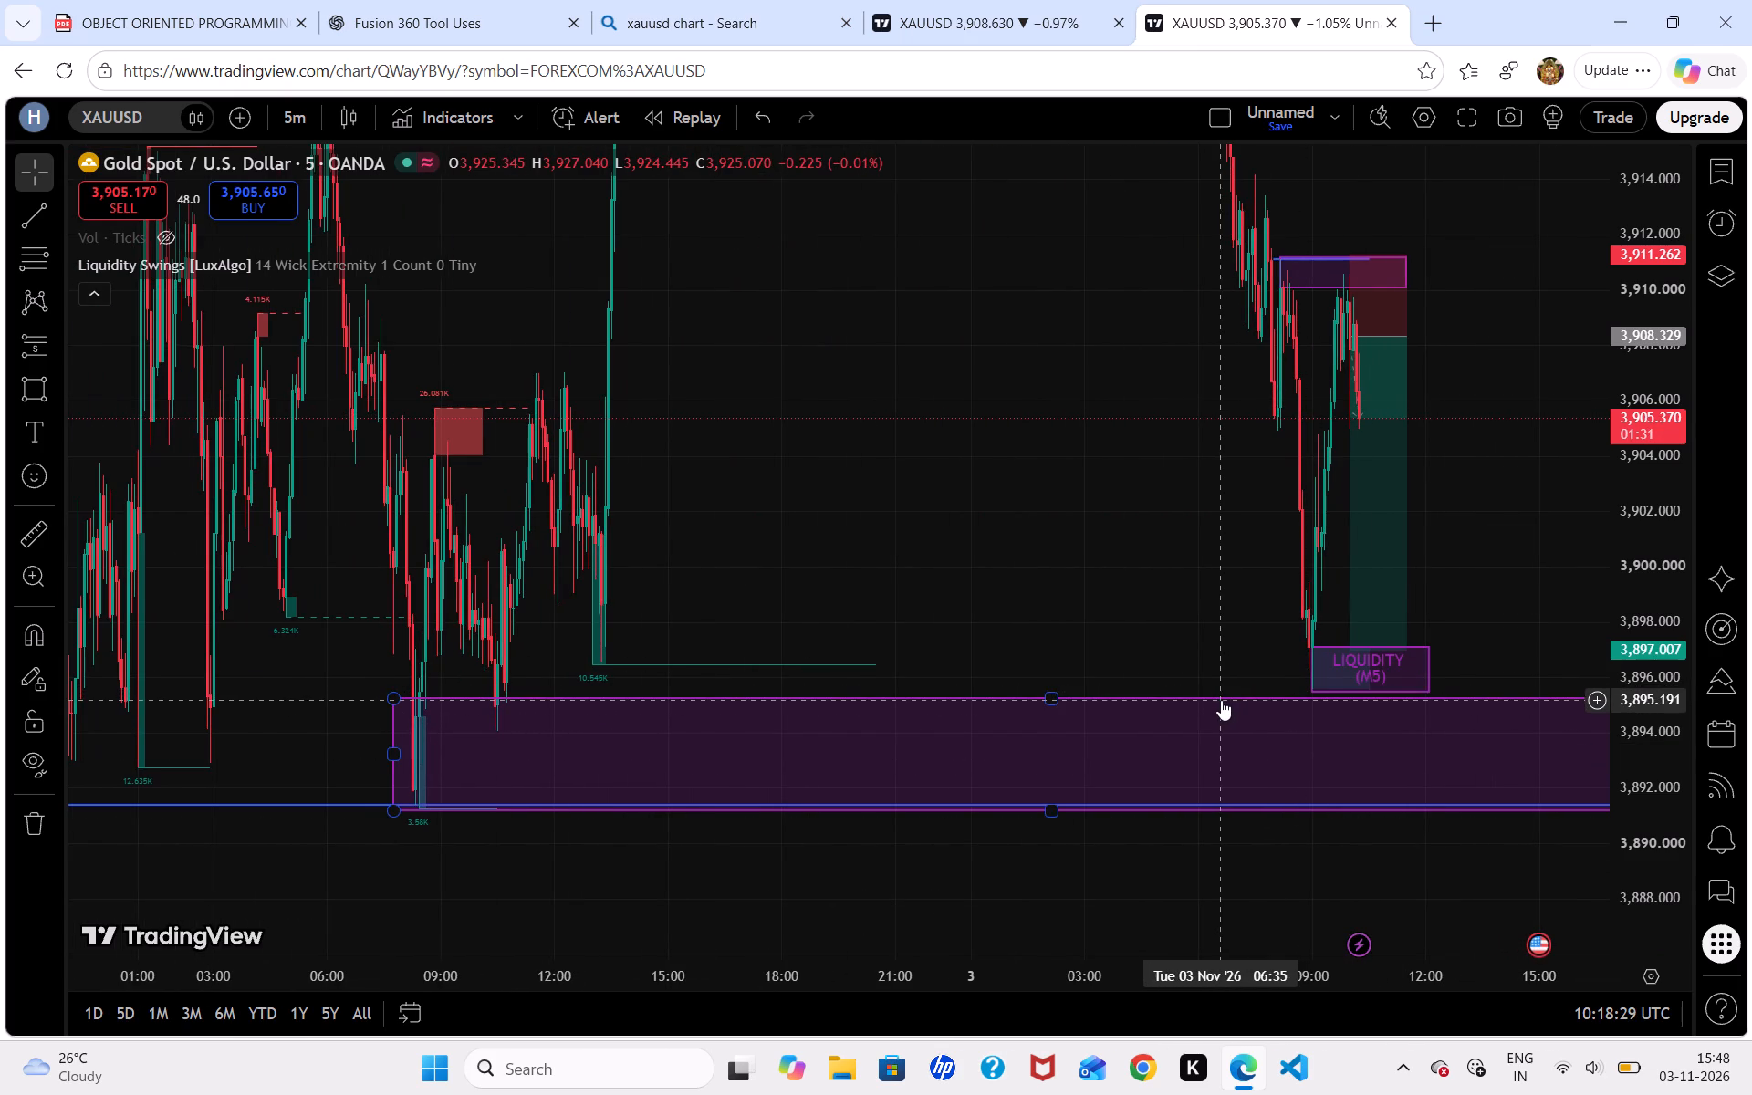
{"action": "left_click", "coordinate": [1221, 700]}
{"action": "left_click", "coordinate": [1048, 755]}
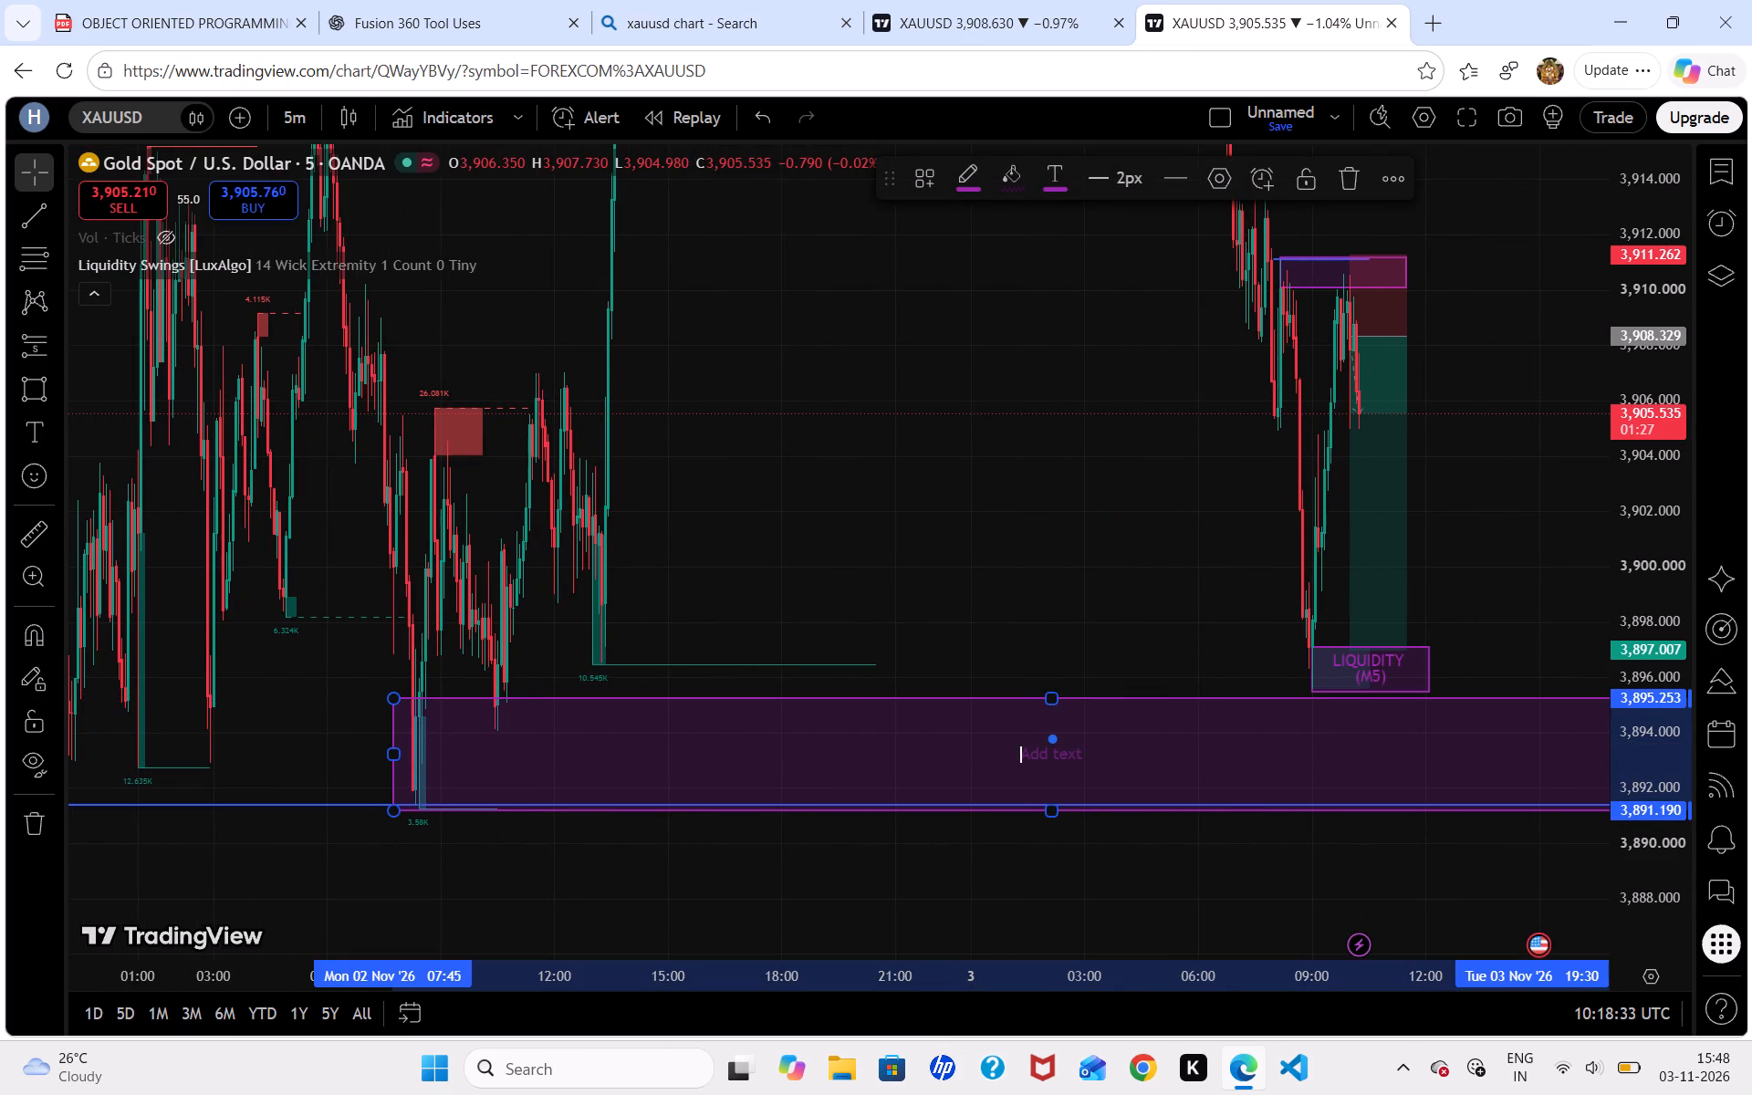
{"action": "type", "text": "A+CV"}
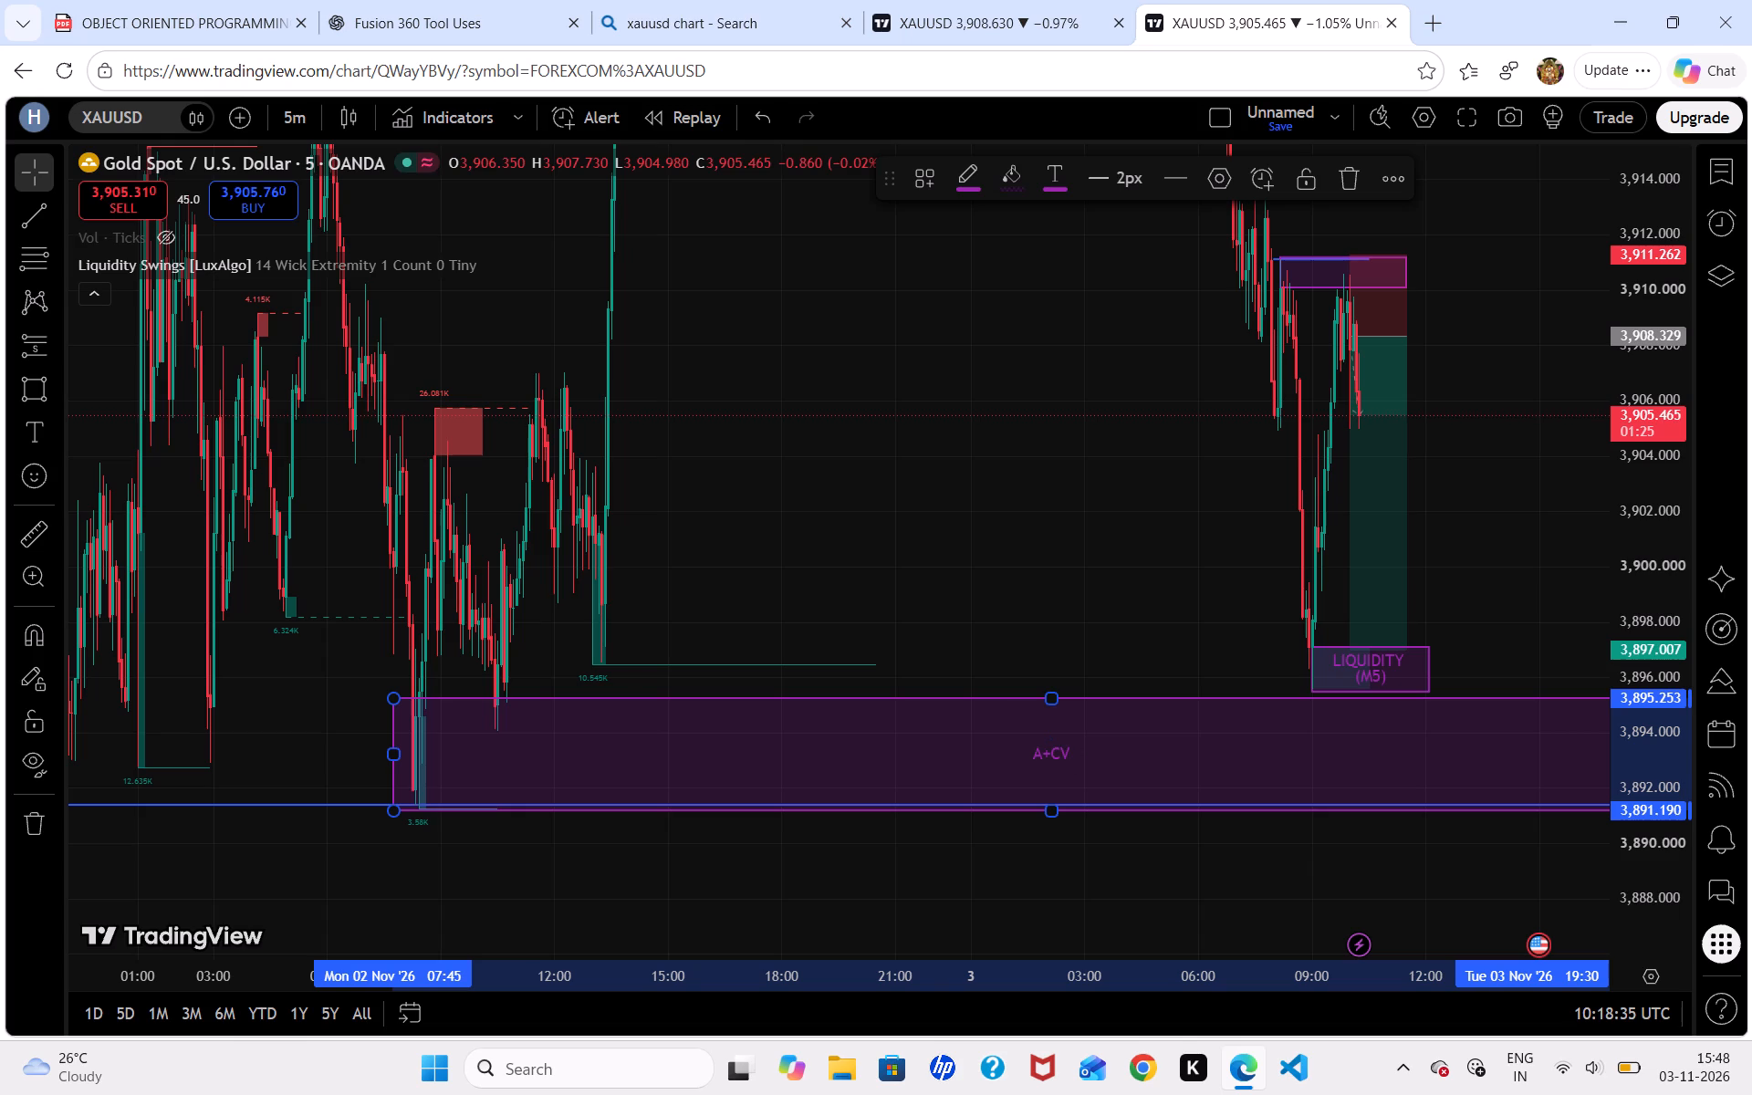
{"action": "key", "text": "BackSpace"}
{"action": "key", "text": "BackSpace"}
{"action": "type", "text": "VV"}
{"action": "key", "text": "BackSpace"}
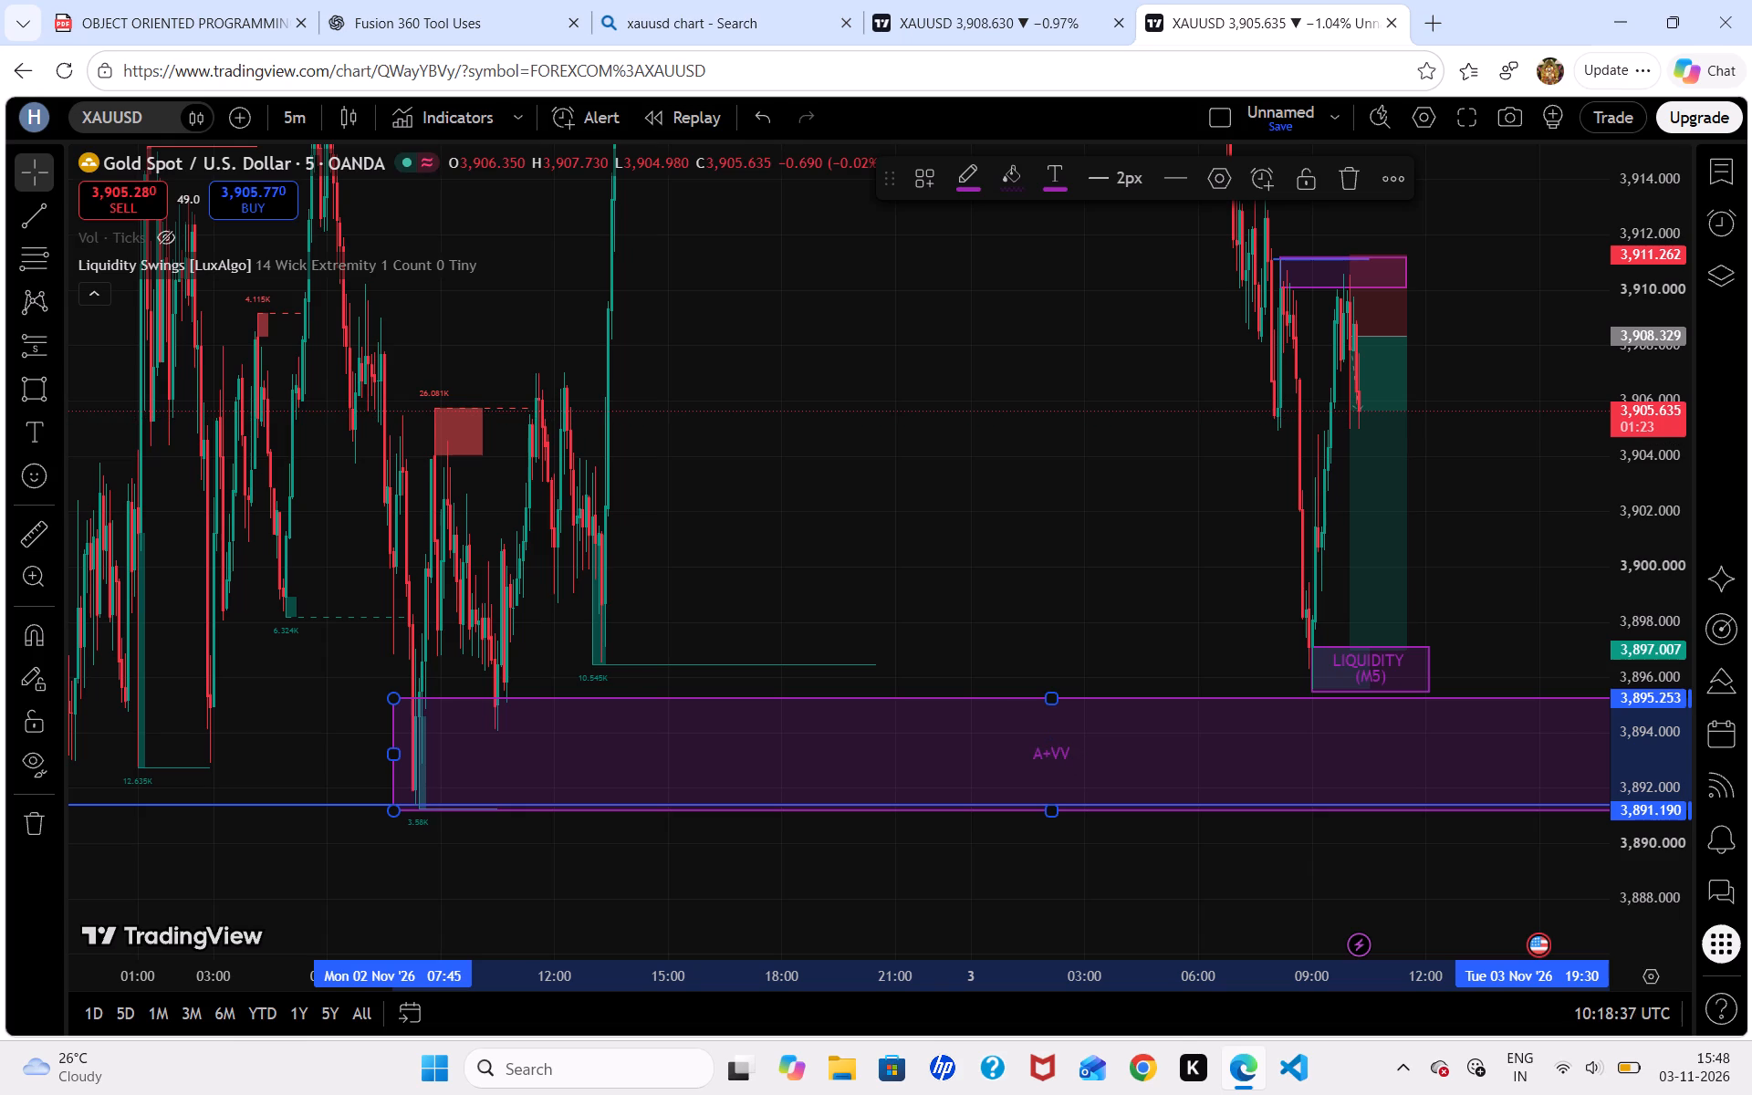
{"action": "key", "text": "BackSpace"}
{"action": "key", "text": "space"}
{"action": "key", "text": "space"}
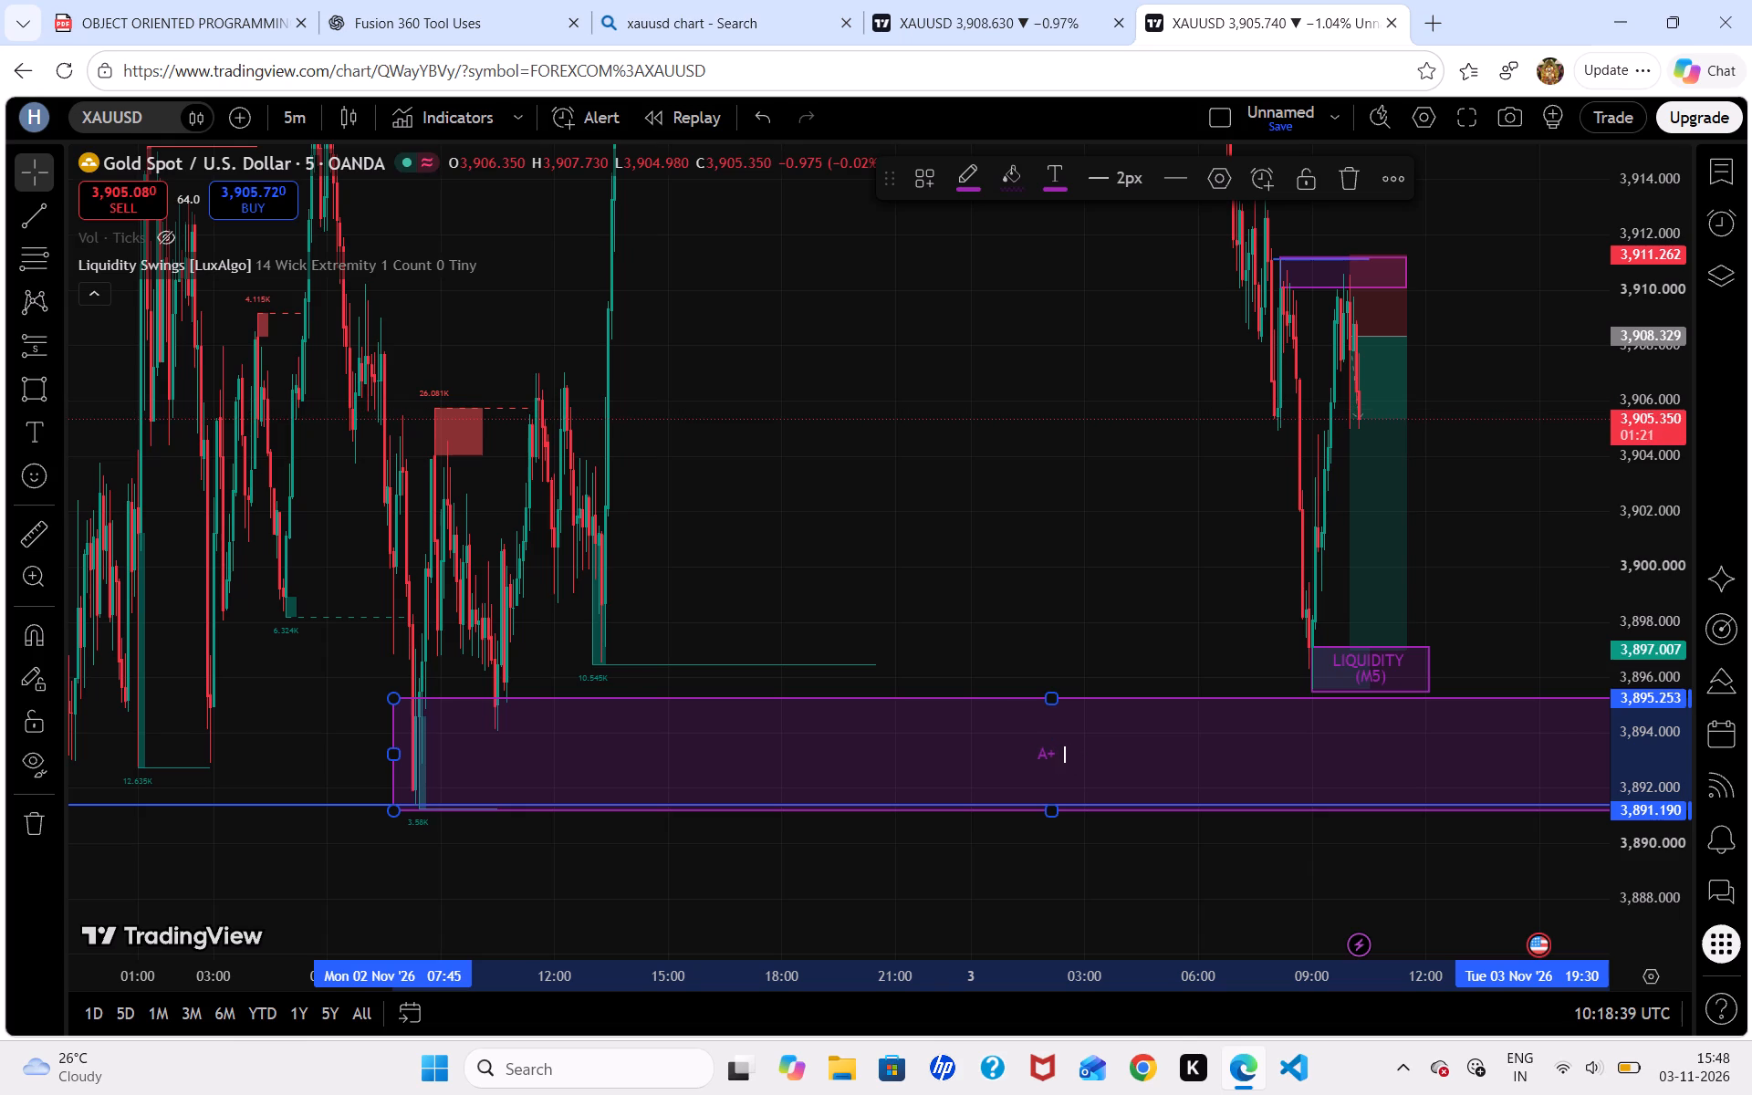
{"action": "key", "text": "shift+parenleft"}
{"action": "type", "text": "m15"}
{"action": "key", "text": "BackSpace"}
{"action": "key", "text": "BackSpace"}
{"action": "key", "text": "BackSpace"}
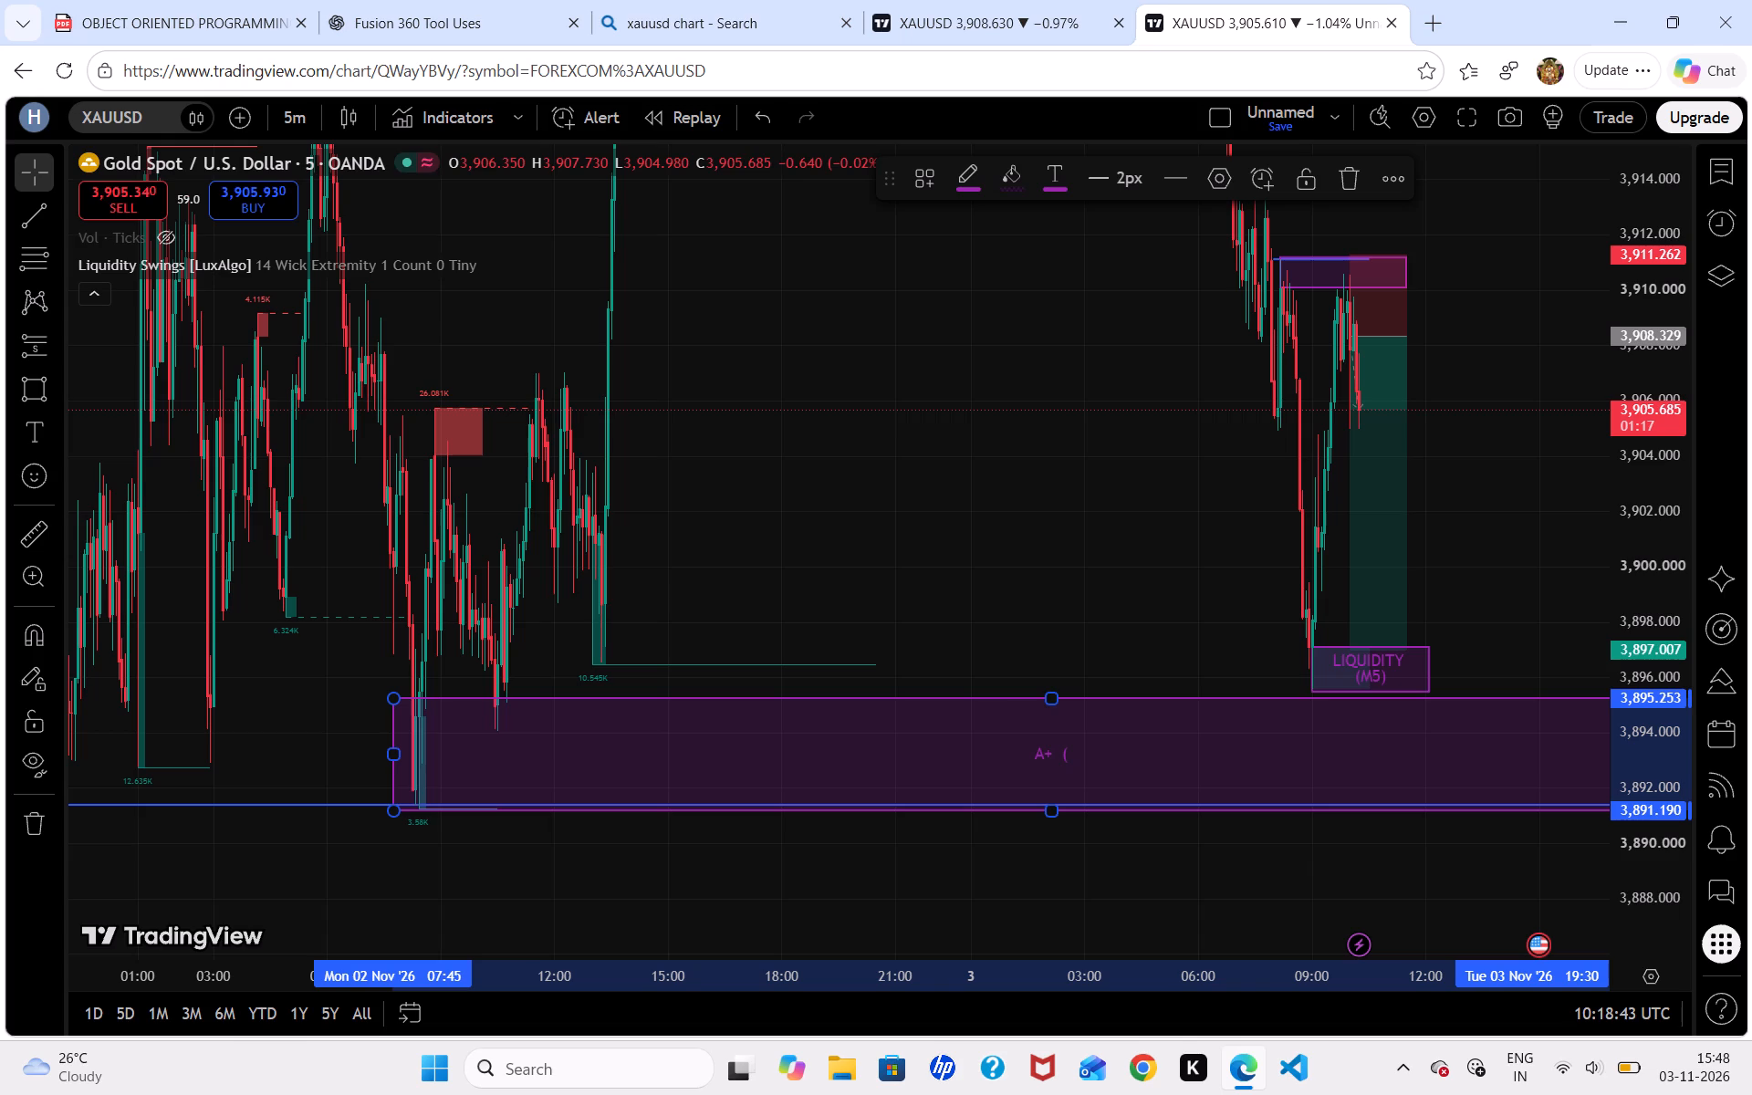
{"action": "type", "text": "M15"}
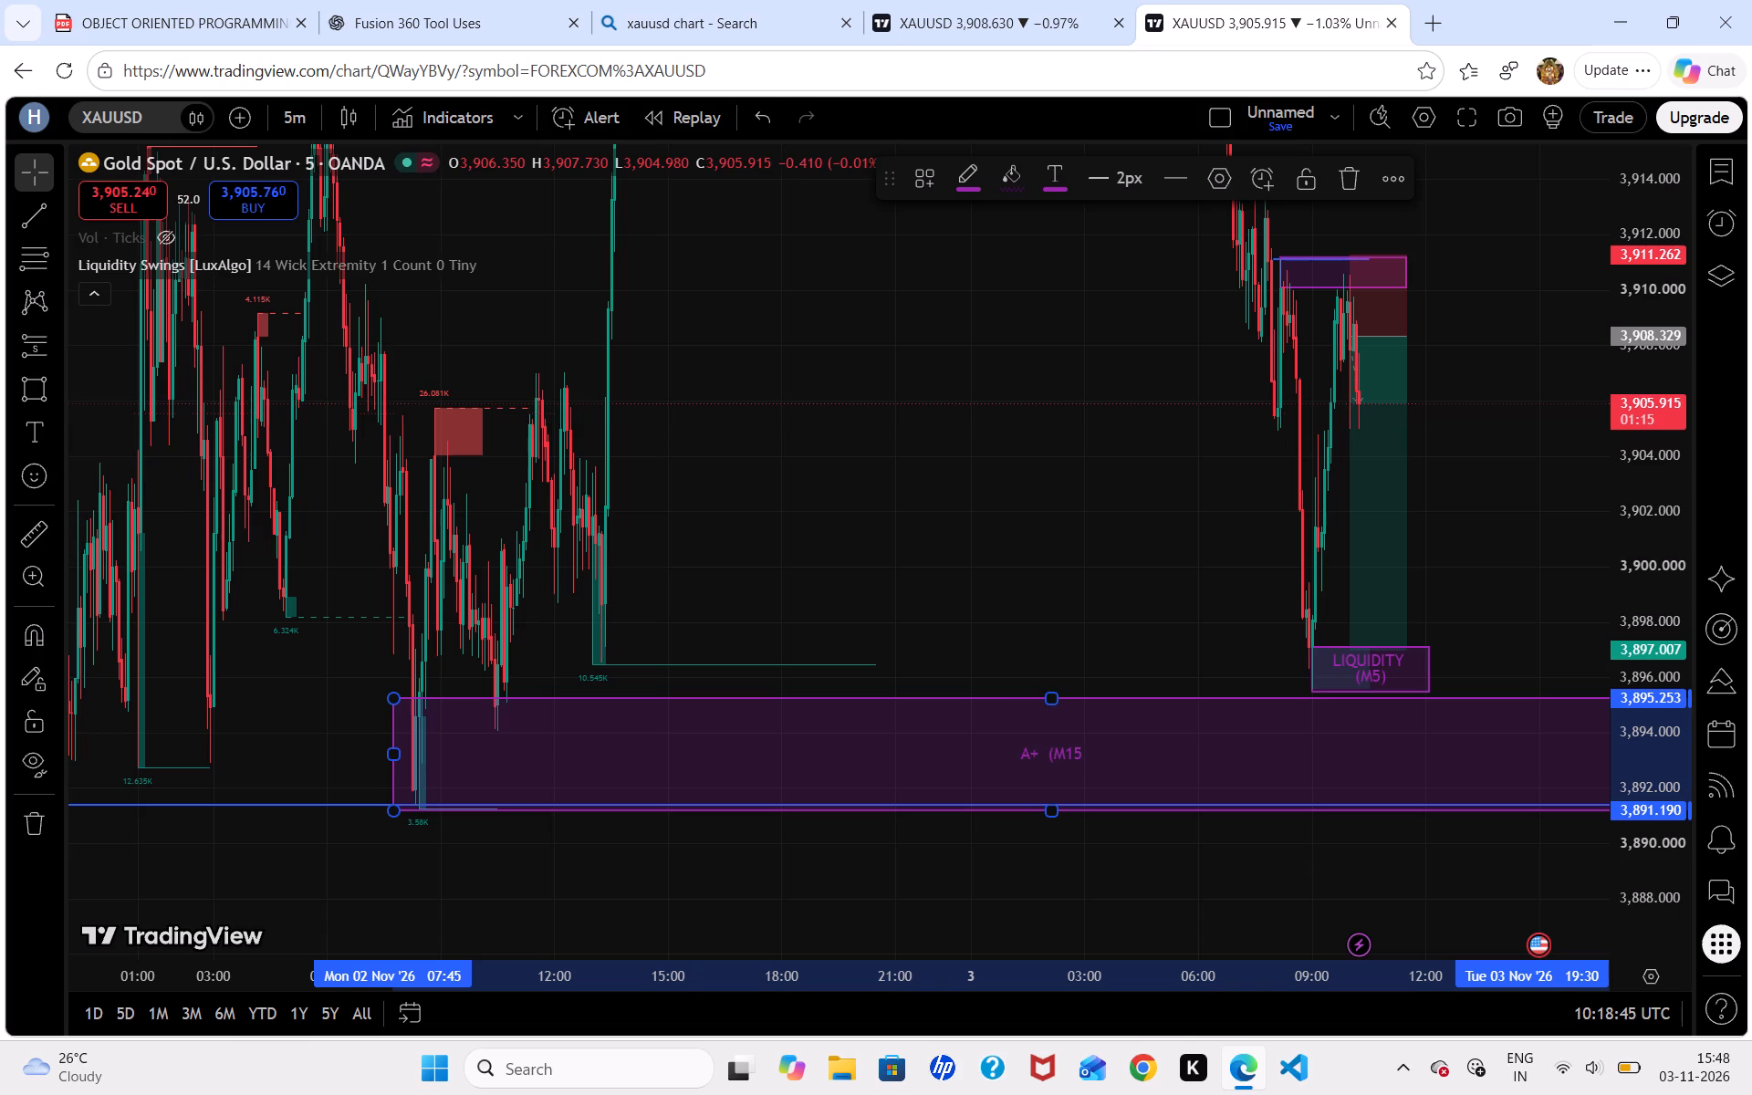
{"action": "key", "text": "shift+parenright"}
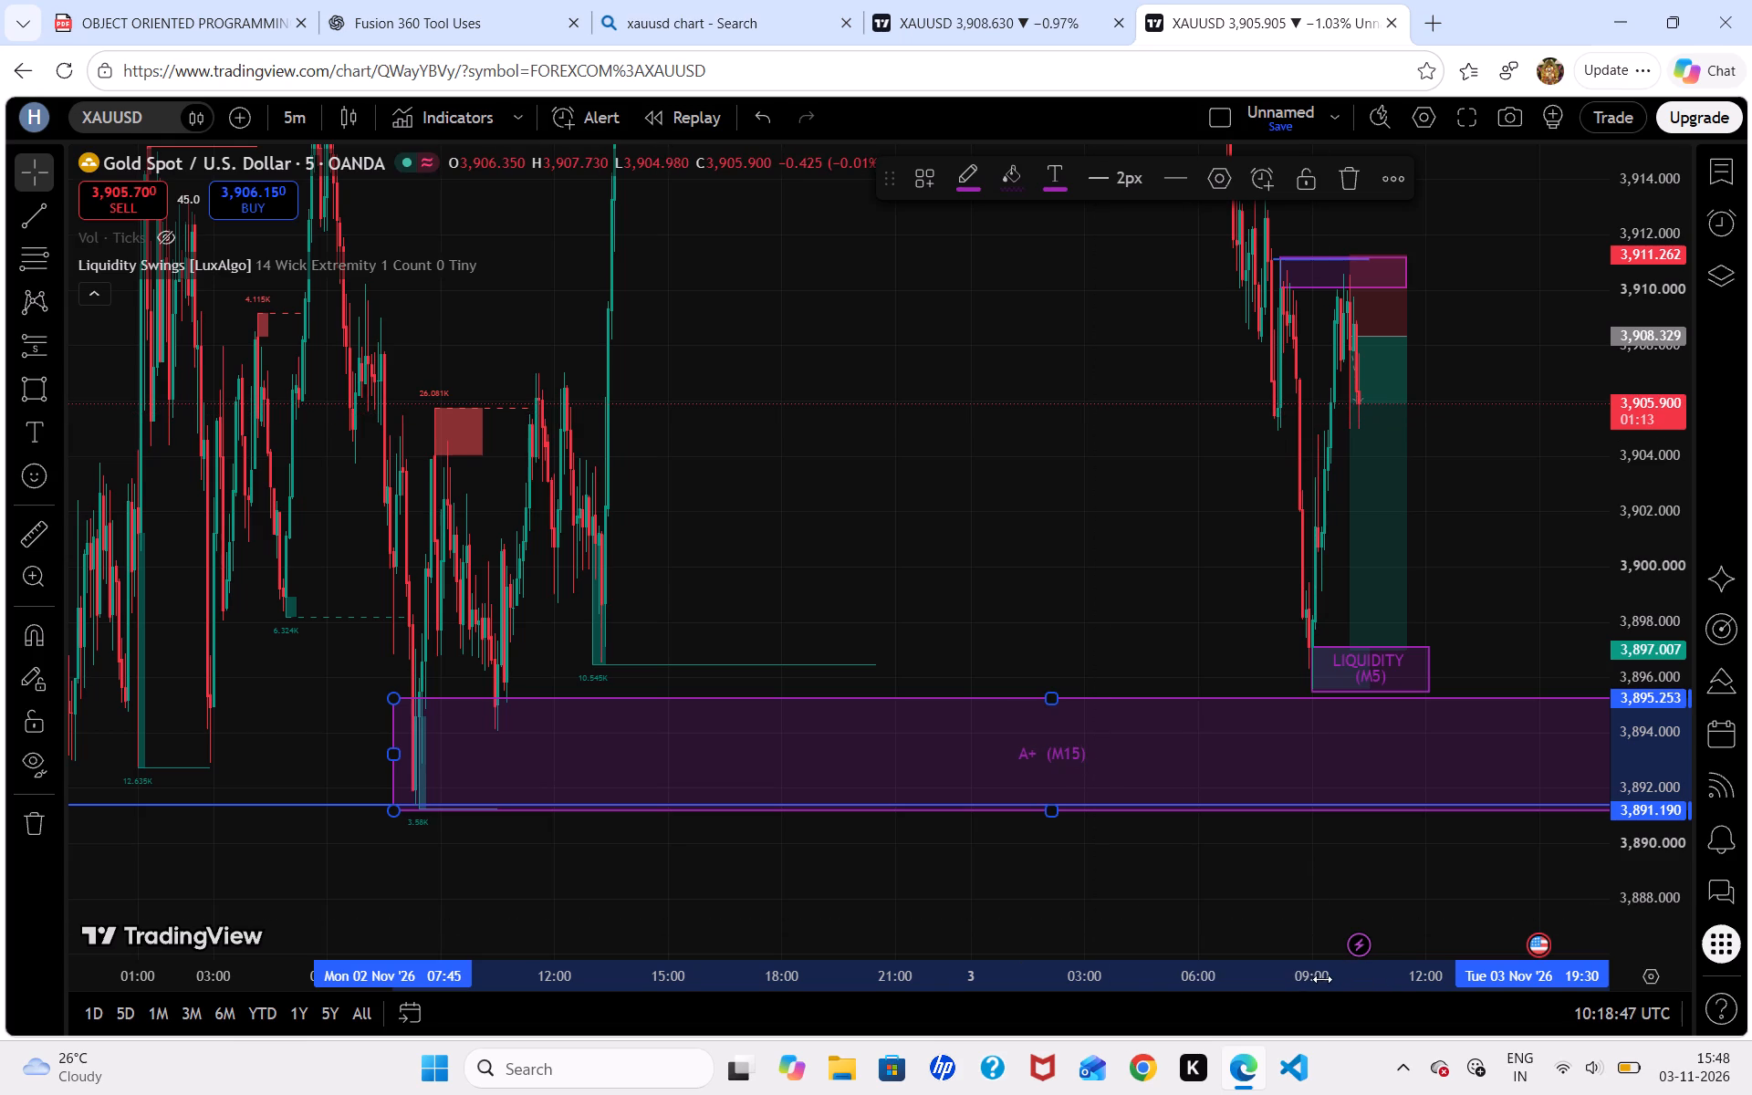
{"action": "left_click_drag", "start_coordinate": [1324, 977], "coordinate": [839, 1006]}
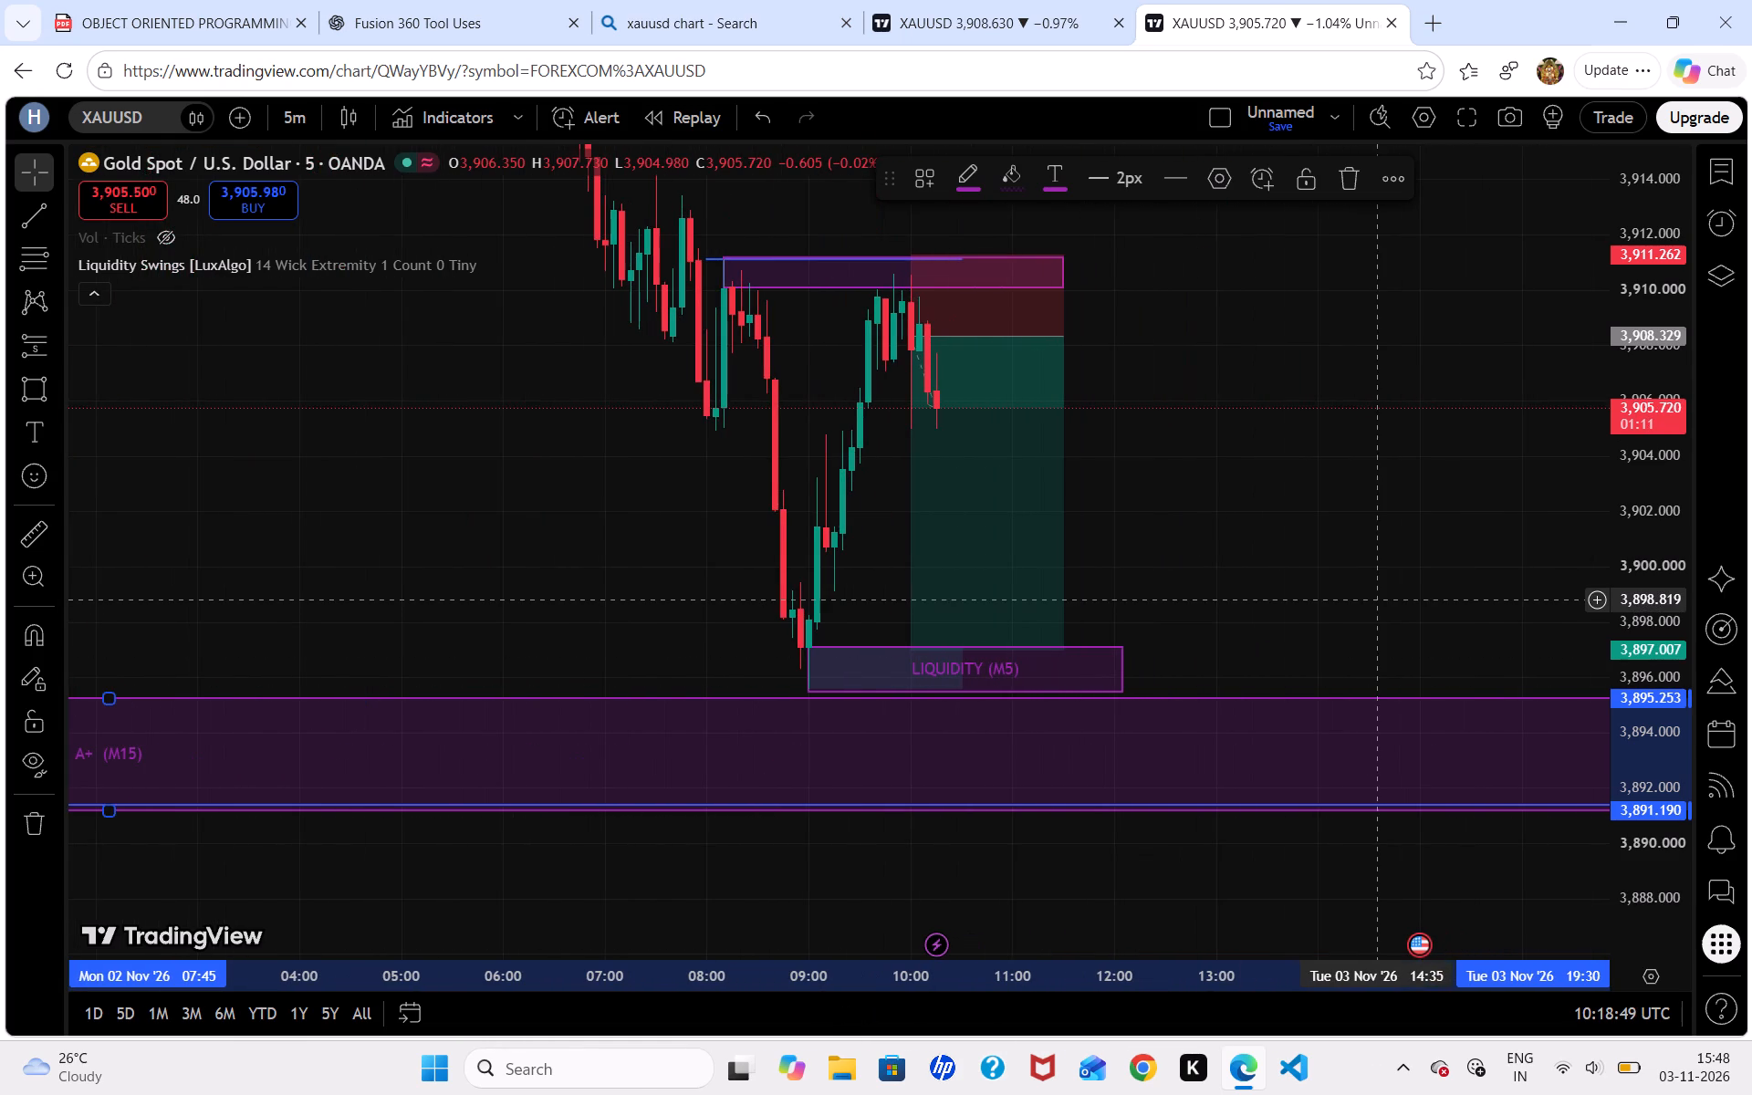
{"action": "left_click", "coordinate": [1380, 600]}
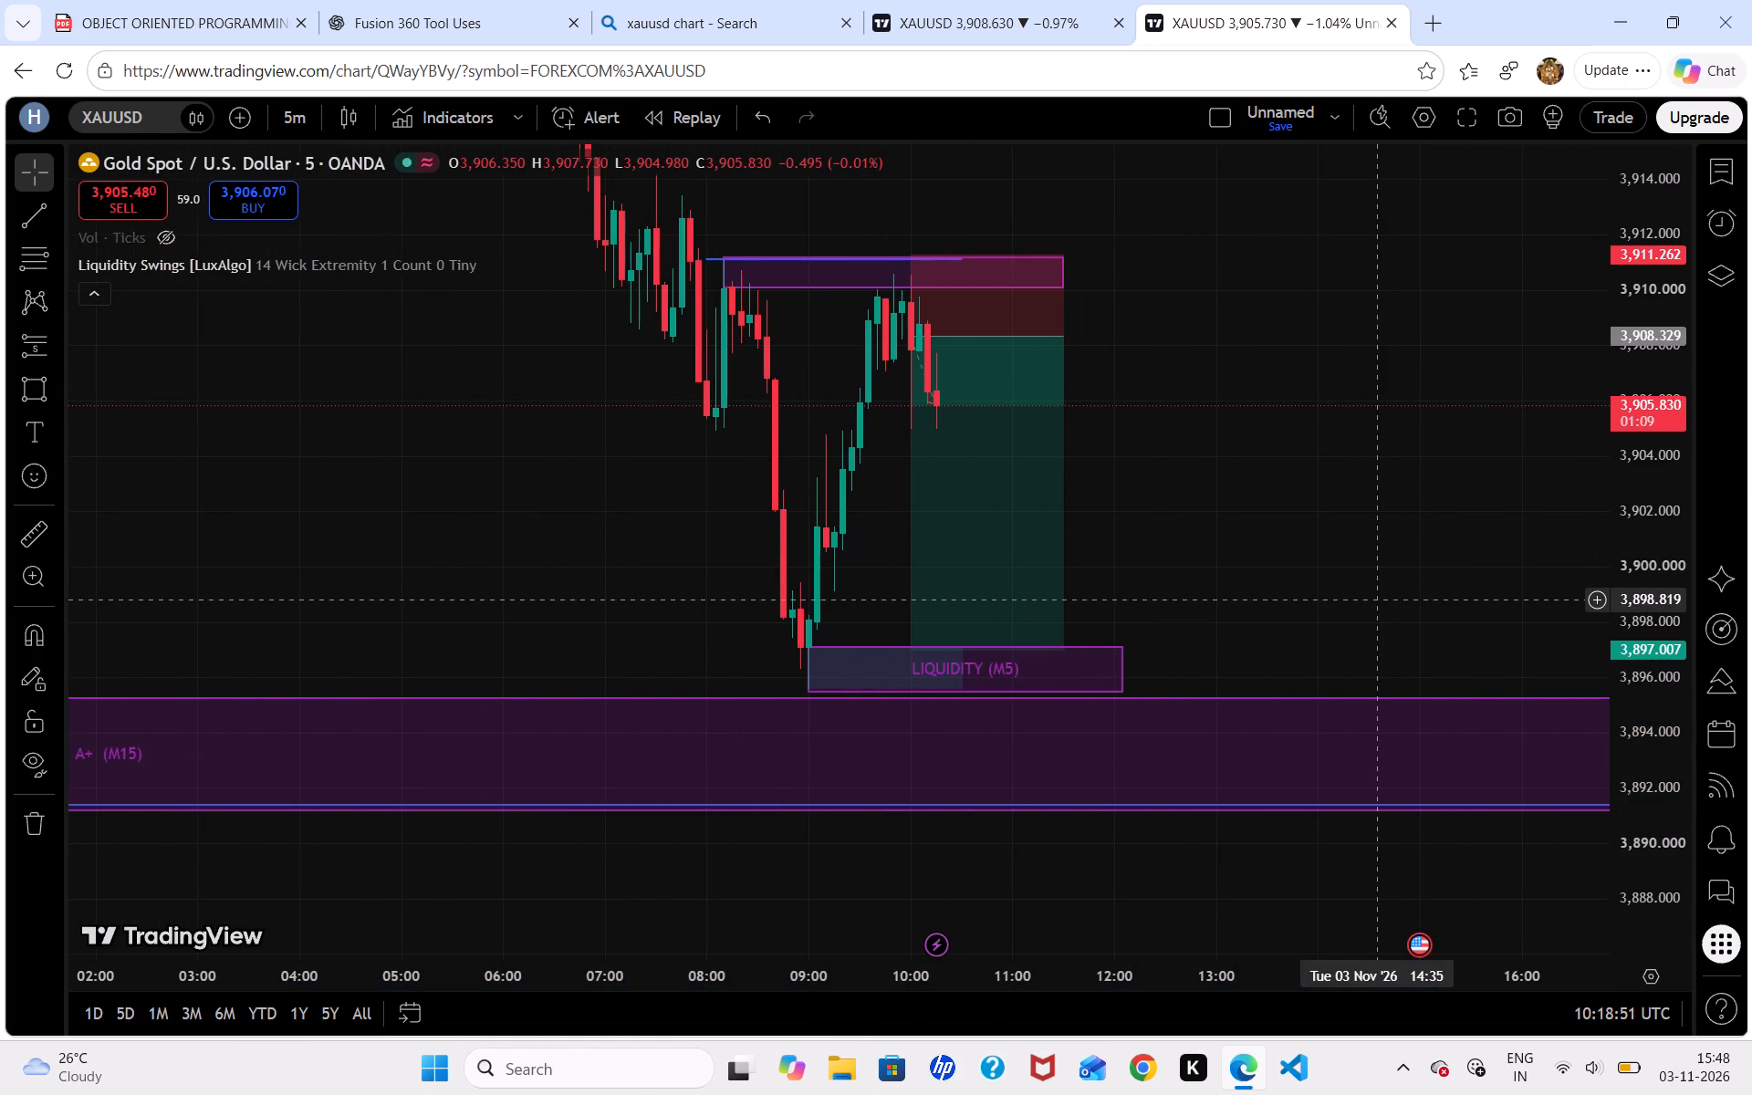
{"action": "left_click", "coordinate": [139, 0]}
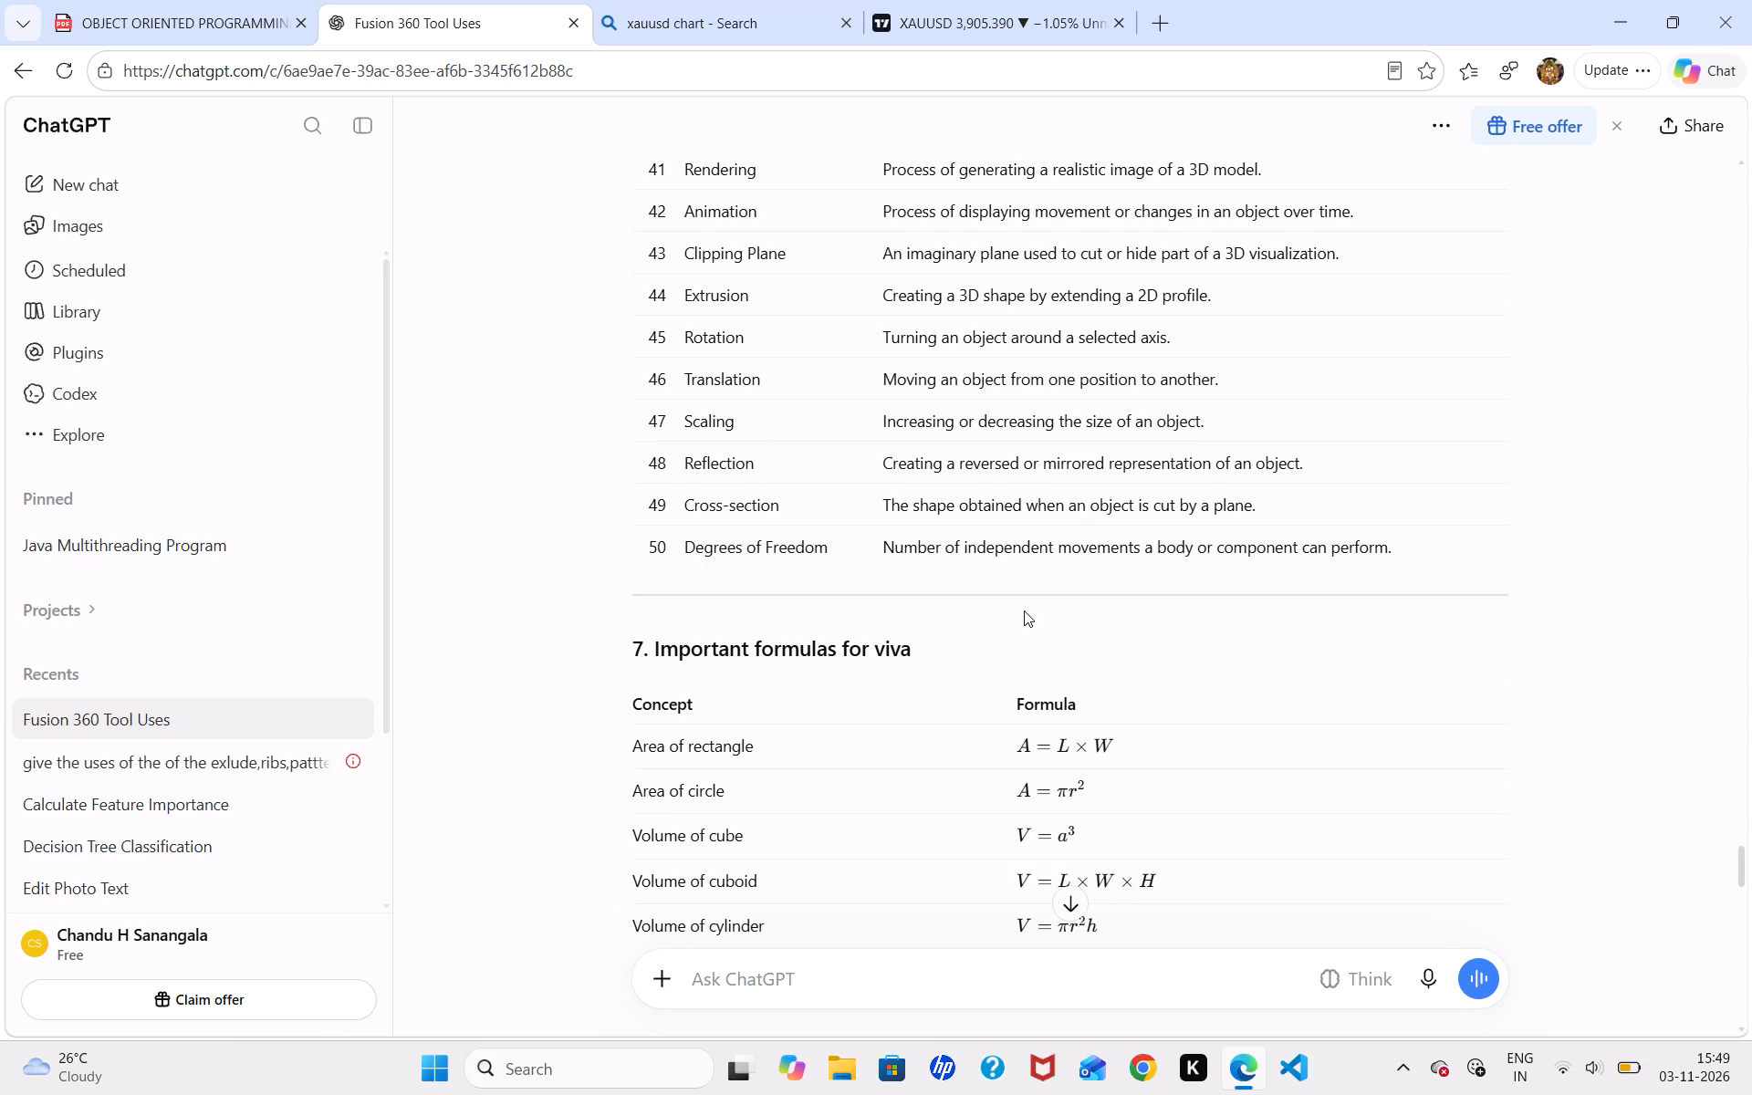
Return to the 5-minute XAUUSD chart and examine the latest candles against the short position and the M5 liquidity zone.
{"action": "left_click", "coordinate": [980, 21]}
{"action": "left_click", "coordinate": [1280, 511]}
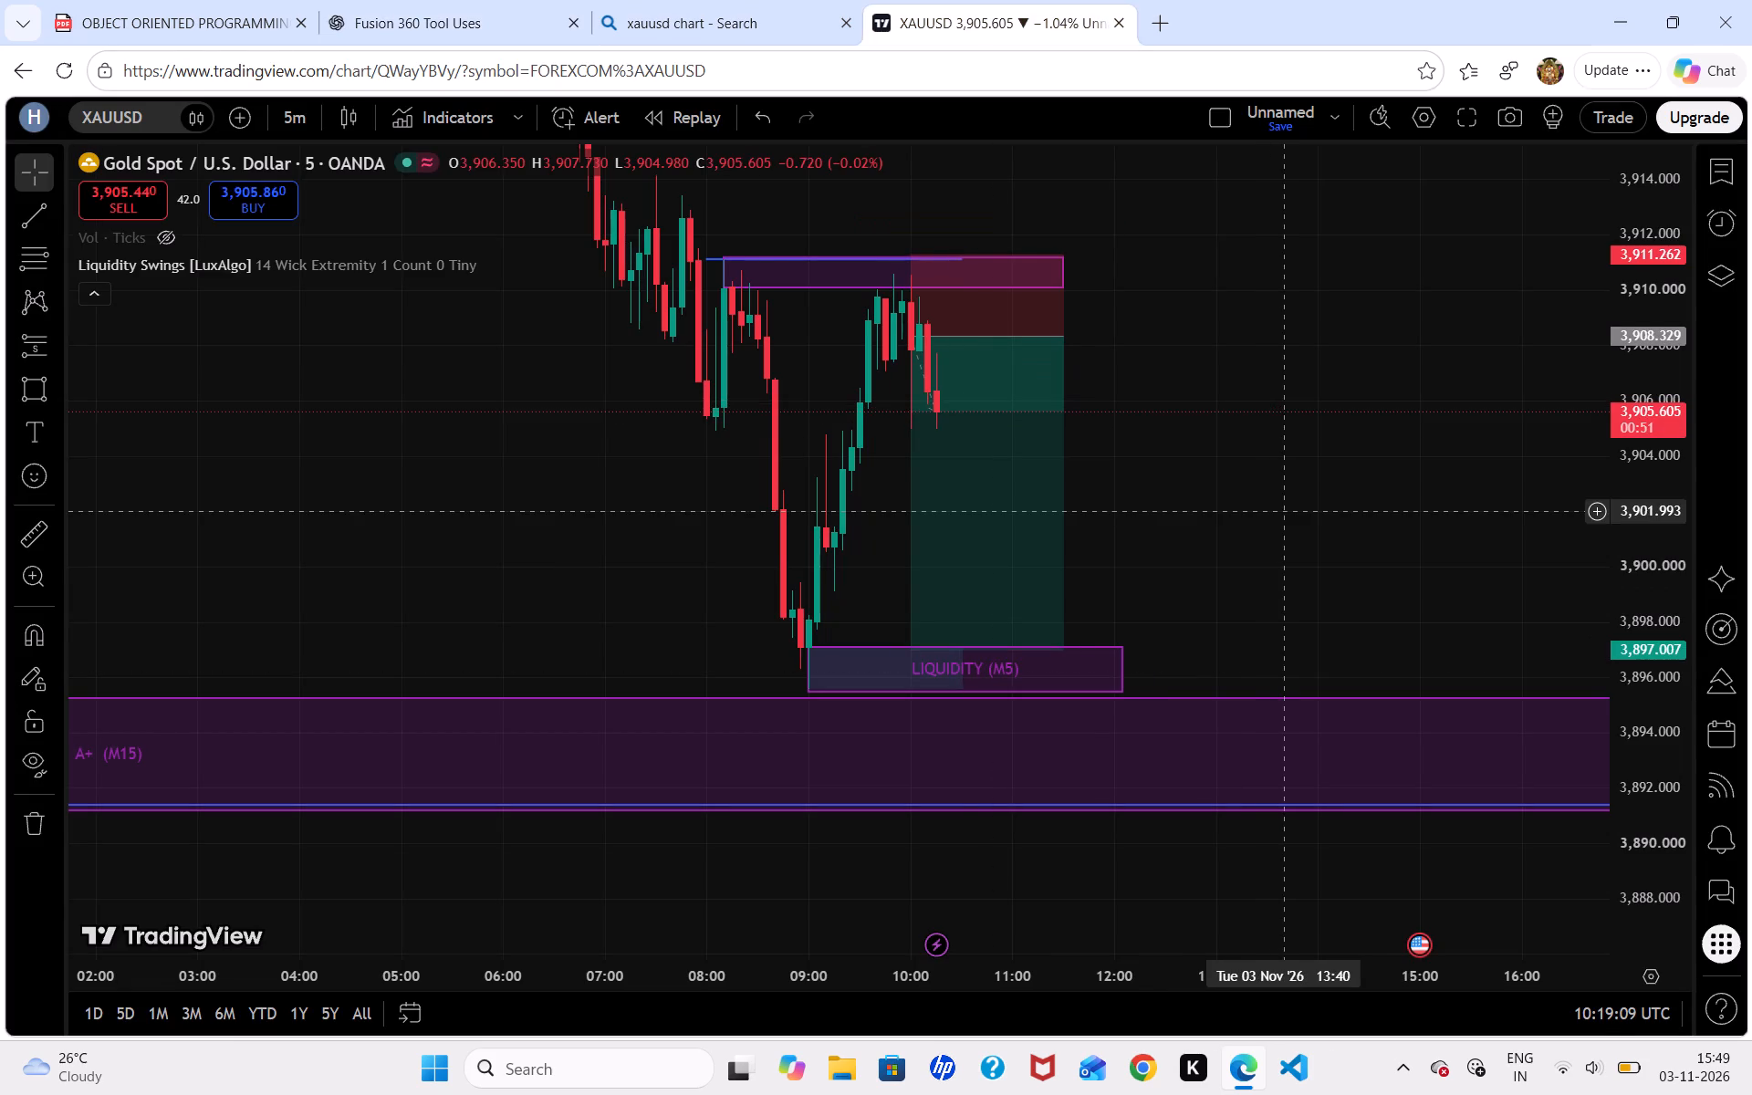
{"action": "left_click_drag", "start_coordinate": [1414, 983], "coordinate": [1374, 984]}
{"action": "left_click_drag", "start_coordinate": [1661, 771], "coordinate": [1622, 539]}
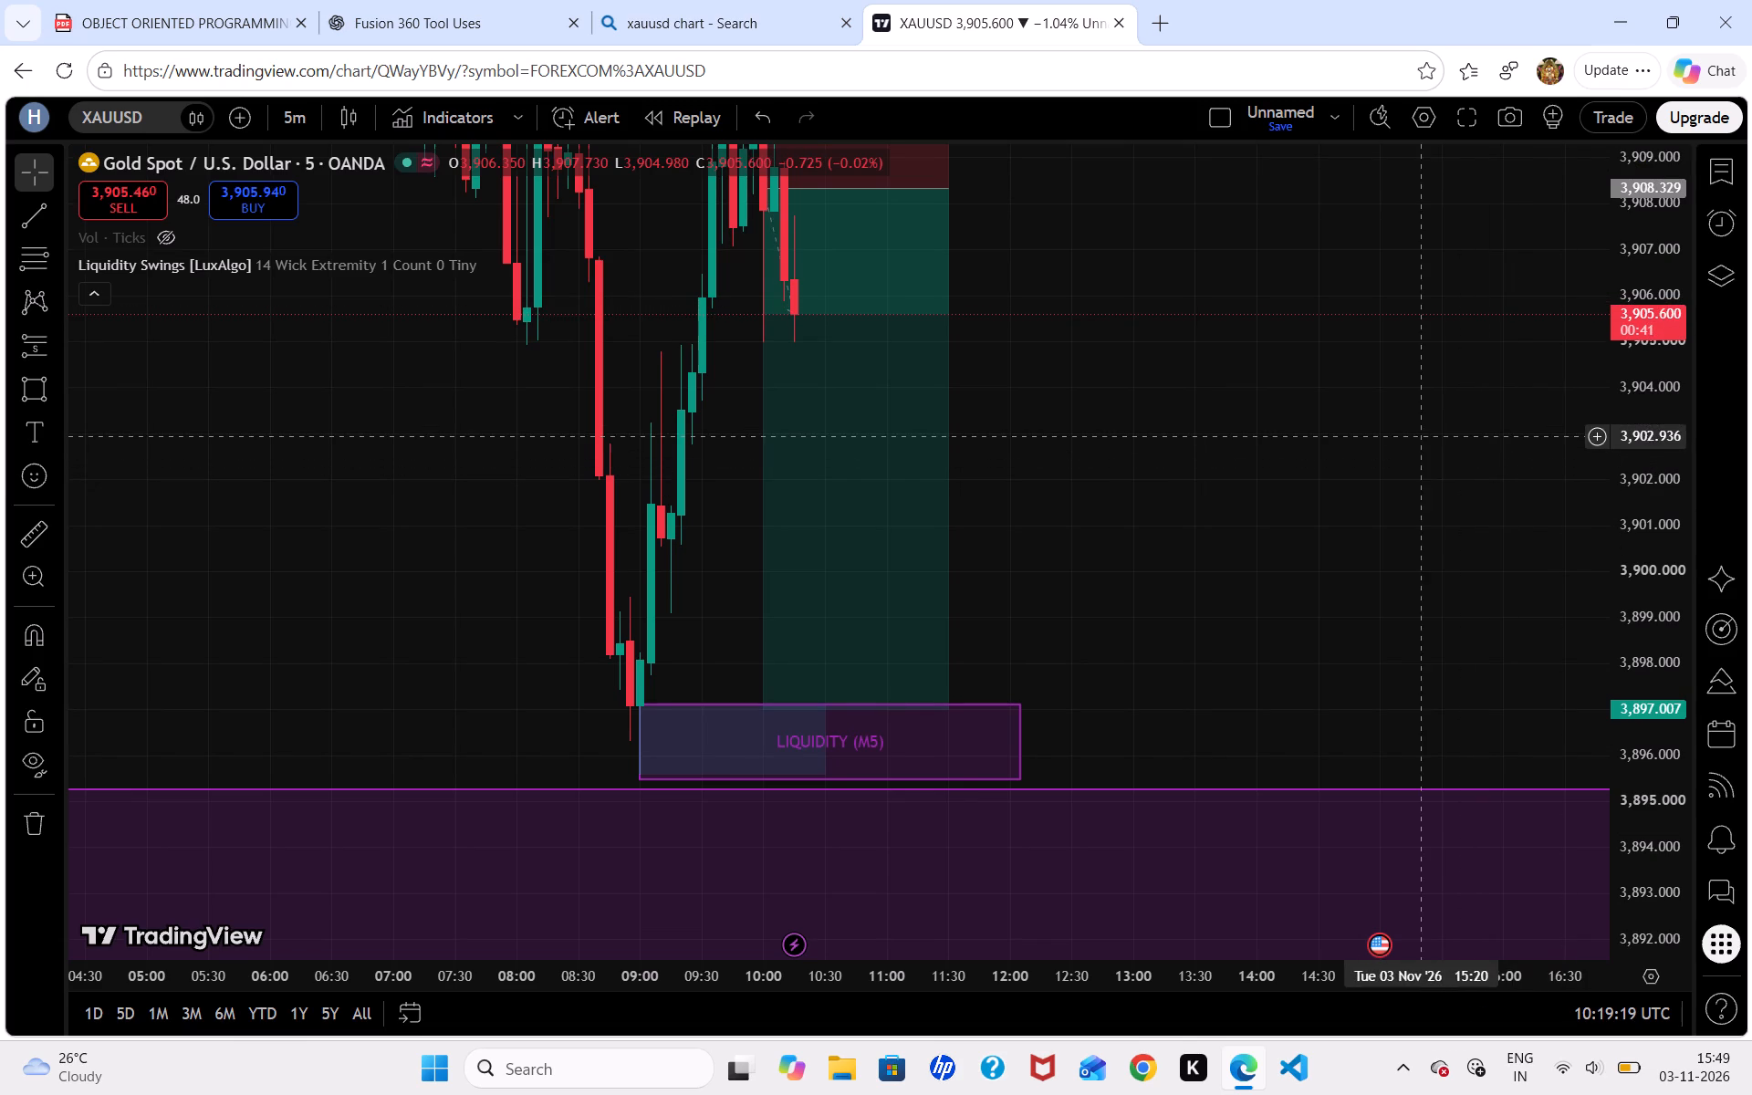
{"action": "left_click_drag", "start_coordinate": [1421, 433], "coordinate": [1502, 447]}
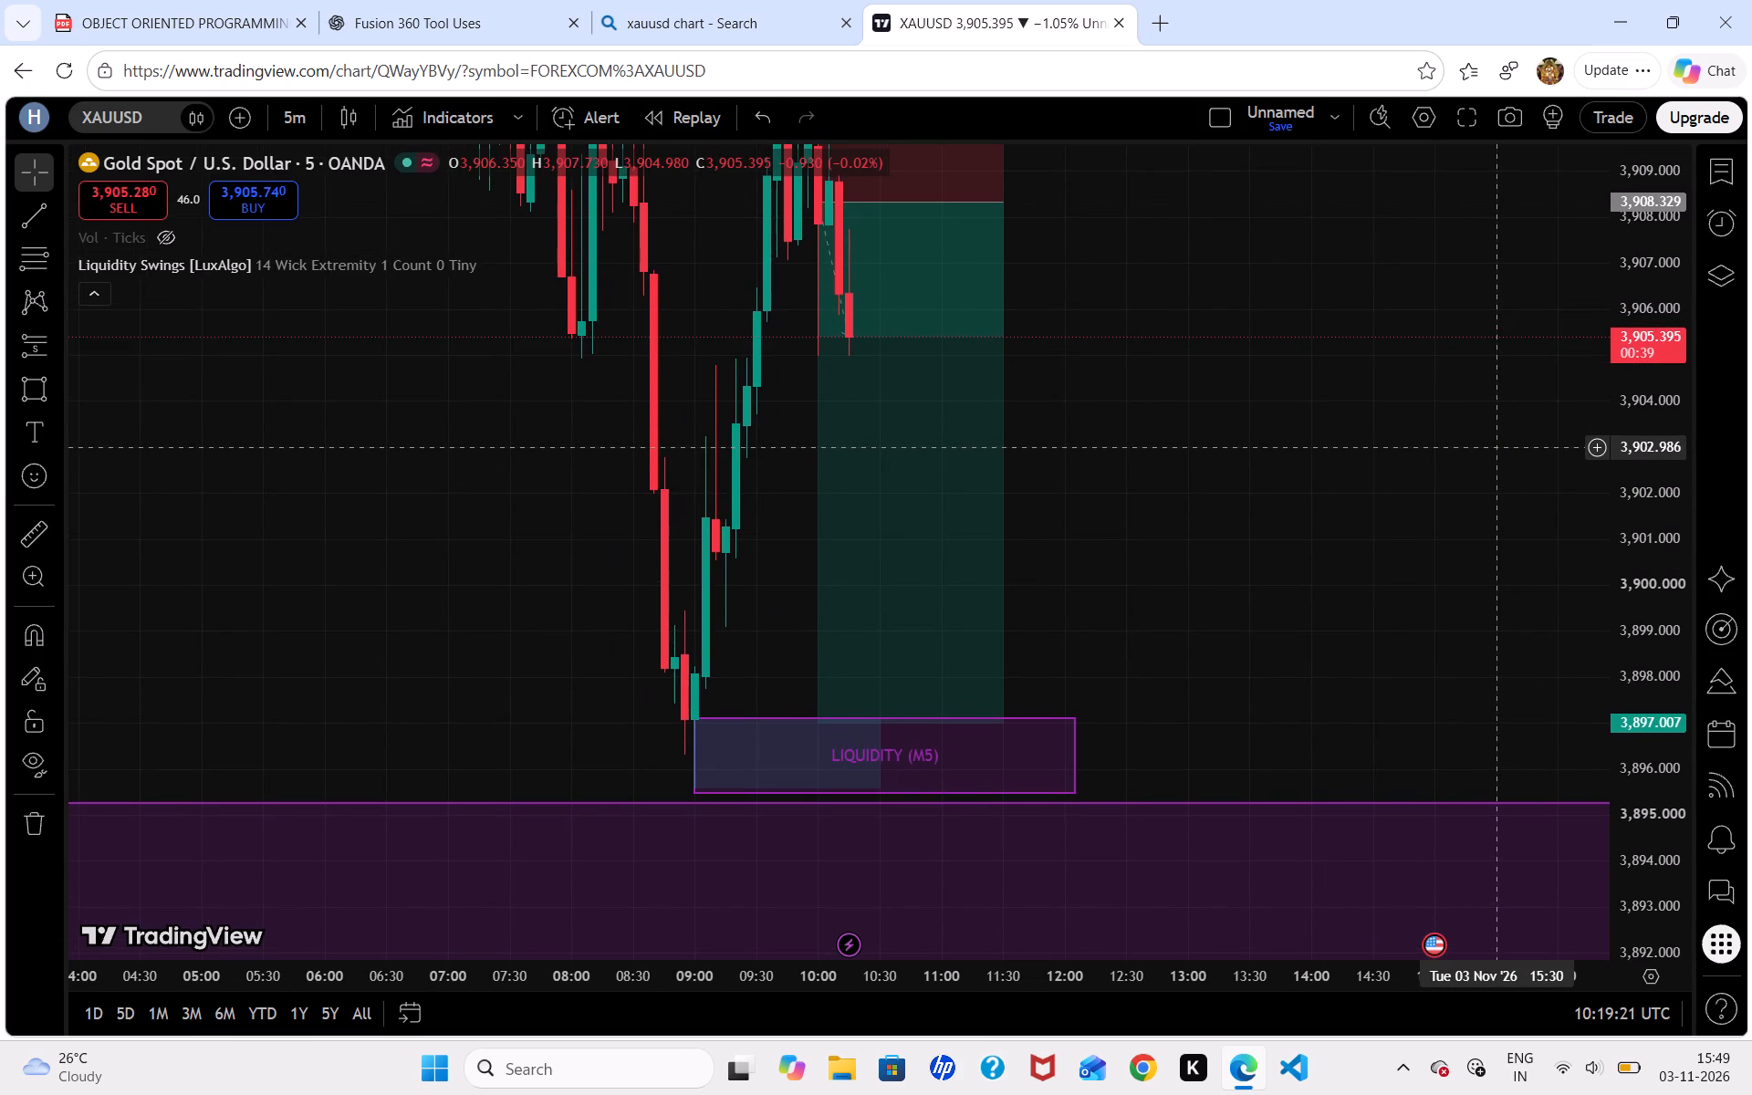
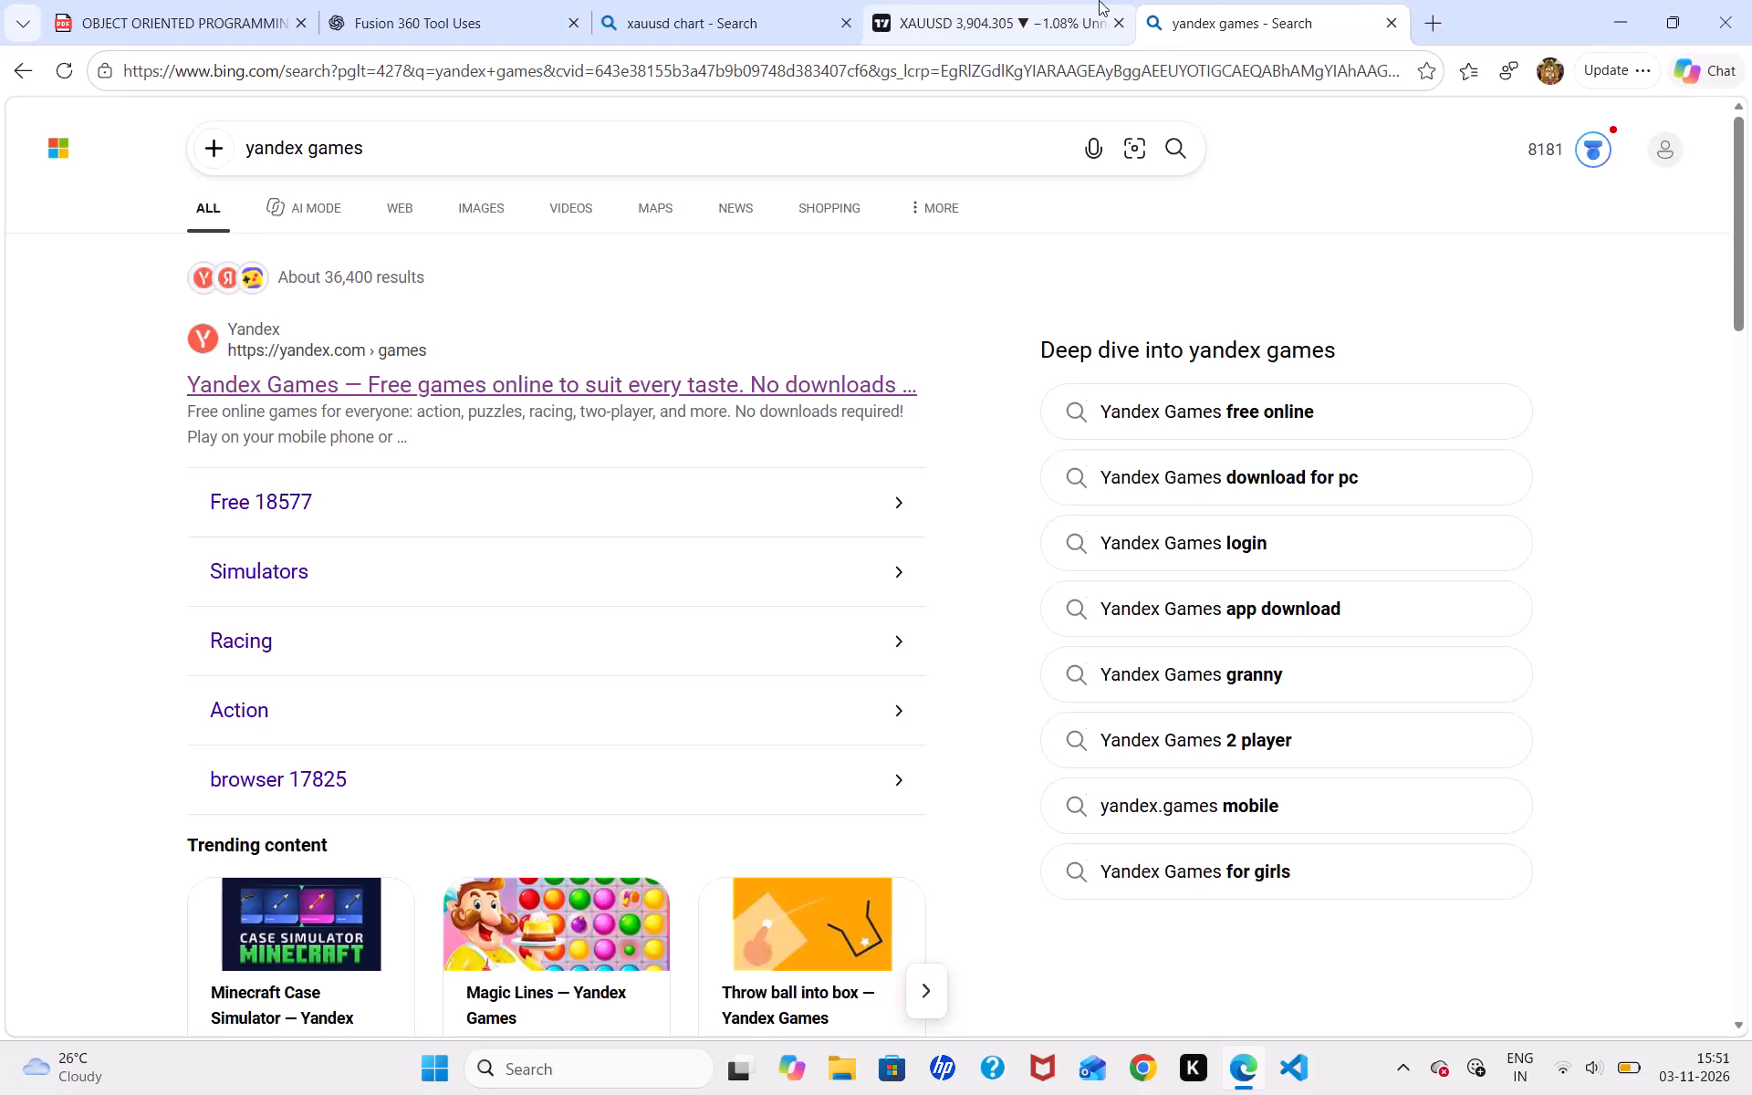
Return to the XAUUSD chart and examine the short position between its entry, the upper supply zone and the M5 liquidity target.
{"action": "left_click", "coordinate": [1038, 0]}
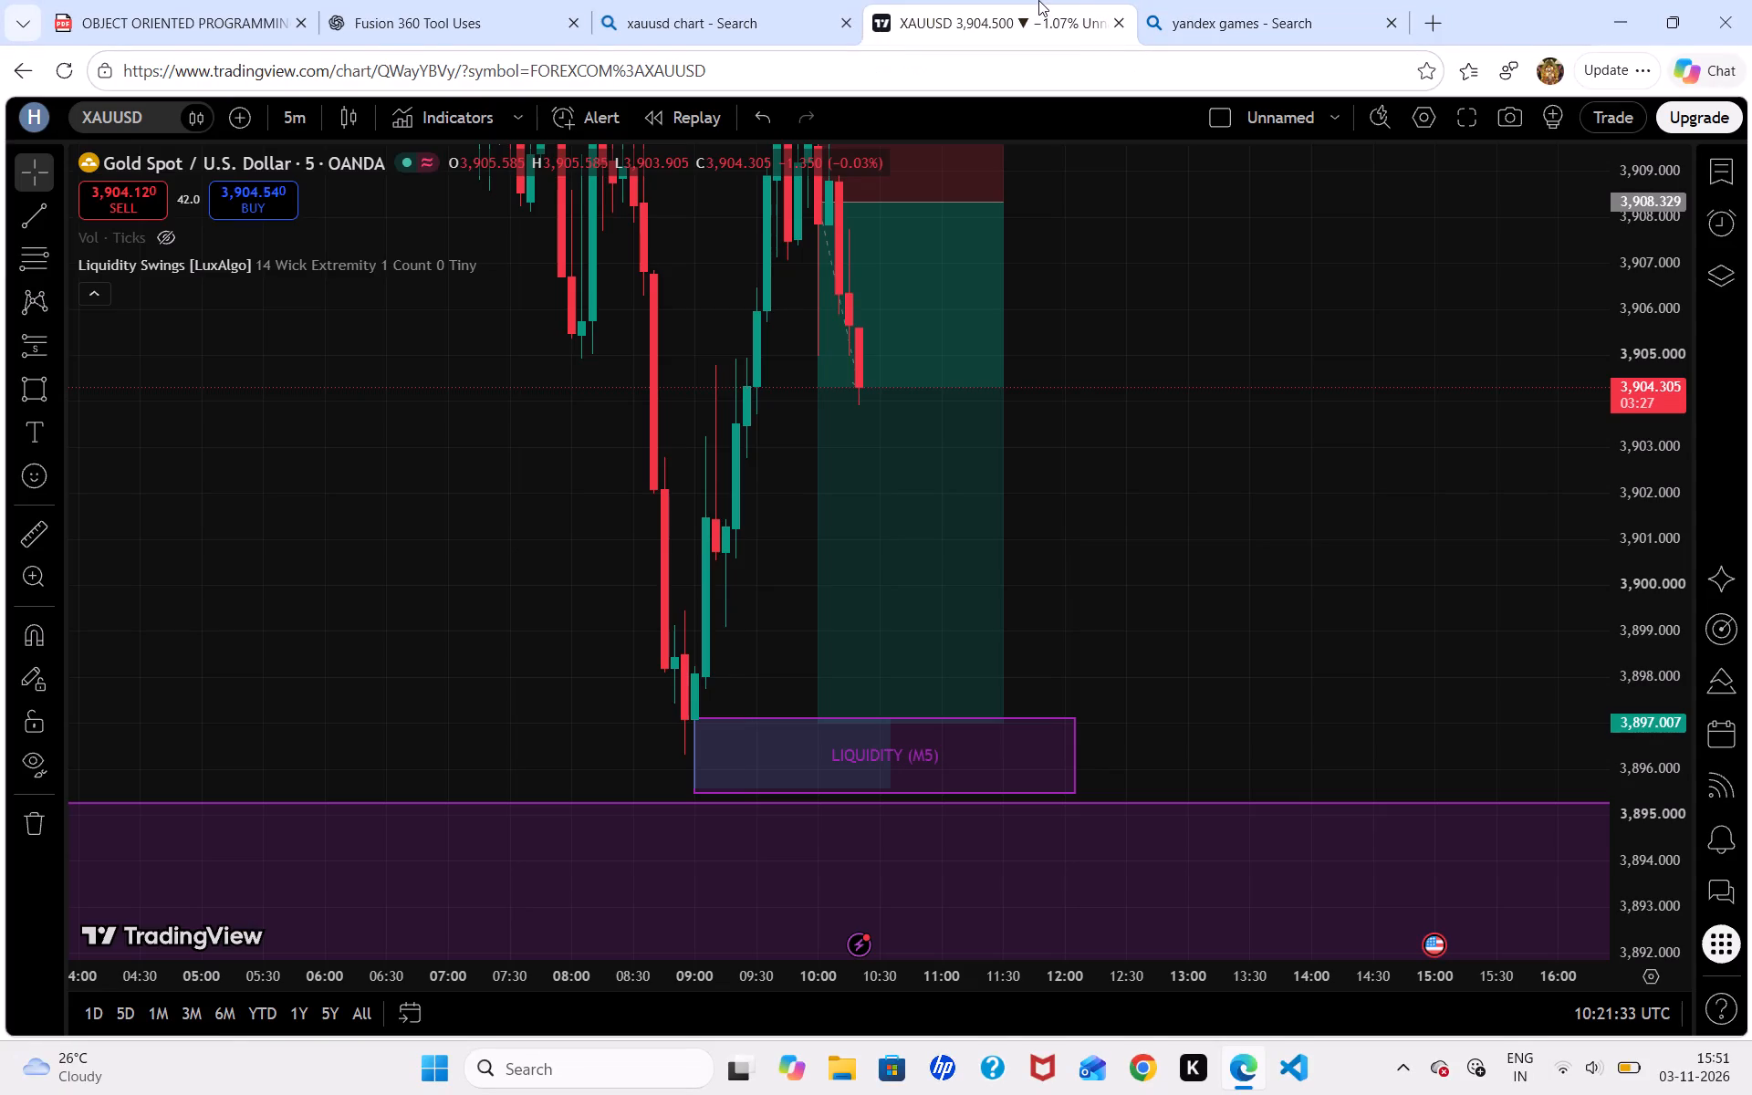
{"action": "left_click_drag", "start_coordinate": [1629, 315], "coordinate": [1647, 494]}
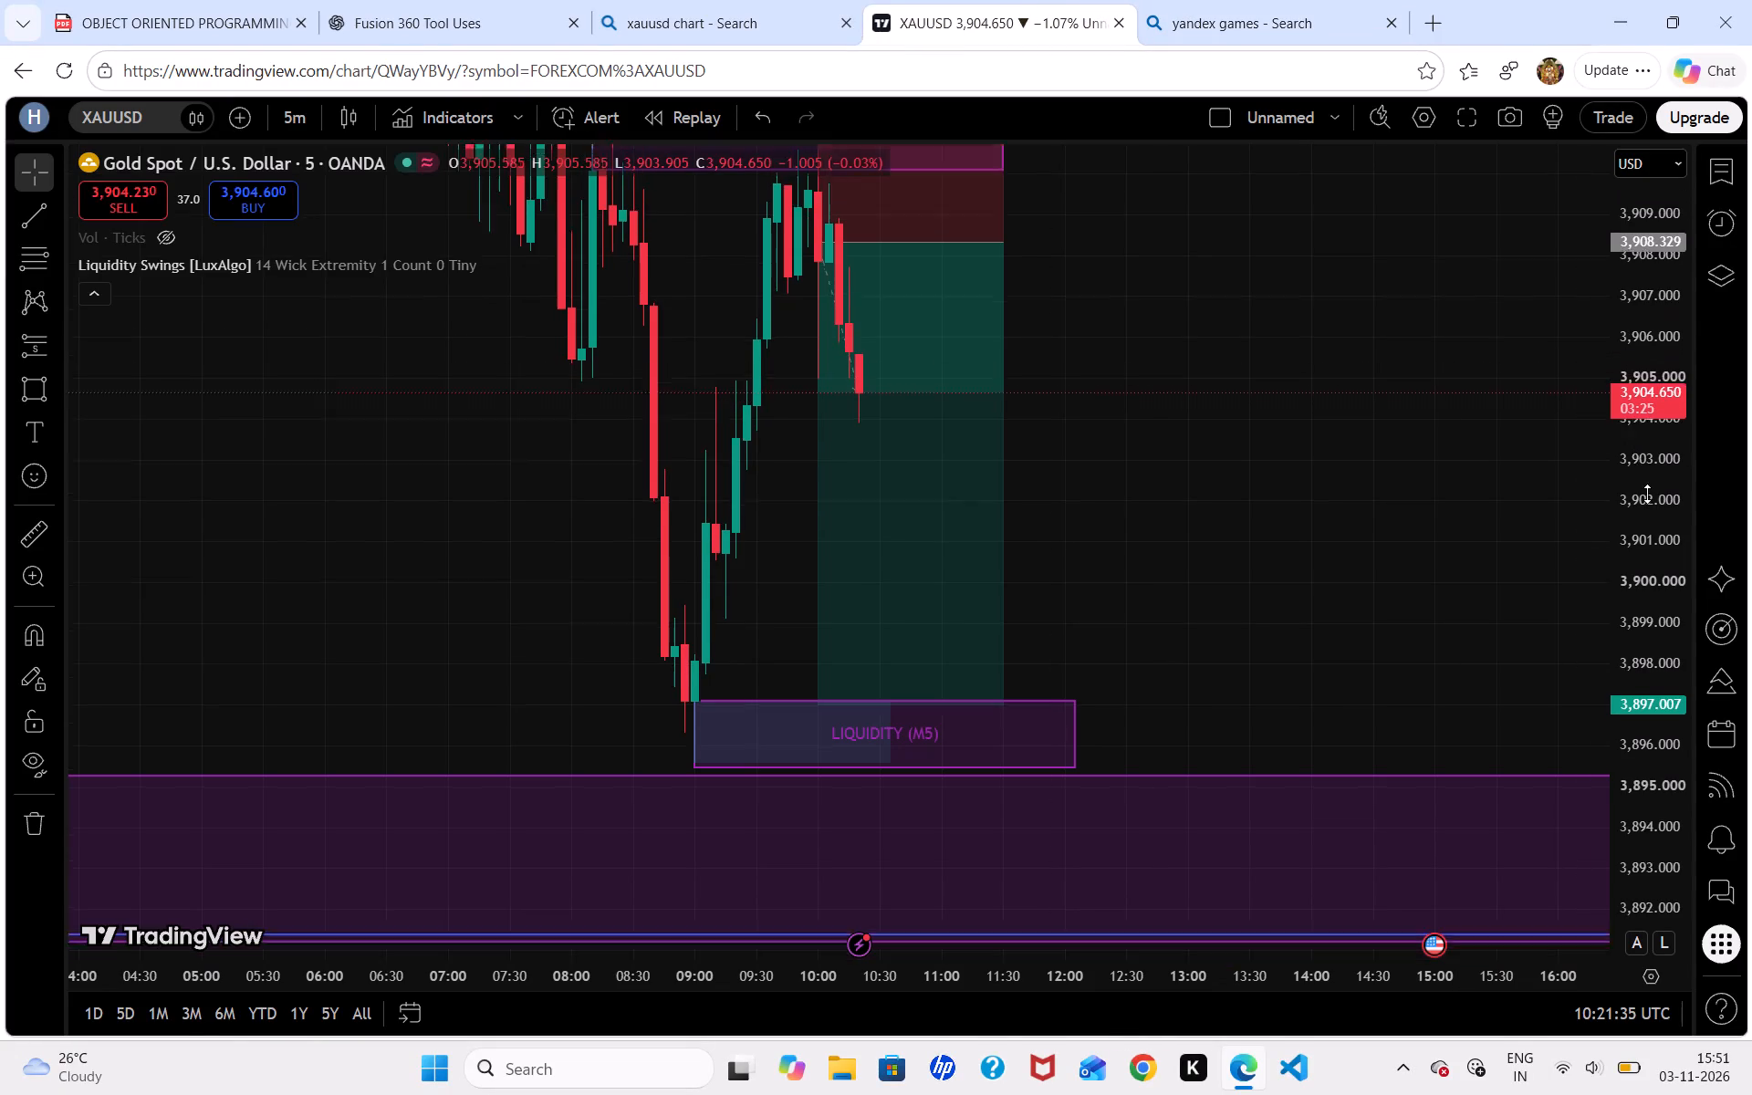
{"action": "left_click_drag", "start_coordinate": [1647, 494], "coordinate": [1660, 572]}
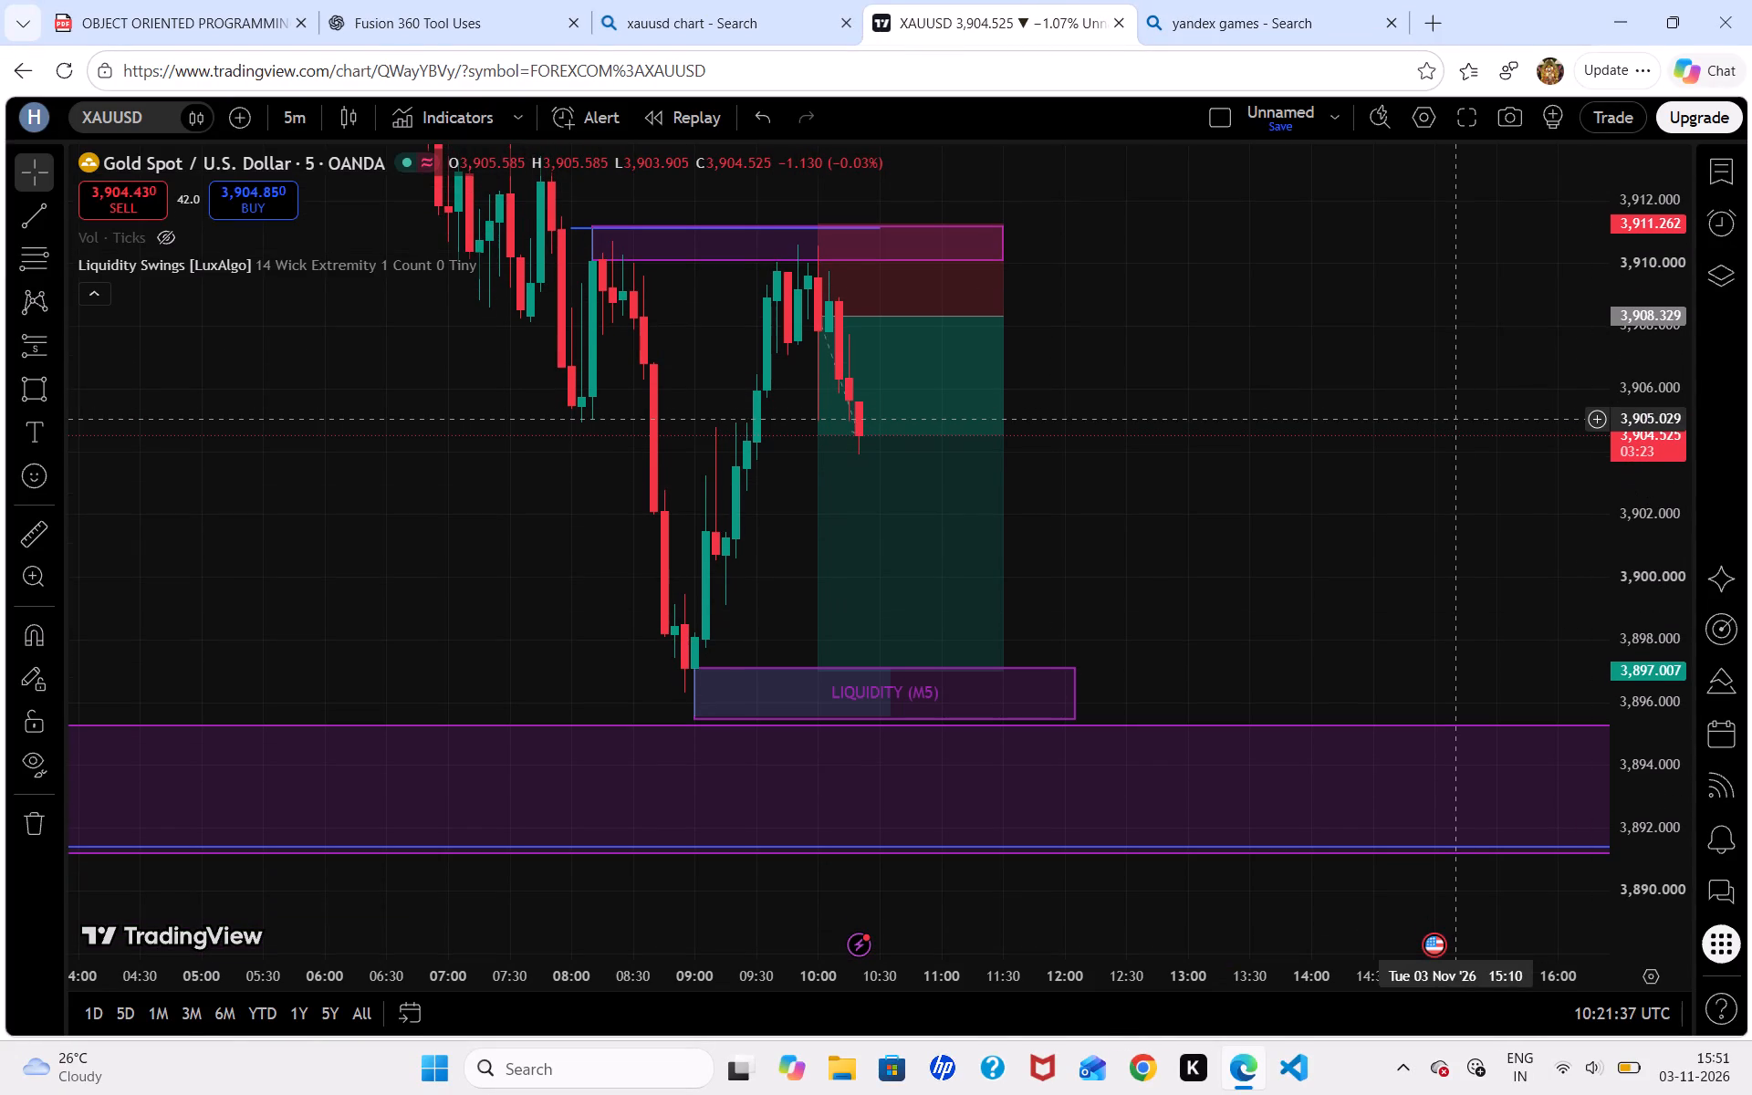
{"action": "left_click_drag", "start_coordinate": [1288, 503], "coordinate": [1411, 521]}
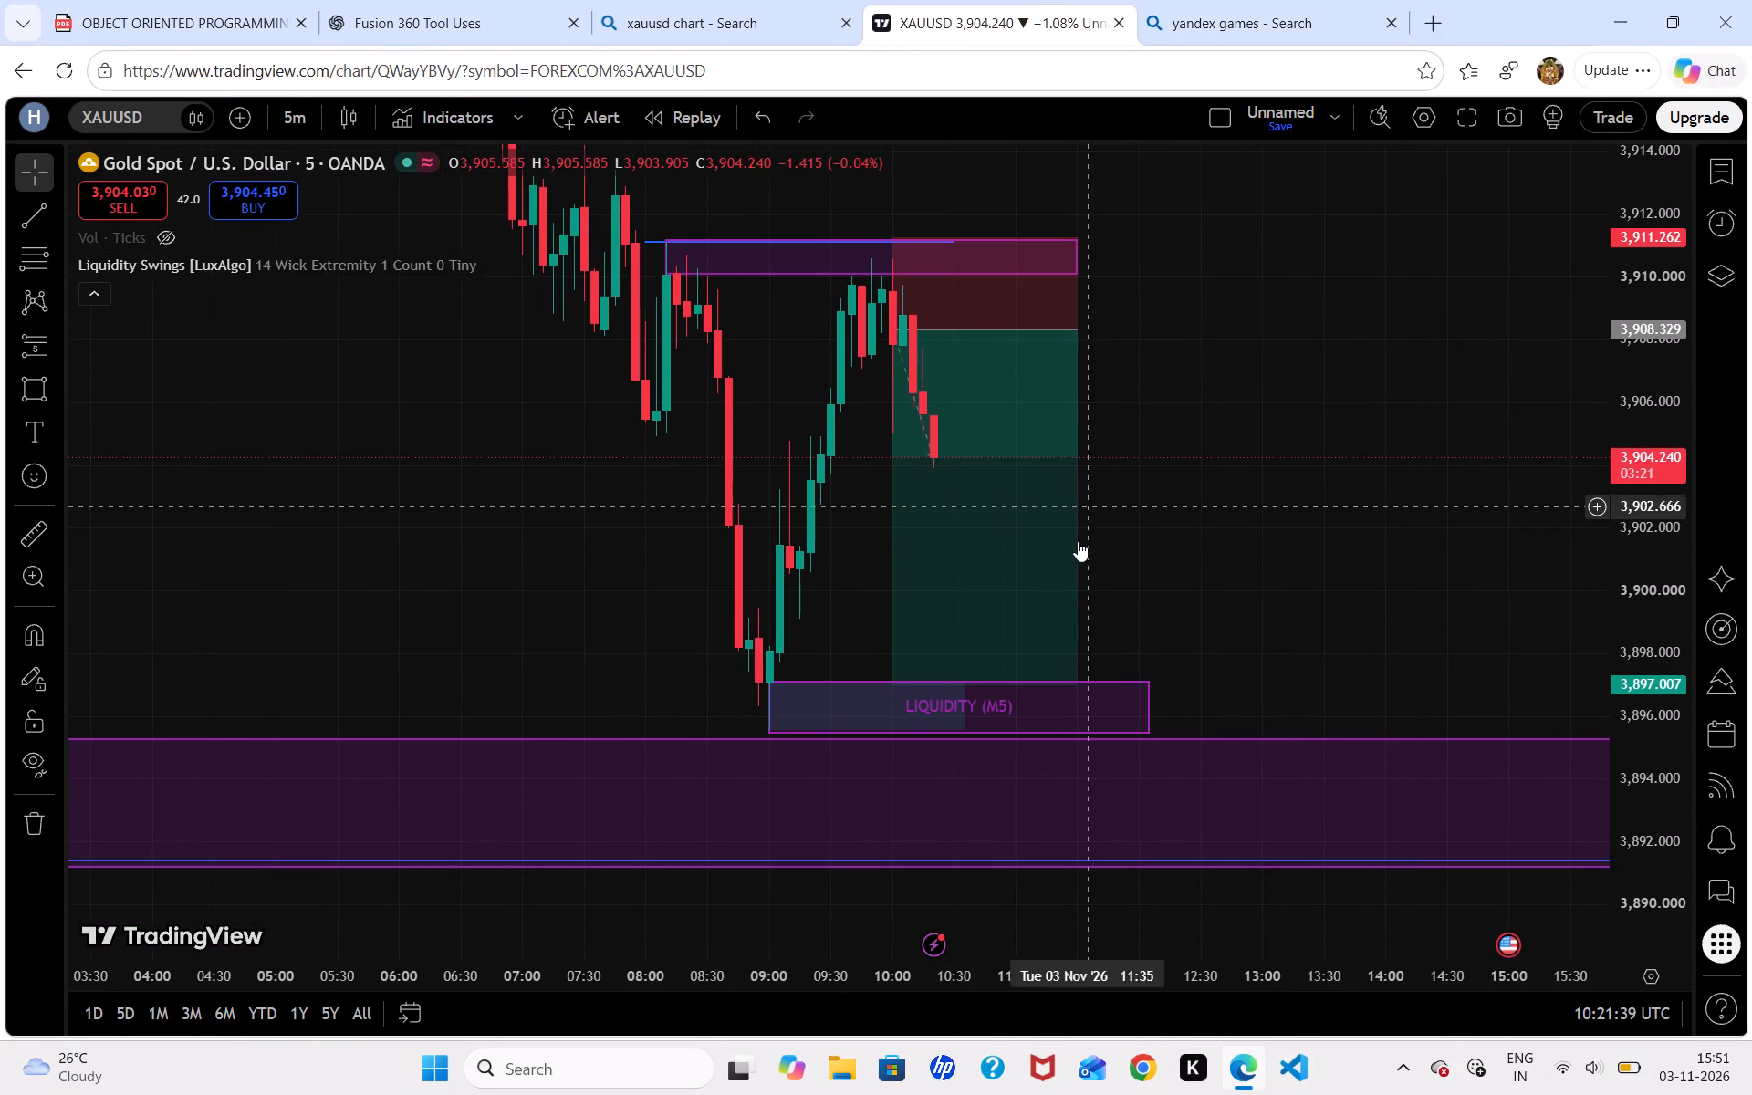
{"action": "left_click_drag", "start_coordinate": [1624, 630], "coordinate": [1629, 520]}
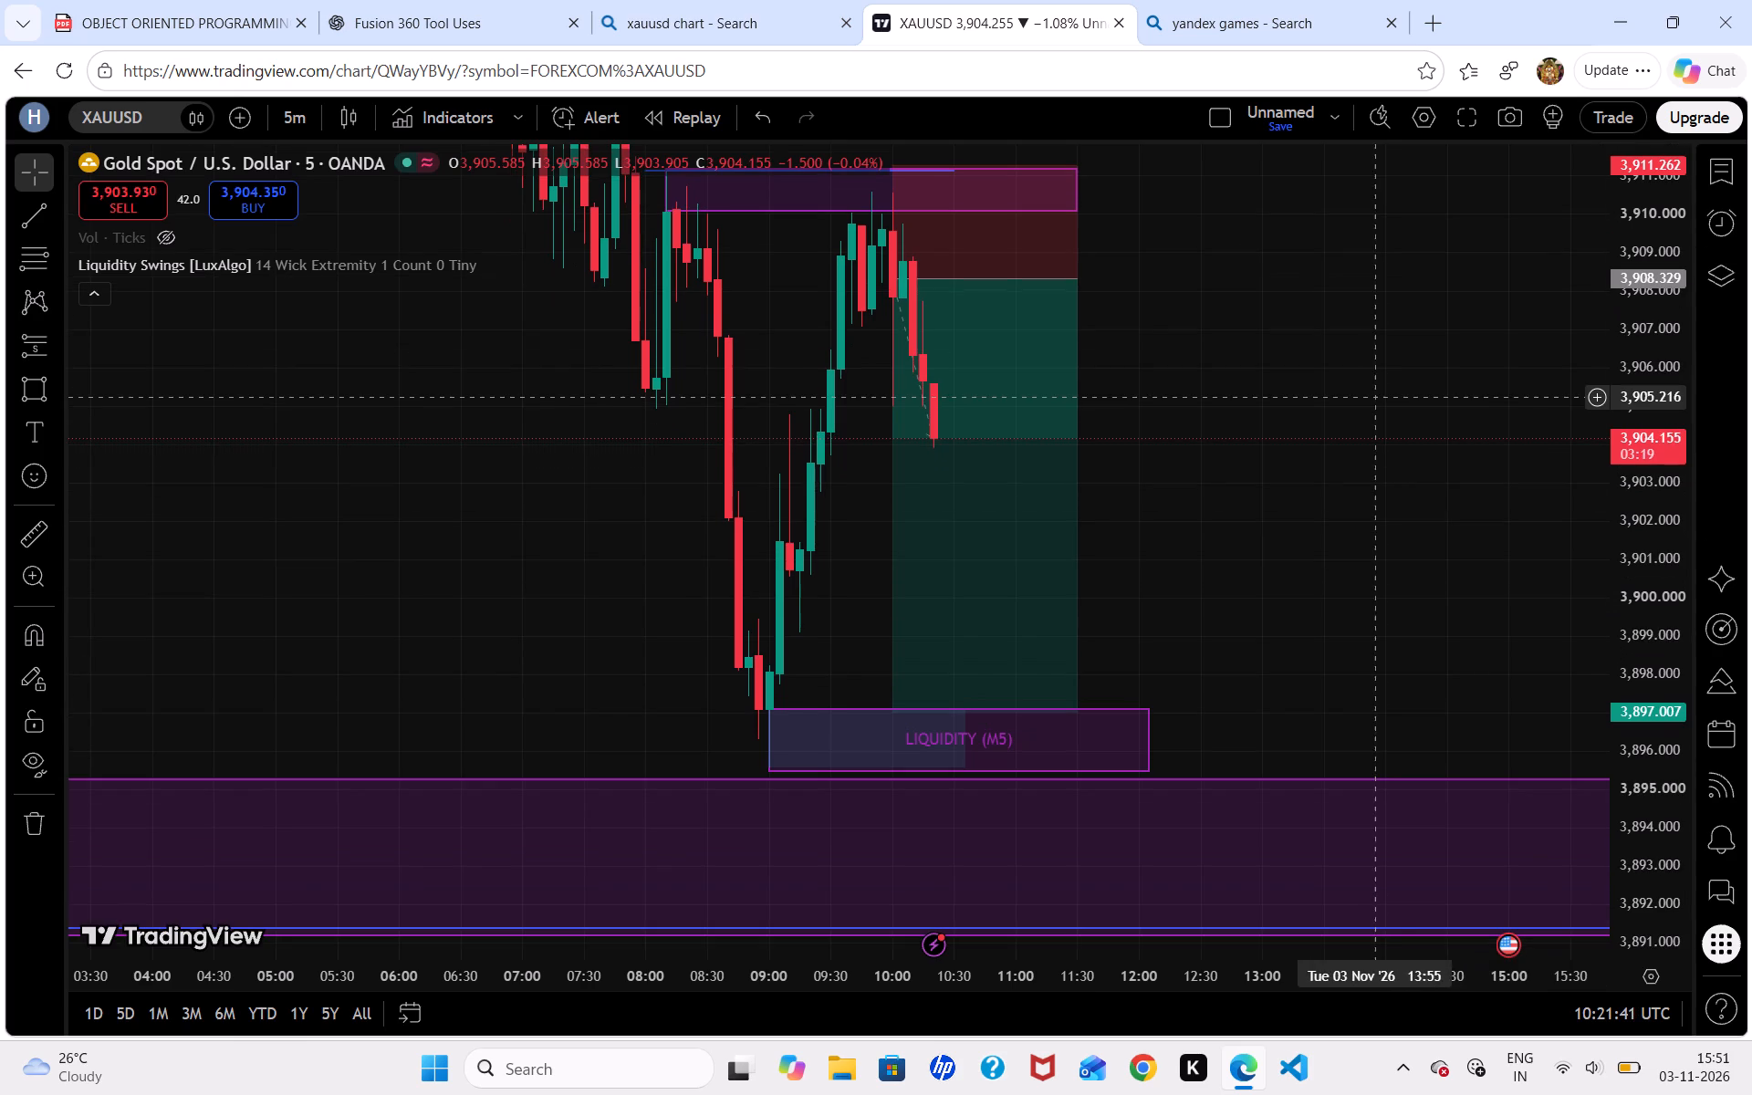
{"action": "left_click_drag", "start_coordinate": [1374, 398], "coordinate": [1462, 411]}
{"action": "left_click_drag", "start_coordinate": [1388, 960], "coordinate": [1388, 983]}
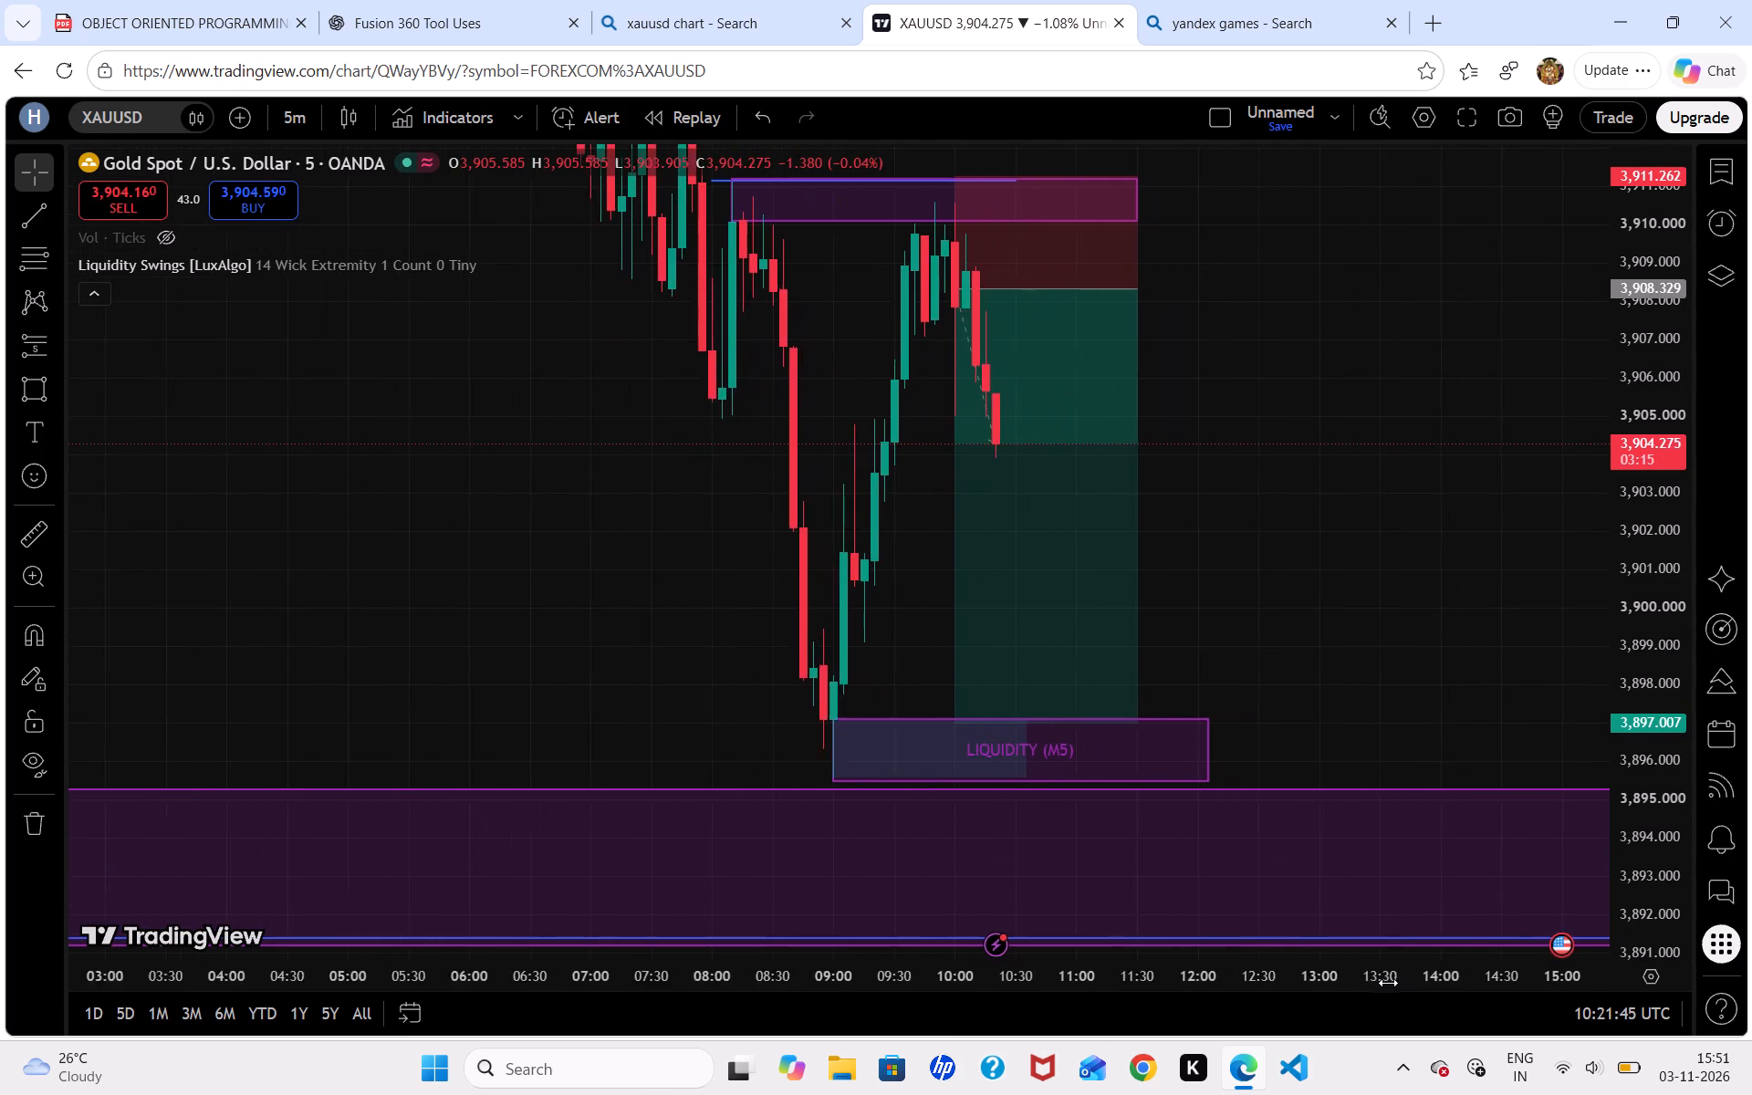
{"action": "left_click_drag", "start_coordinate": [1388, 983], "coordinate": [1381, 1094]}
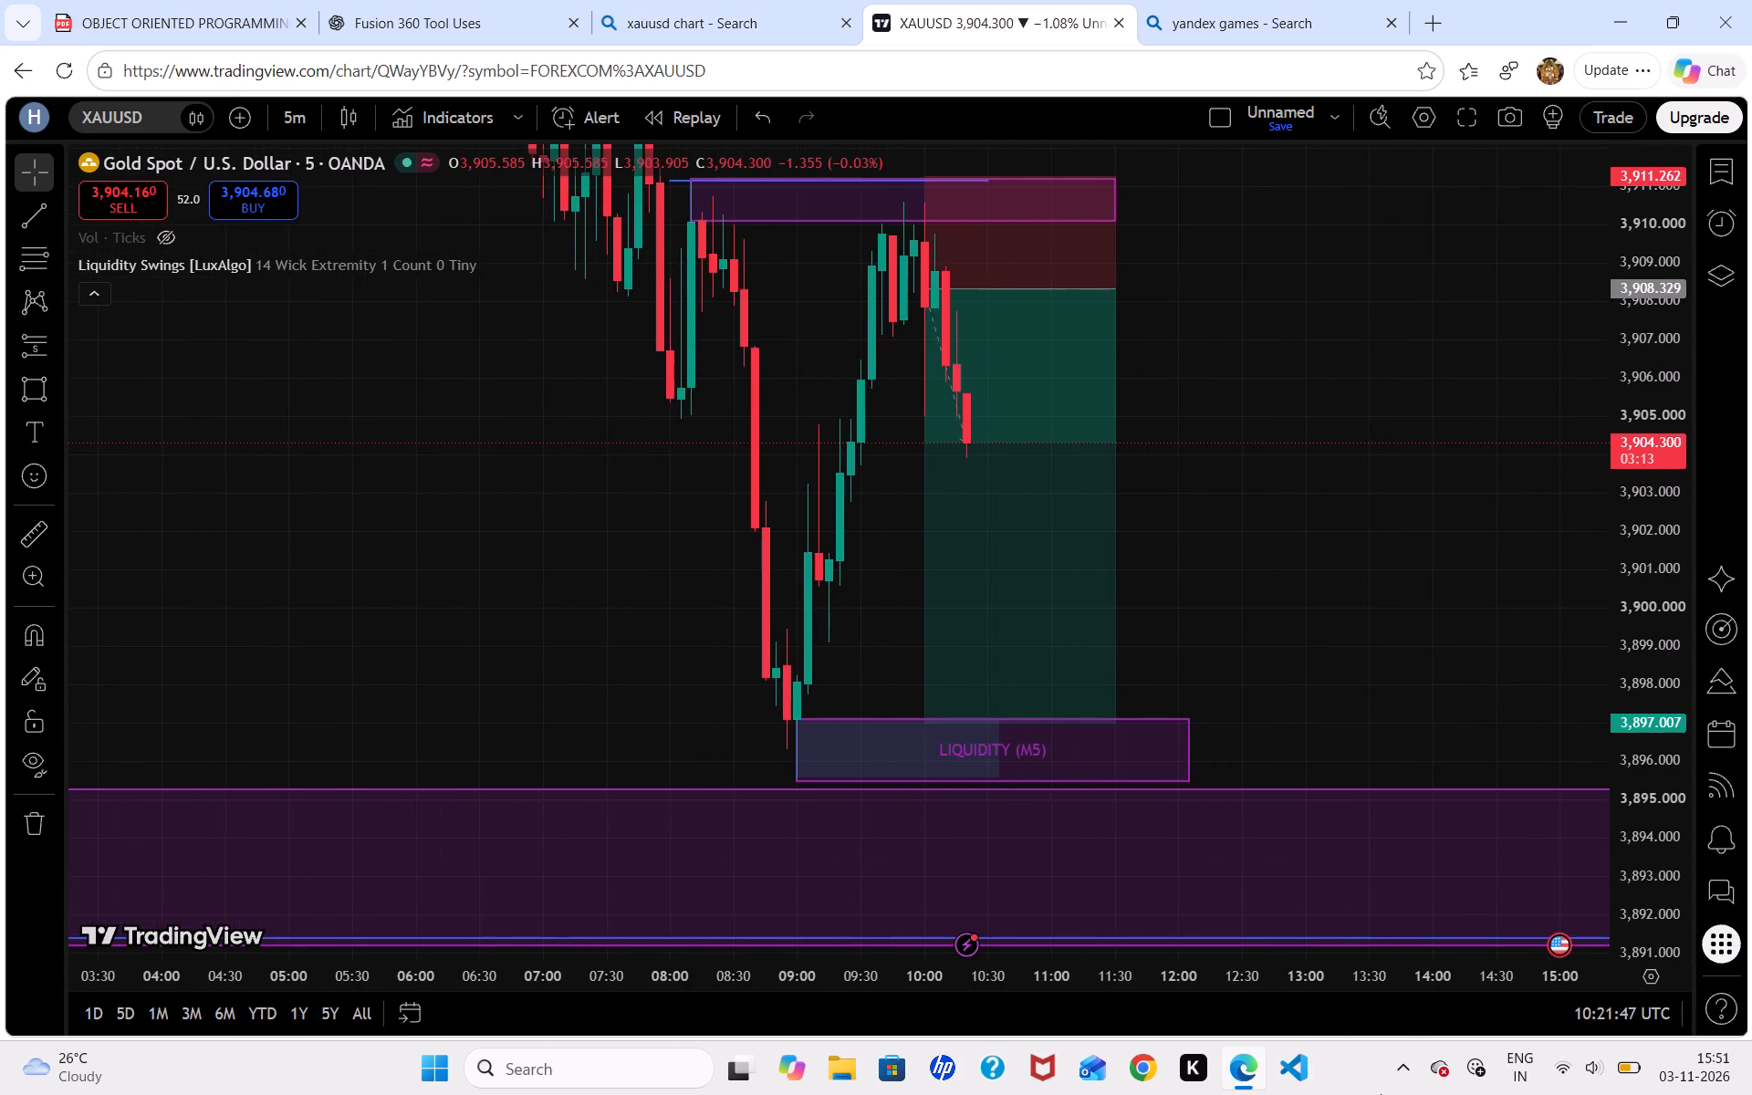
{"action": "left_click_drag", "start_coordinate": [1381, 1094], "coordinate": [1398, 1094]}
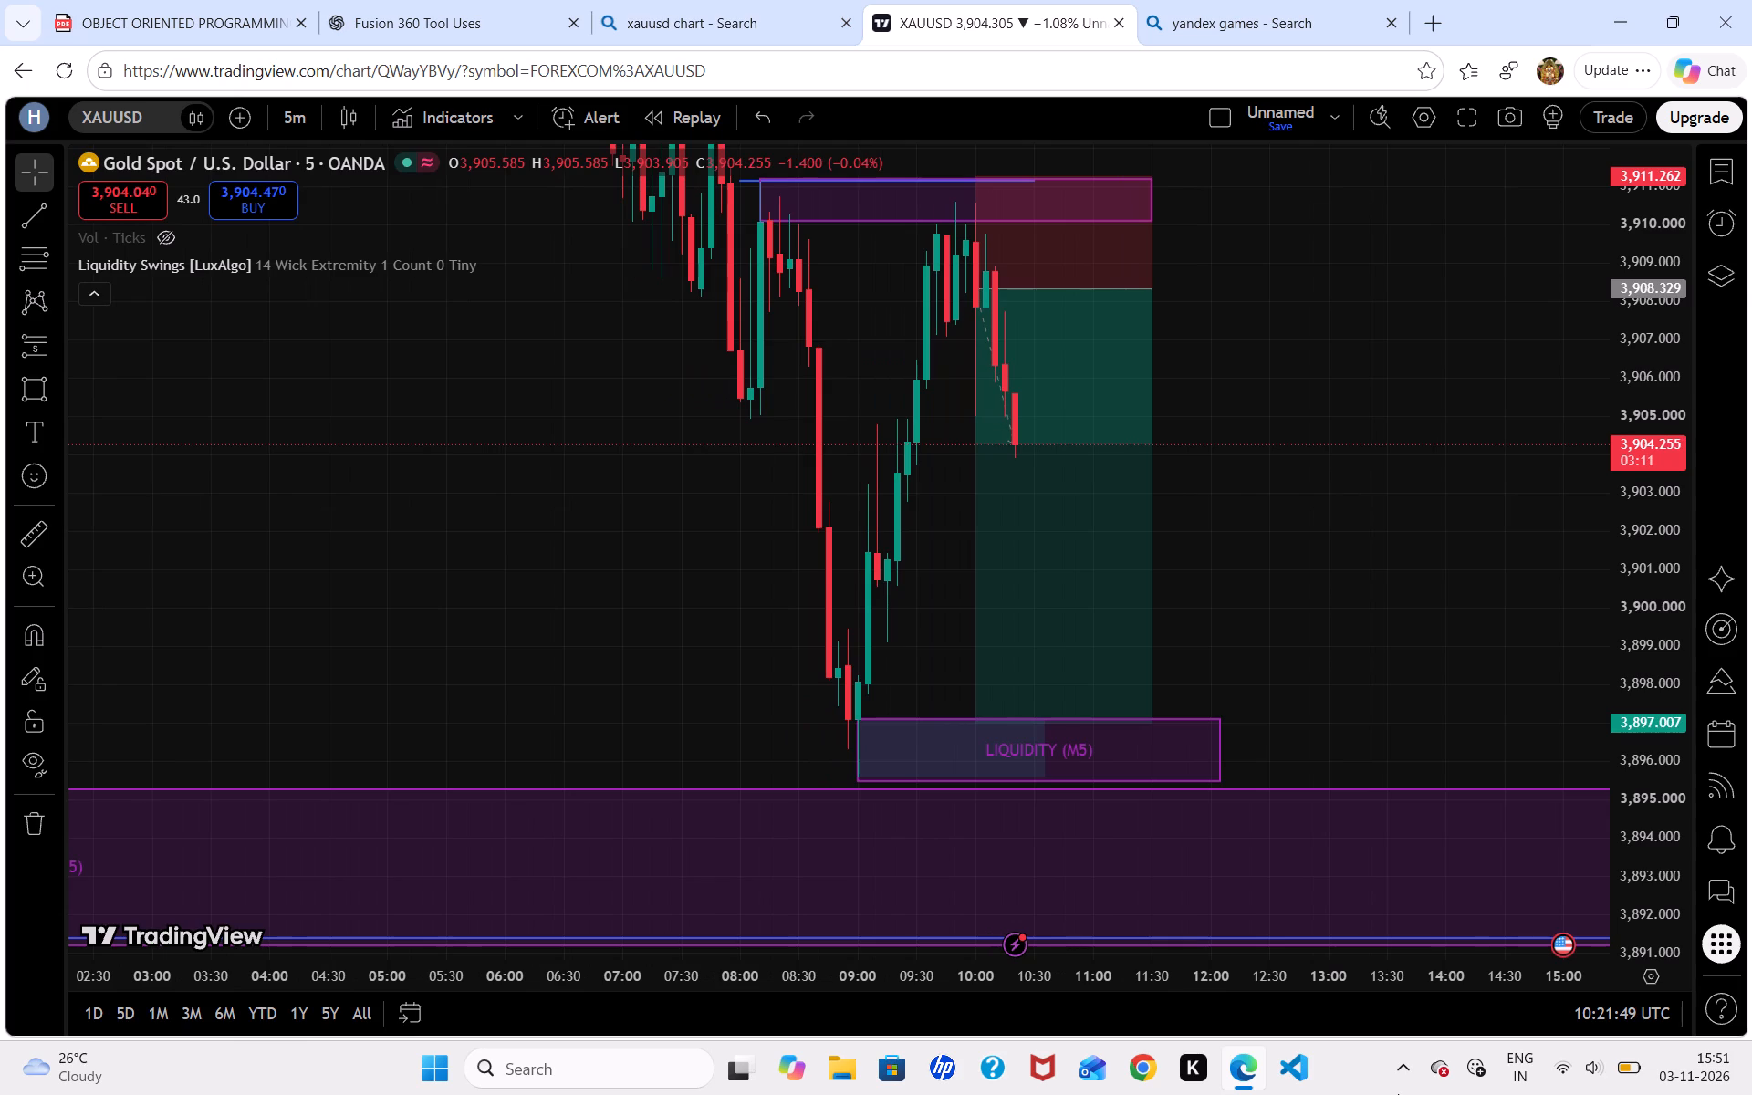
{"action": "left_click_drag", "start_coordinate": [1398, 1094], "coordinate": [1391, 1094]}
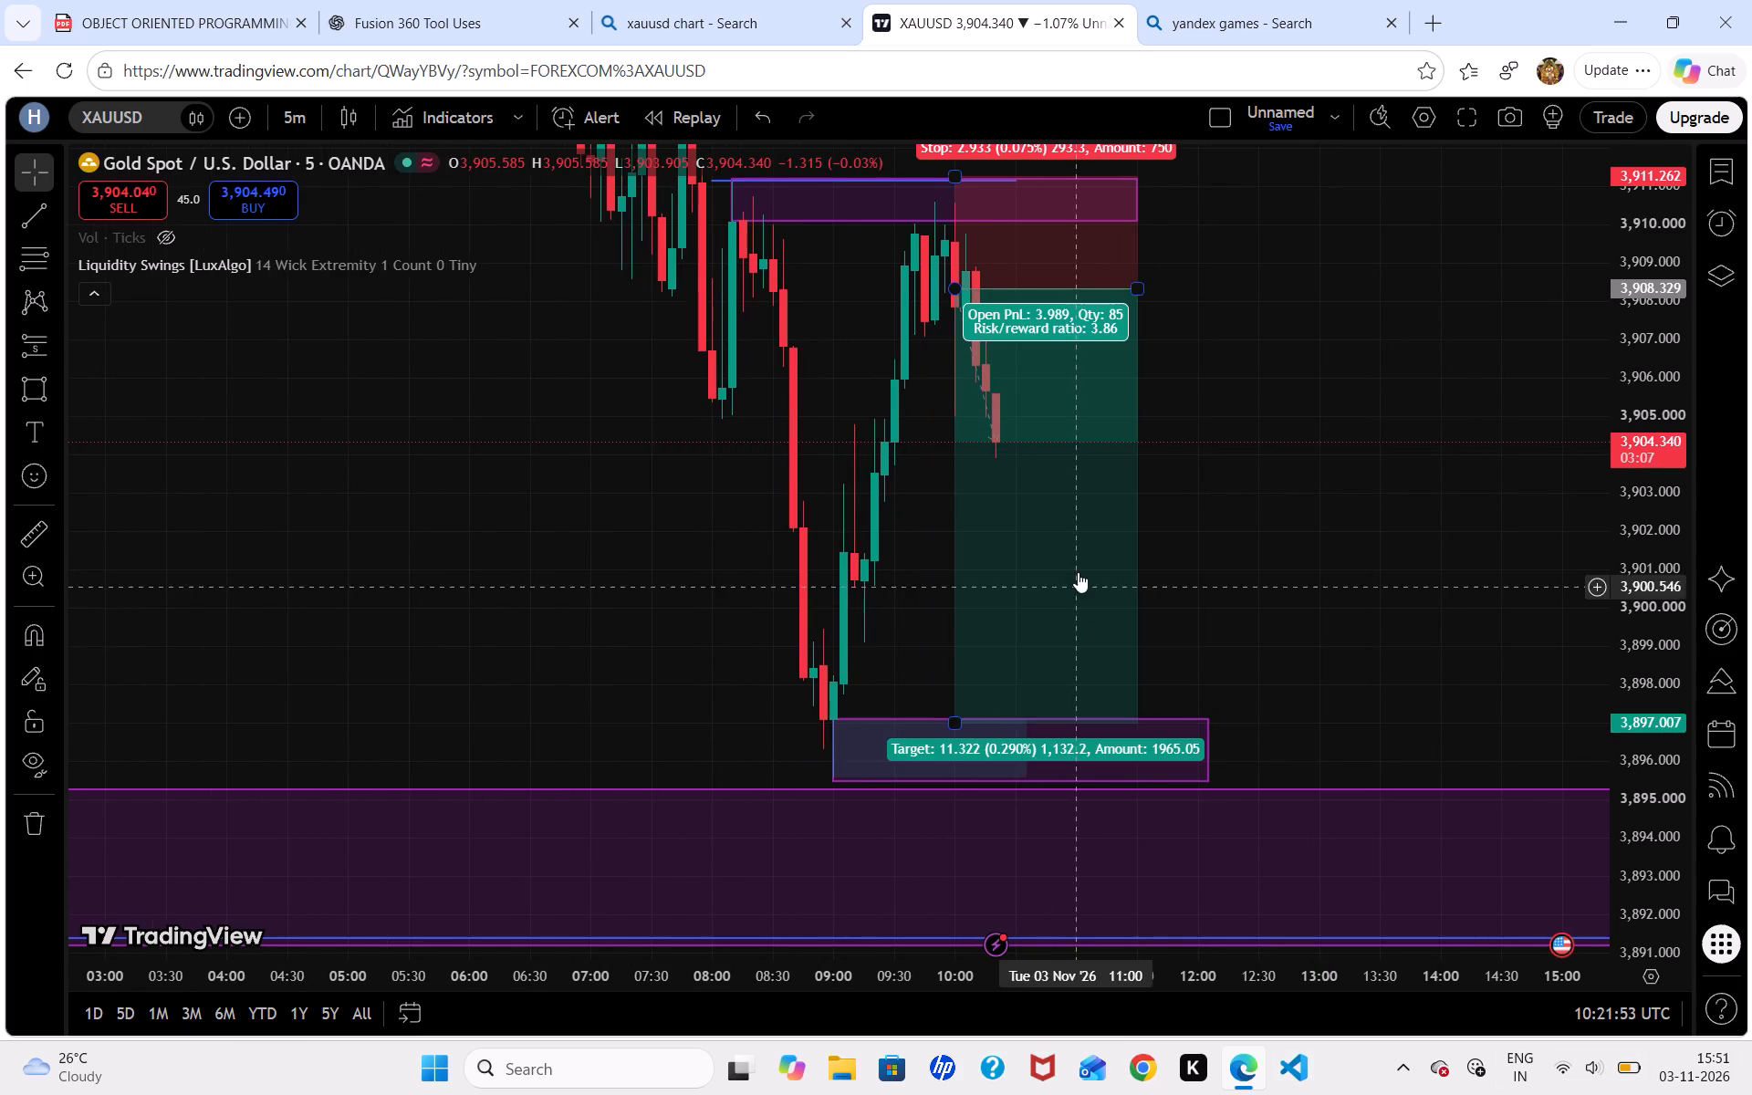
{"action": "left_click", "coordinate": [1302, 652]}
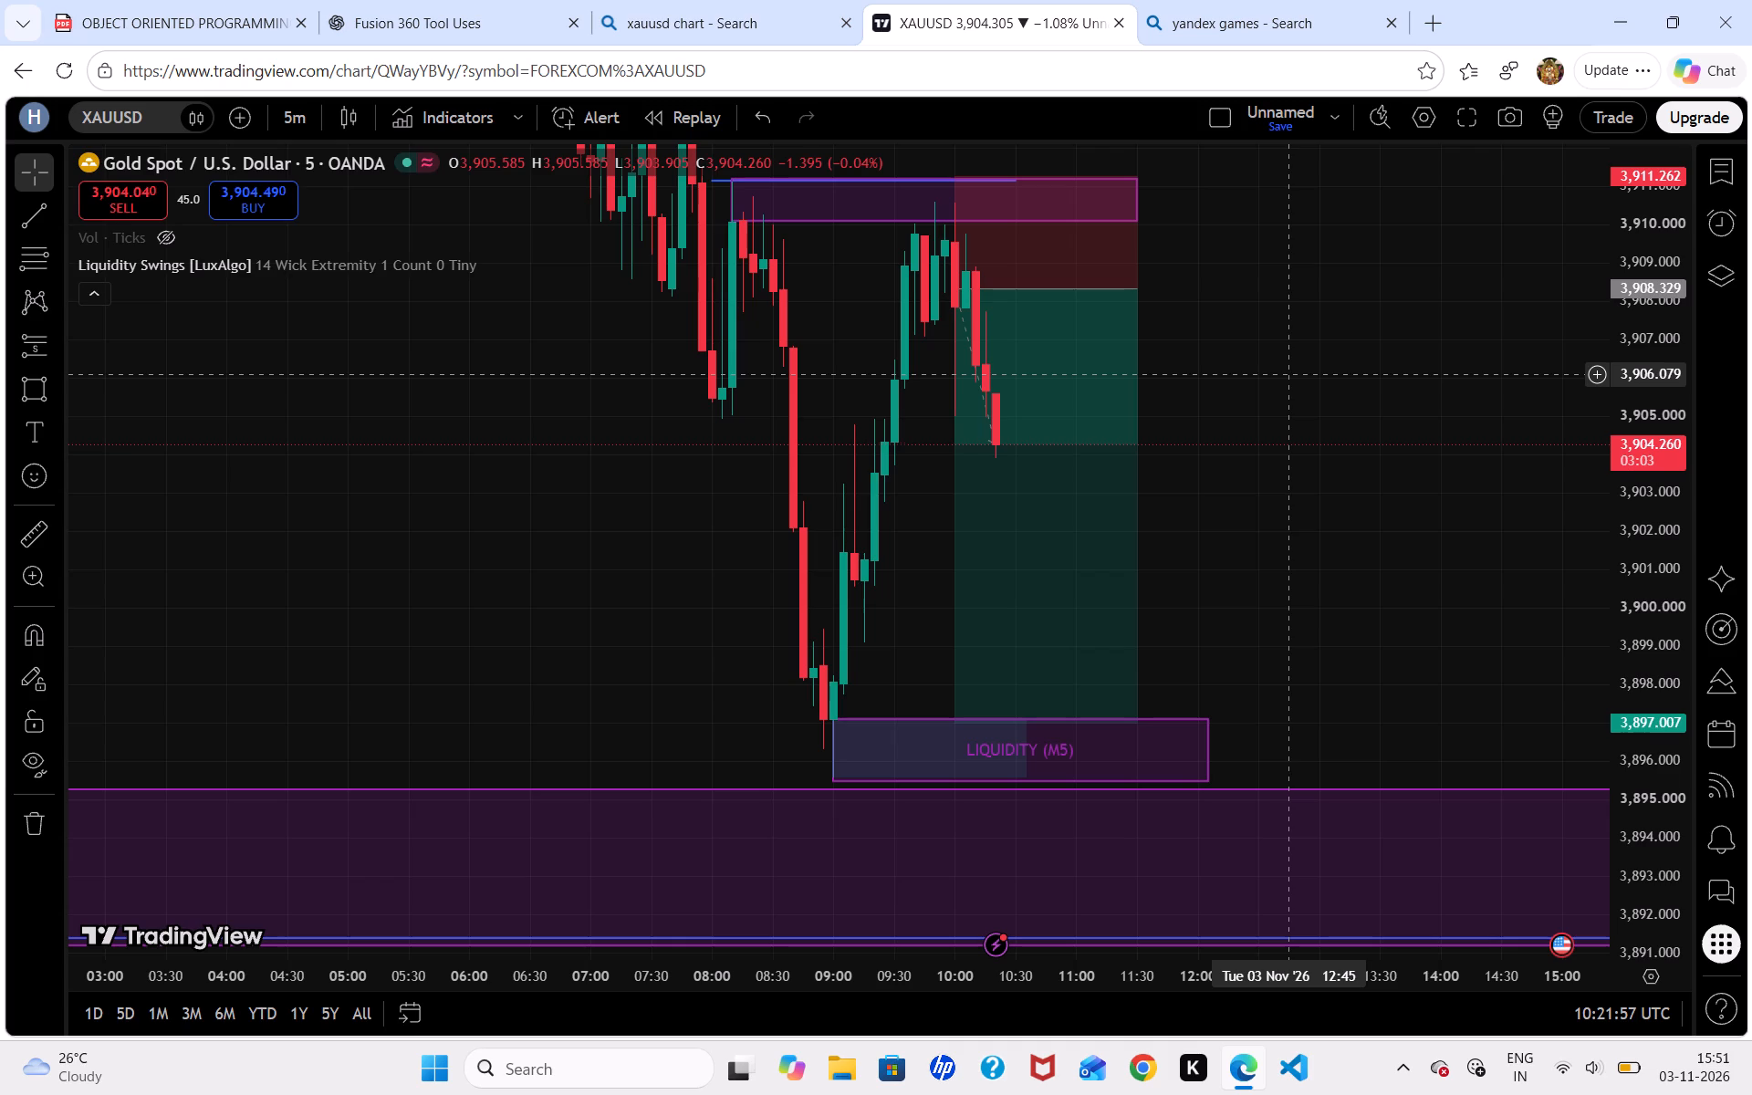
{"action": "left_click_drag", "start_coordinate": [1356, 409], "coordinate": [1408, 442]}
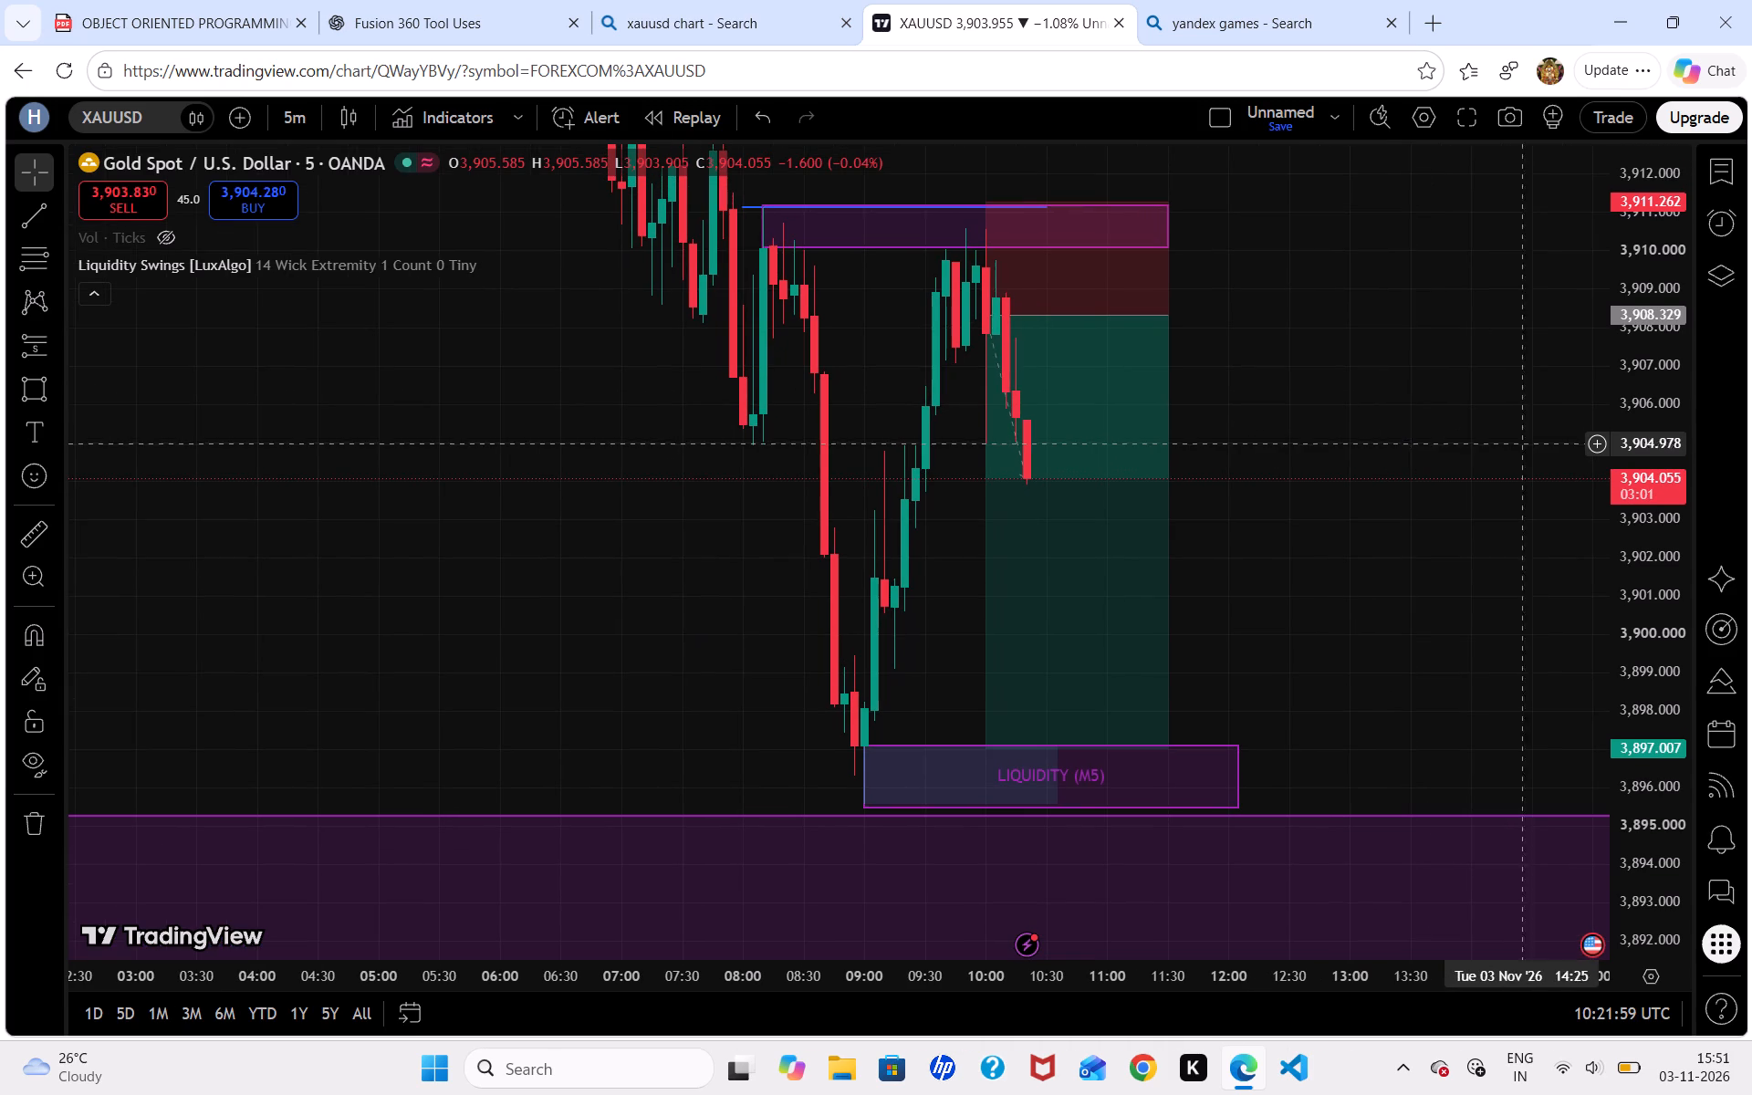
{"action": "left_click_drag", "start_coordinate": [1653, 553], "coordinate": [1659, 658]}
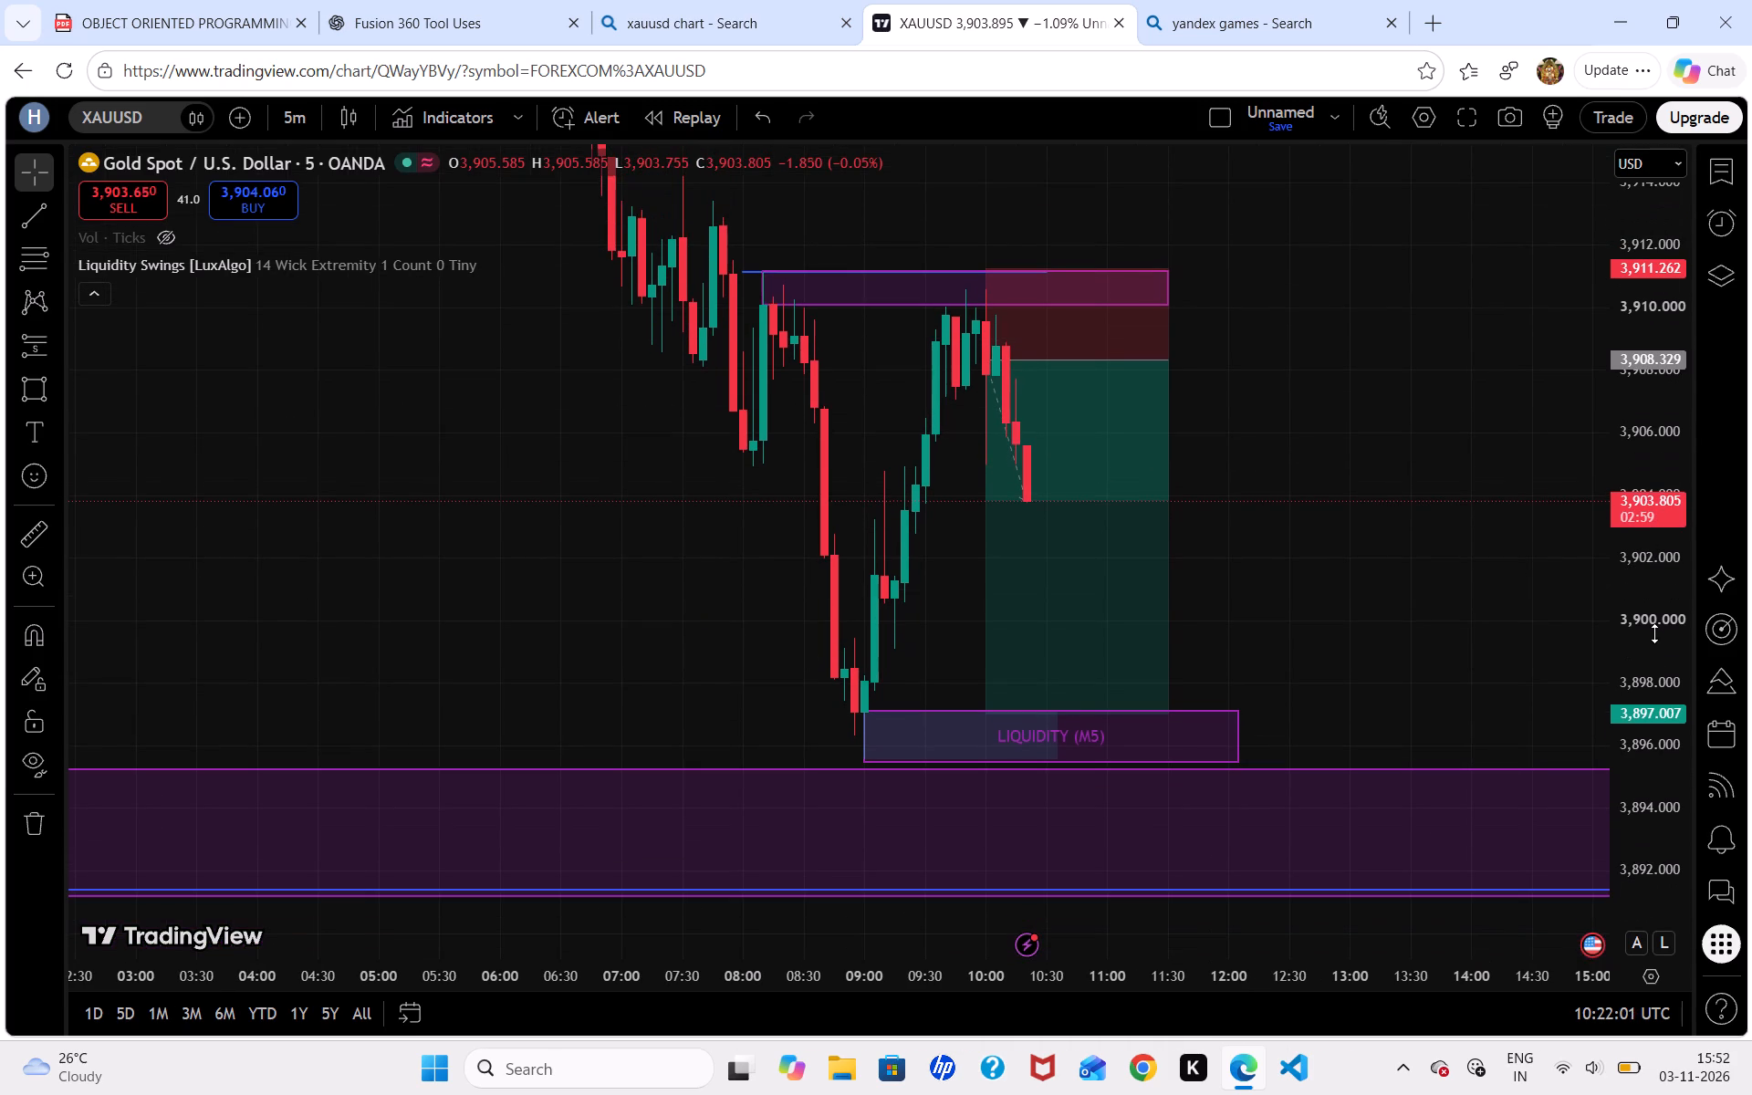
{"action": "left_click_drag", "start_coordinate": [1654, 633], "coordinate": [1652, 678]}
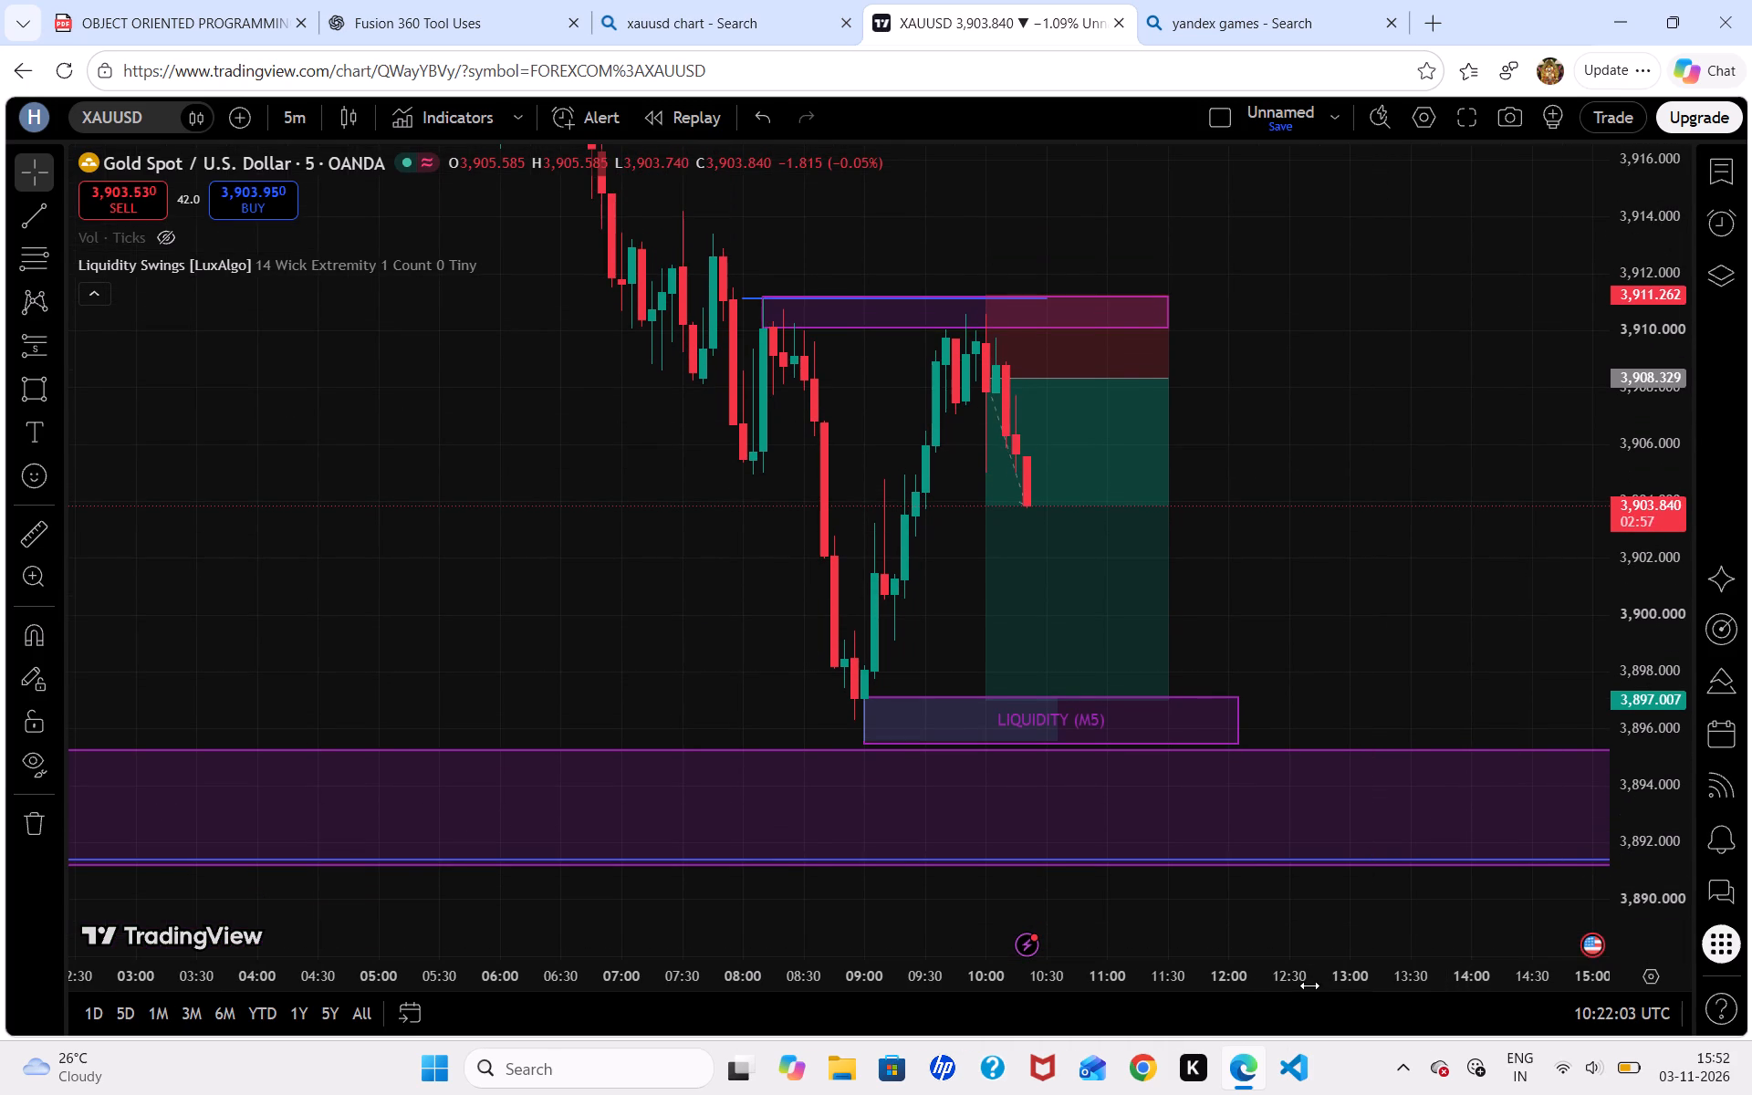
{"action": "left_click_drag", "start_coordinate": [1309, 985], "coordinate": [1395, 969]}
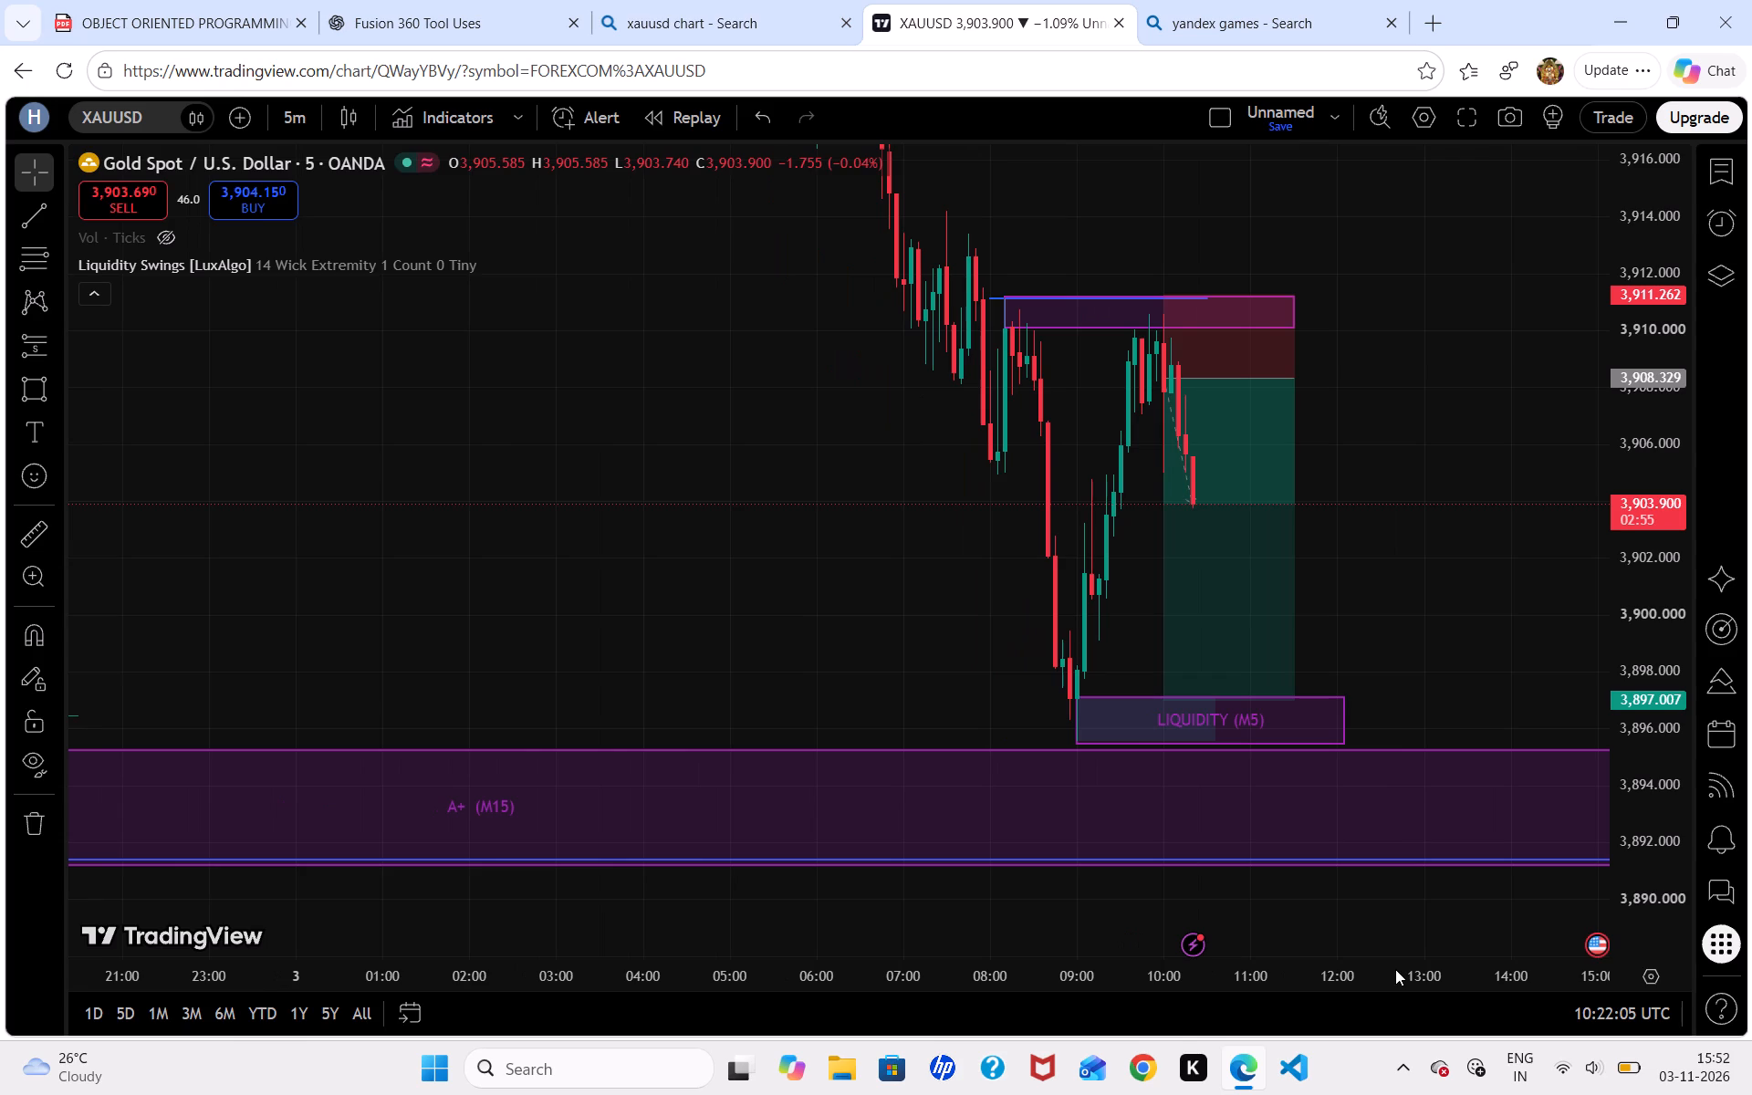
{"action": "left_click_drag", "start_coordinate": [1436, 615], "coordinate": [1476, 586]}
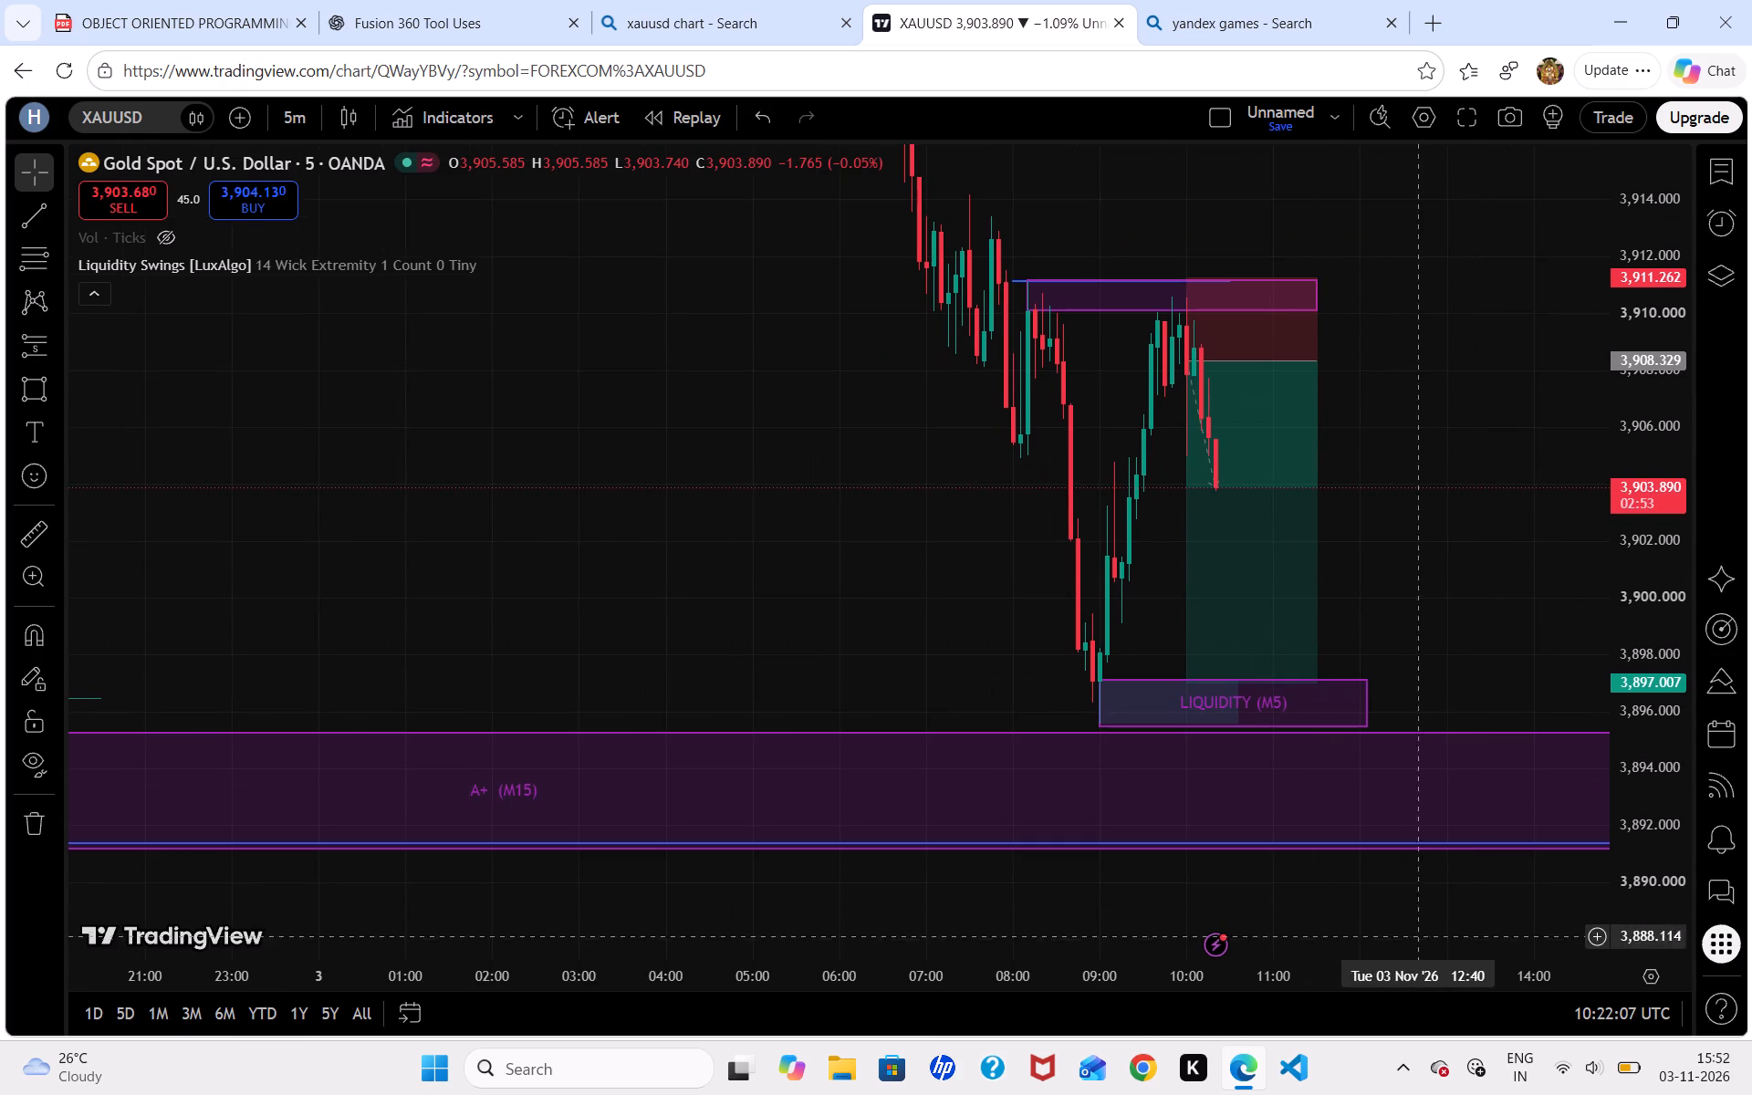
{"action": "left_click_drag", "start_coordinate": [1437, 987], "coordinate": [1357, 1007]}
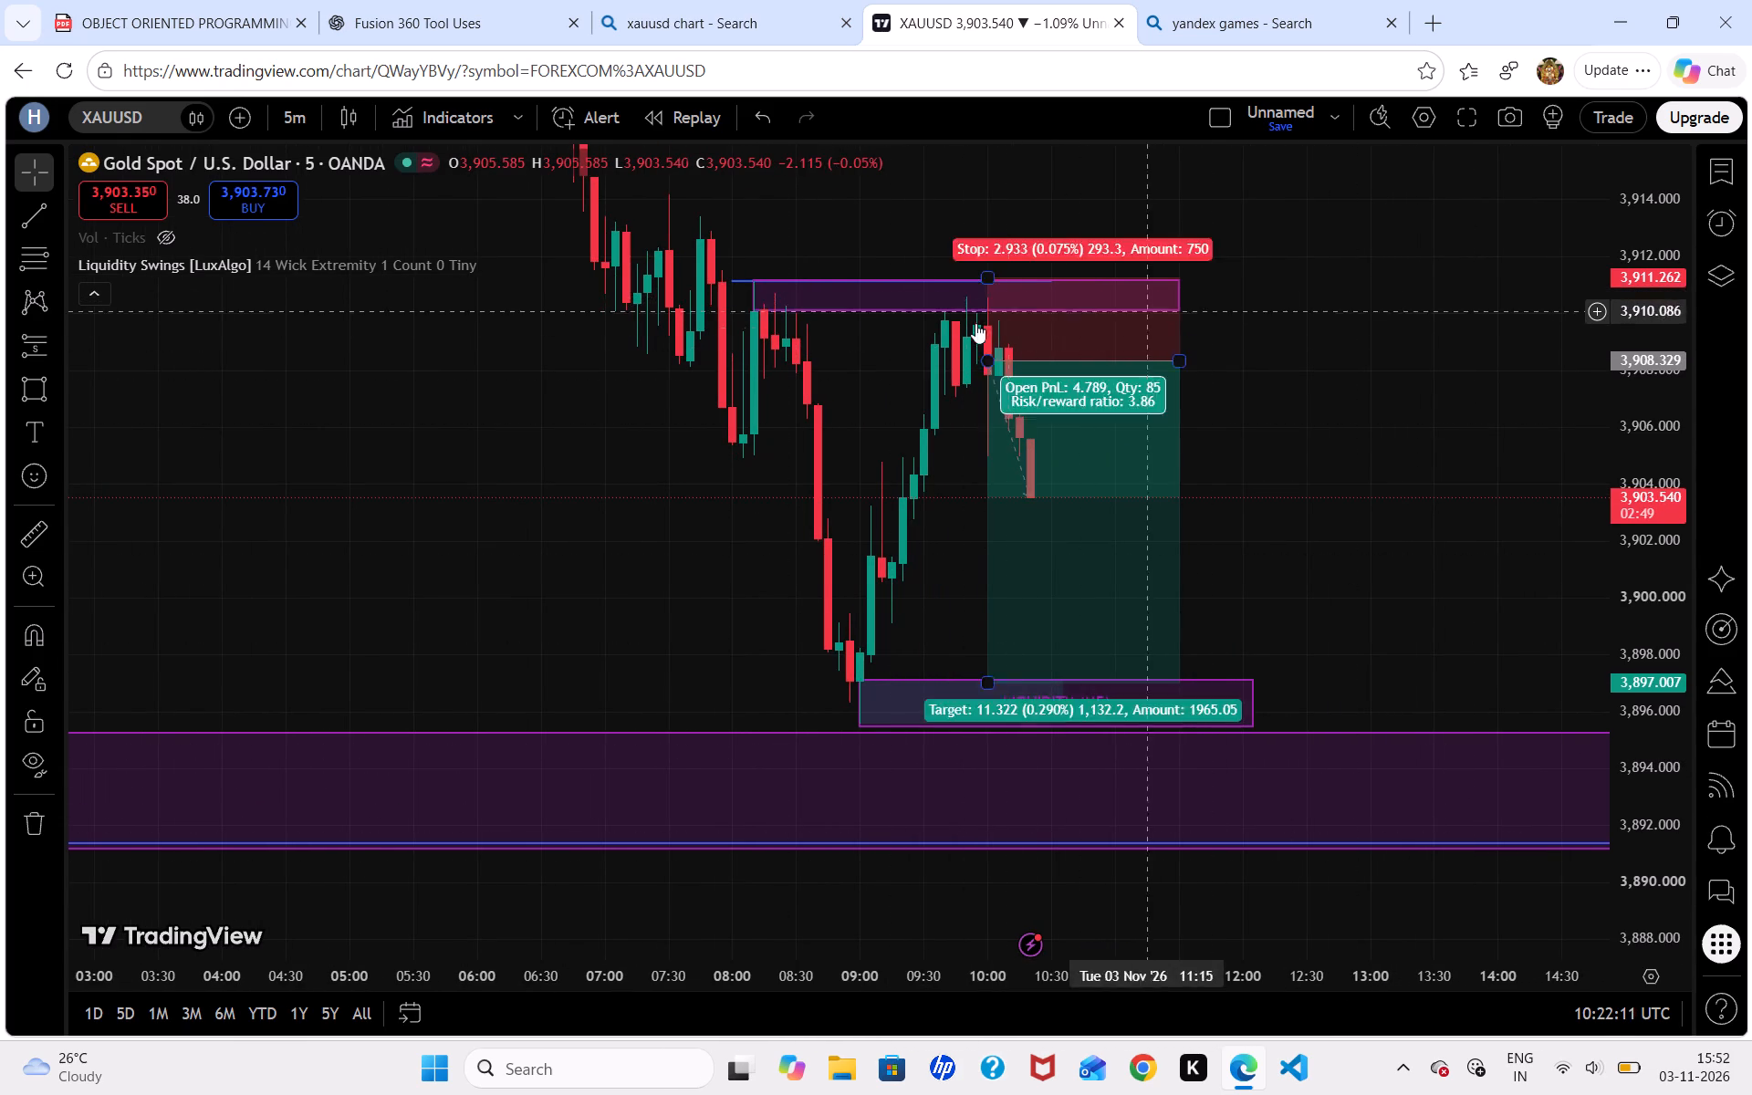
Label the upper rectangle, spanning about 3,911.17 to 3,910.09 around the short position's stop, "A+ (M5)".
{"action": "left_click", "coordinate": [975, 297]}
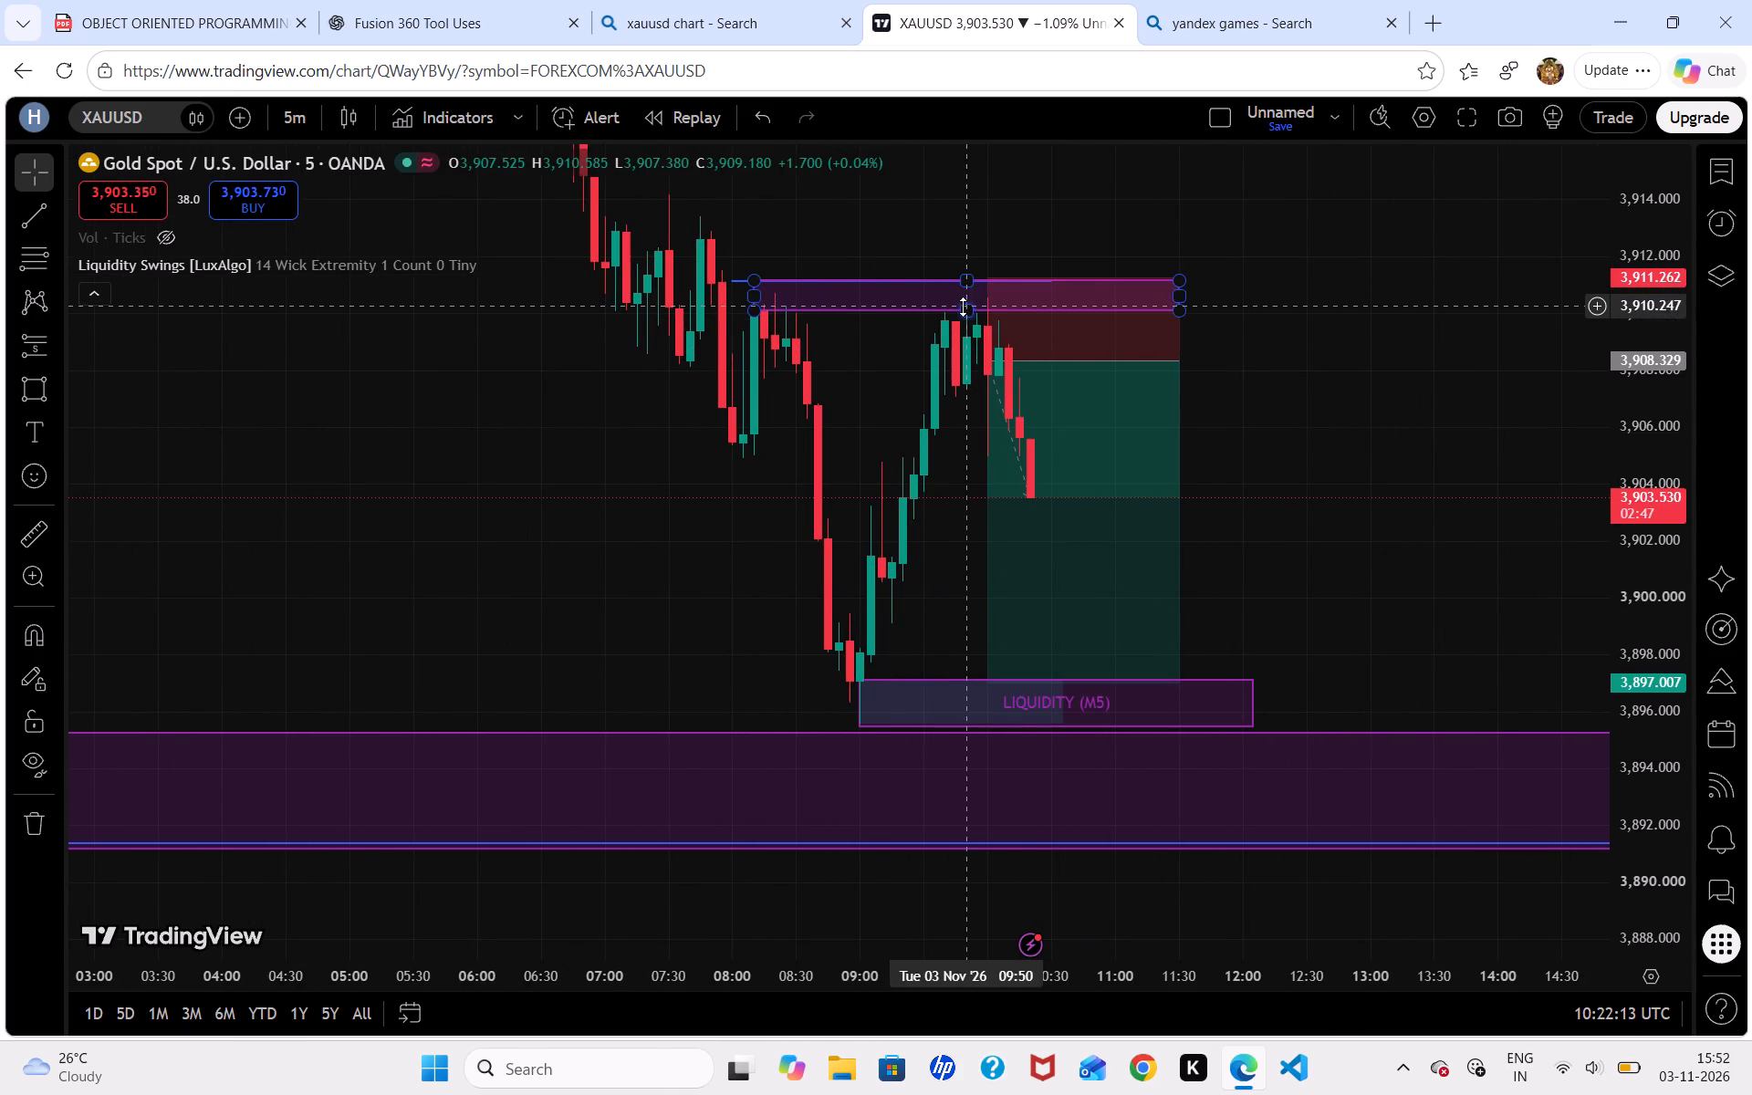
{"action": "left_click", "coordinate": [962, 308]}
{"action": "left_click", "coordinate": [968, 297]}
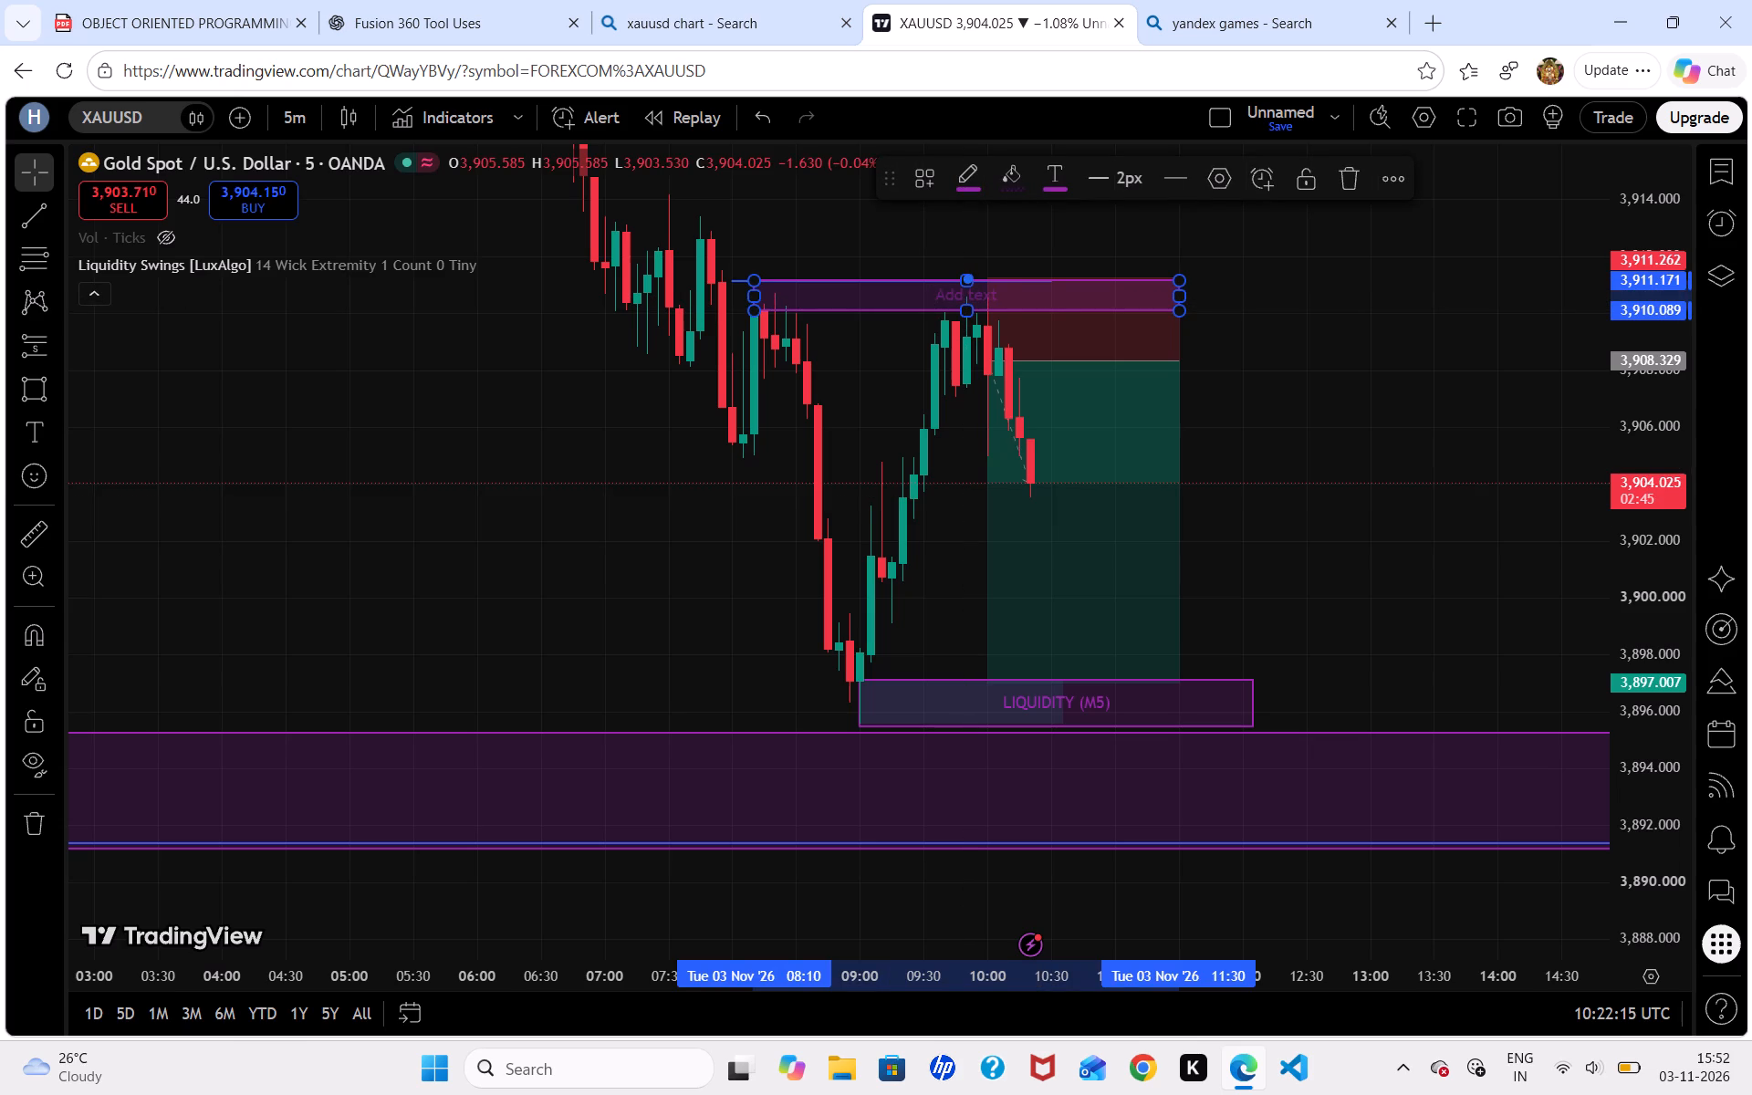
{"action": "type", "text": "A+"}
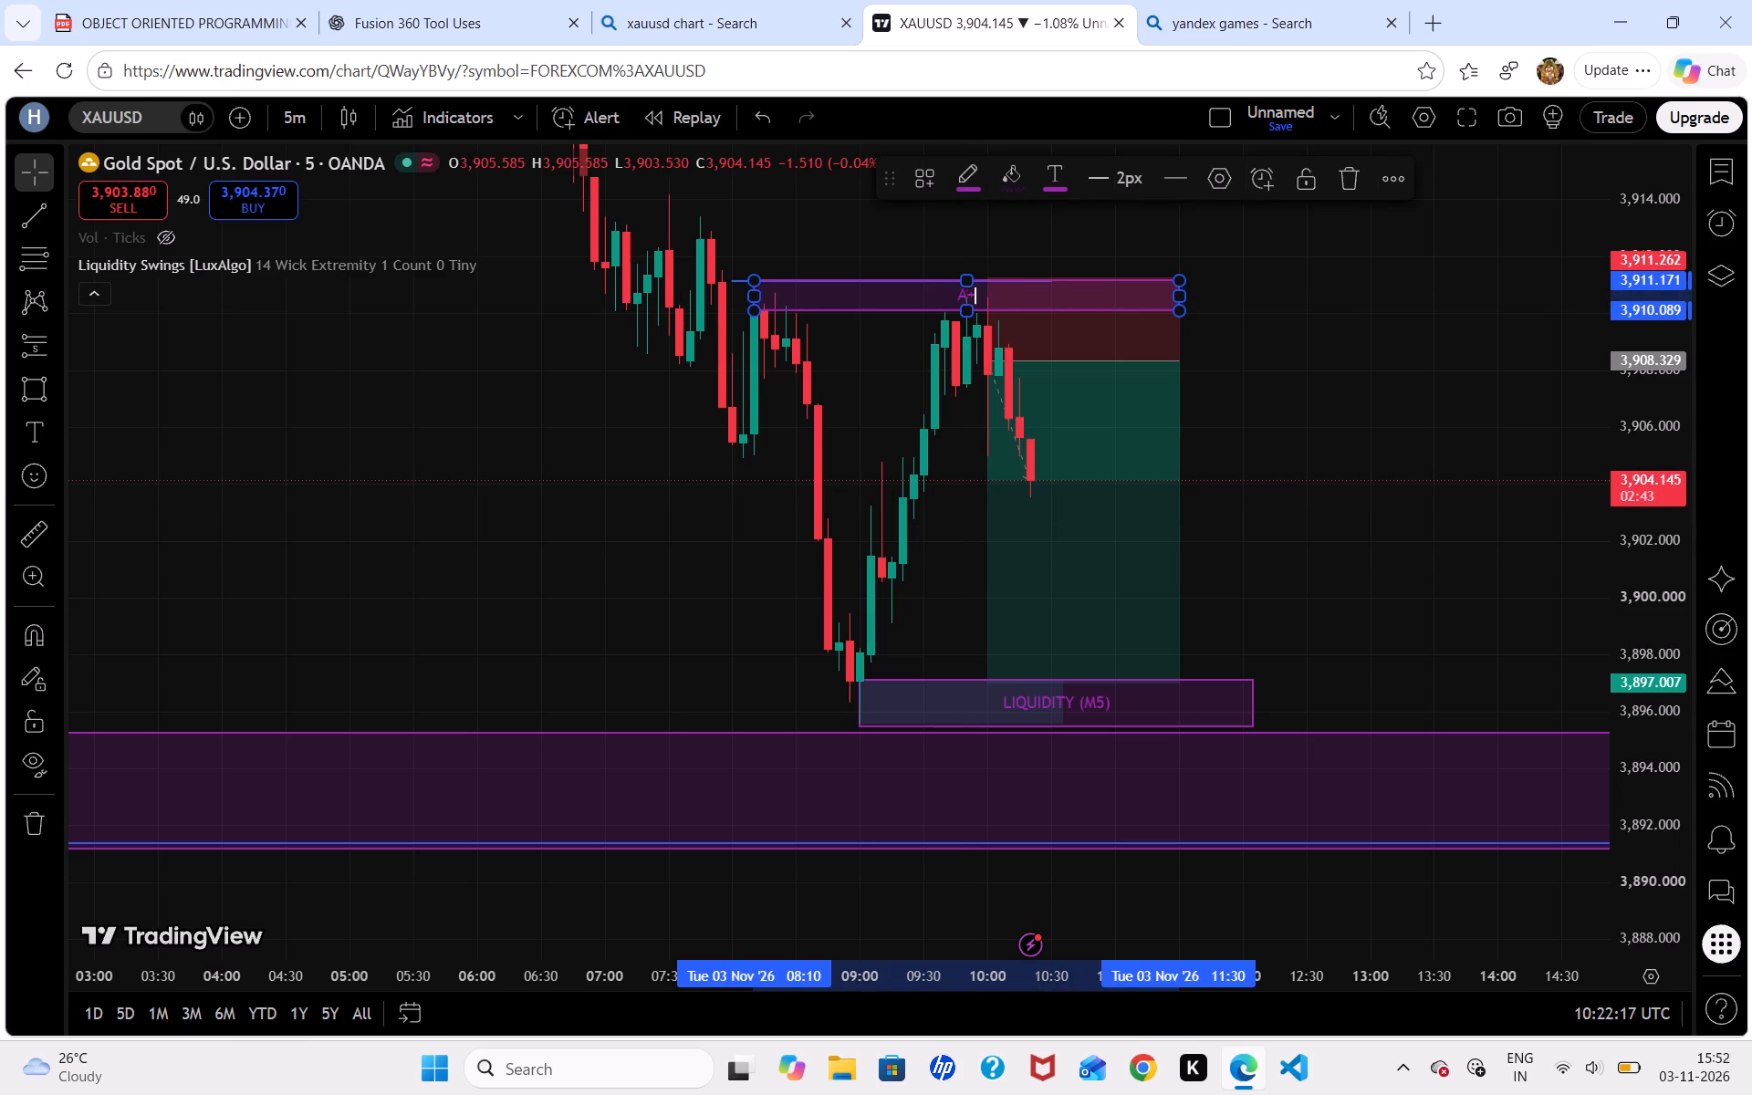
{"action": "key", "text": "space"}
{"action": "key", "text": "space"}
{"action": "type", "text": "(M"}
{"action": "type", "text": "5)"}
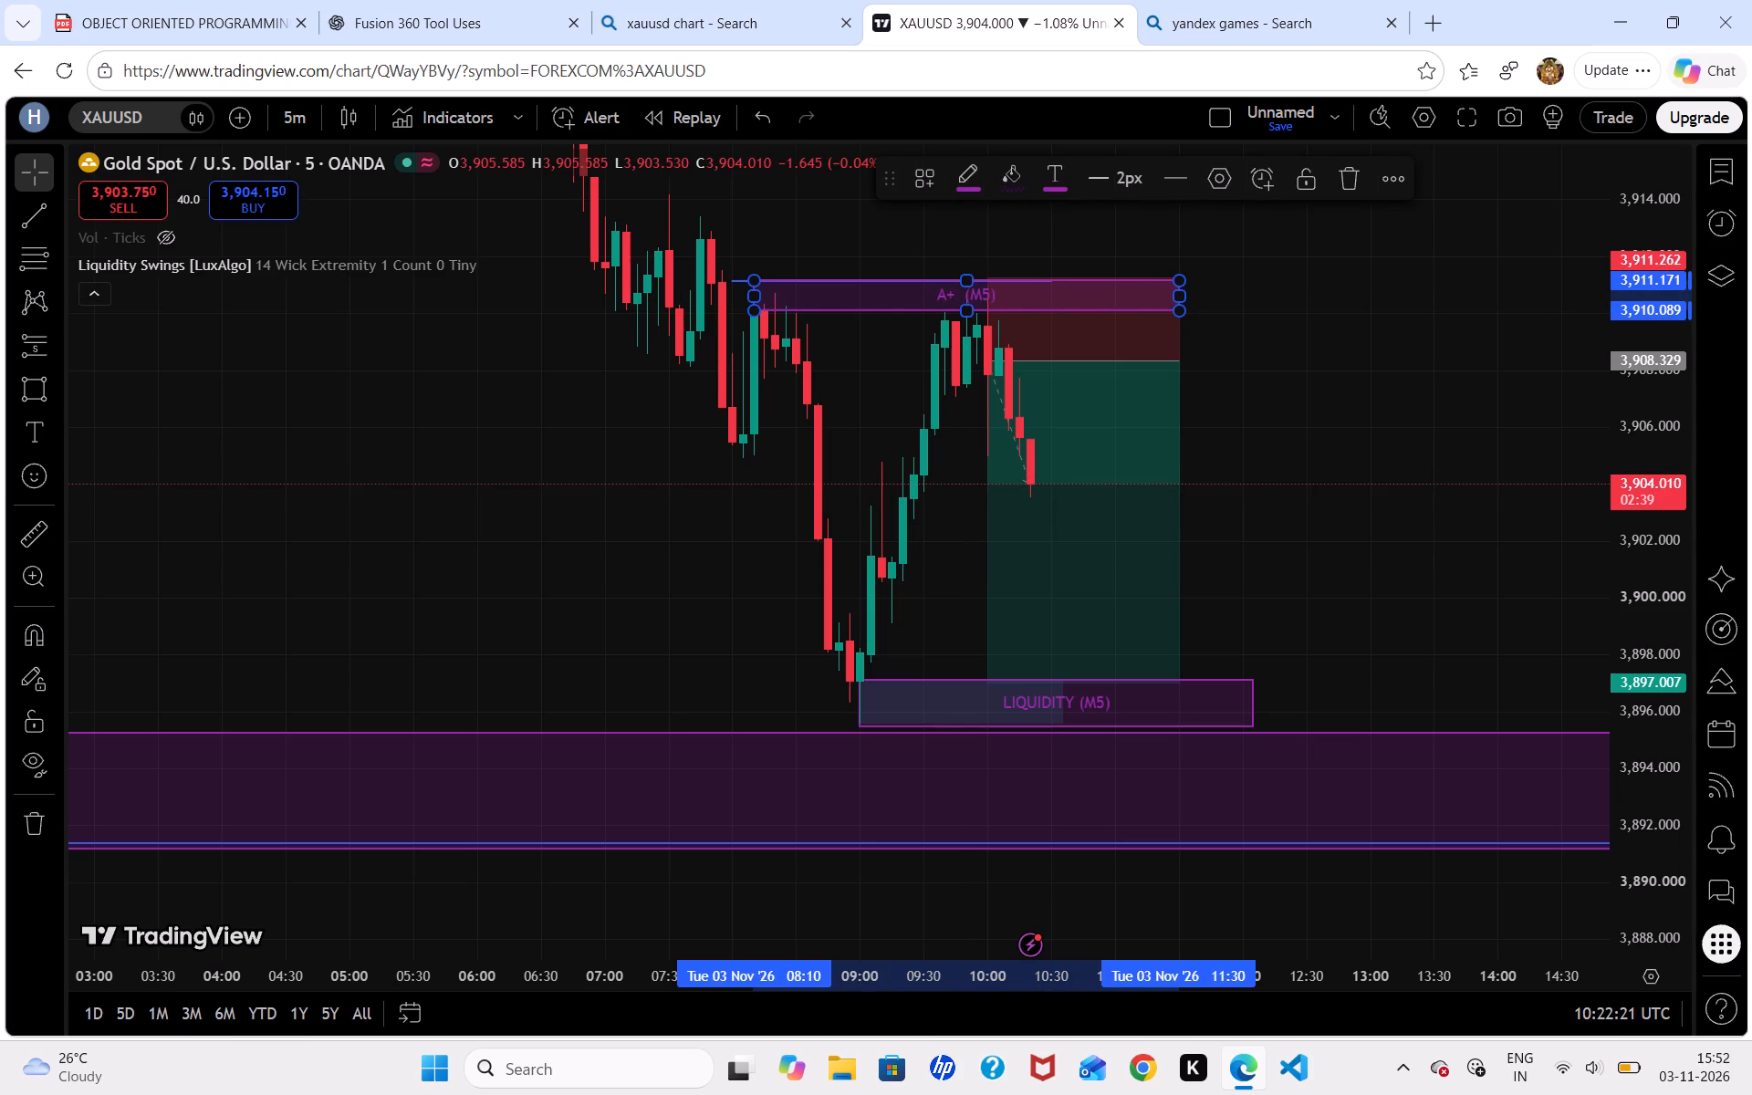
{"action": "left_click", "coordinate": [1275, 336]}
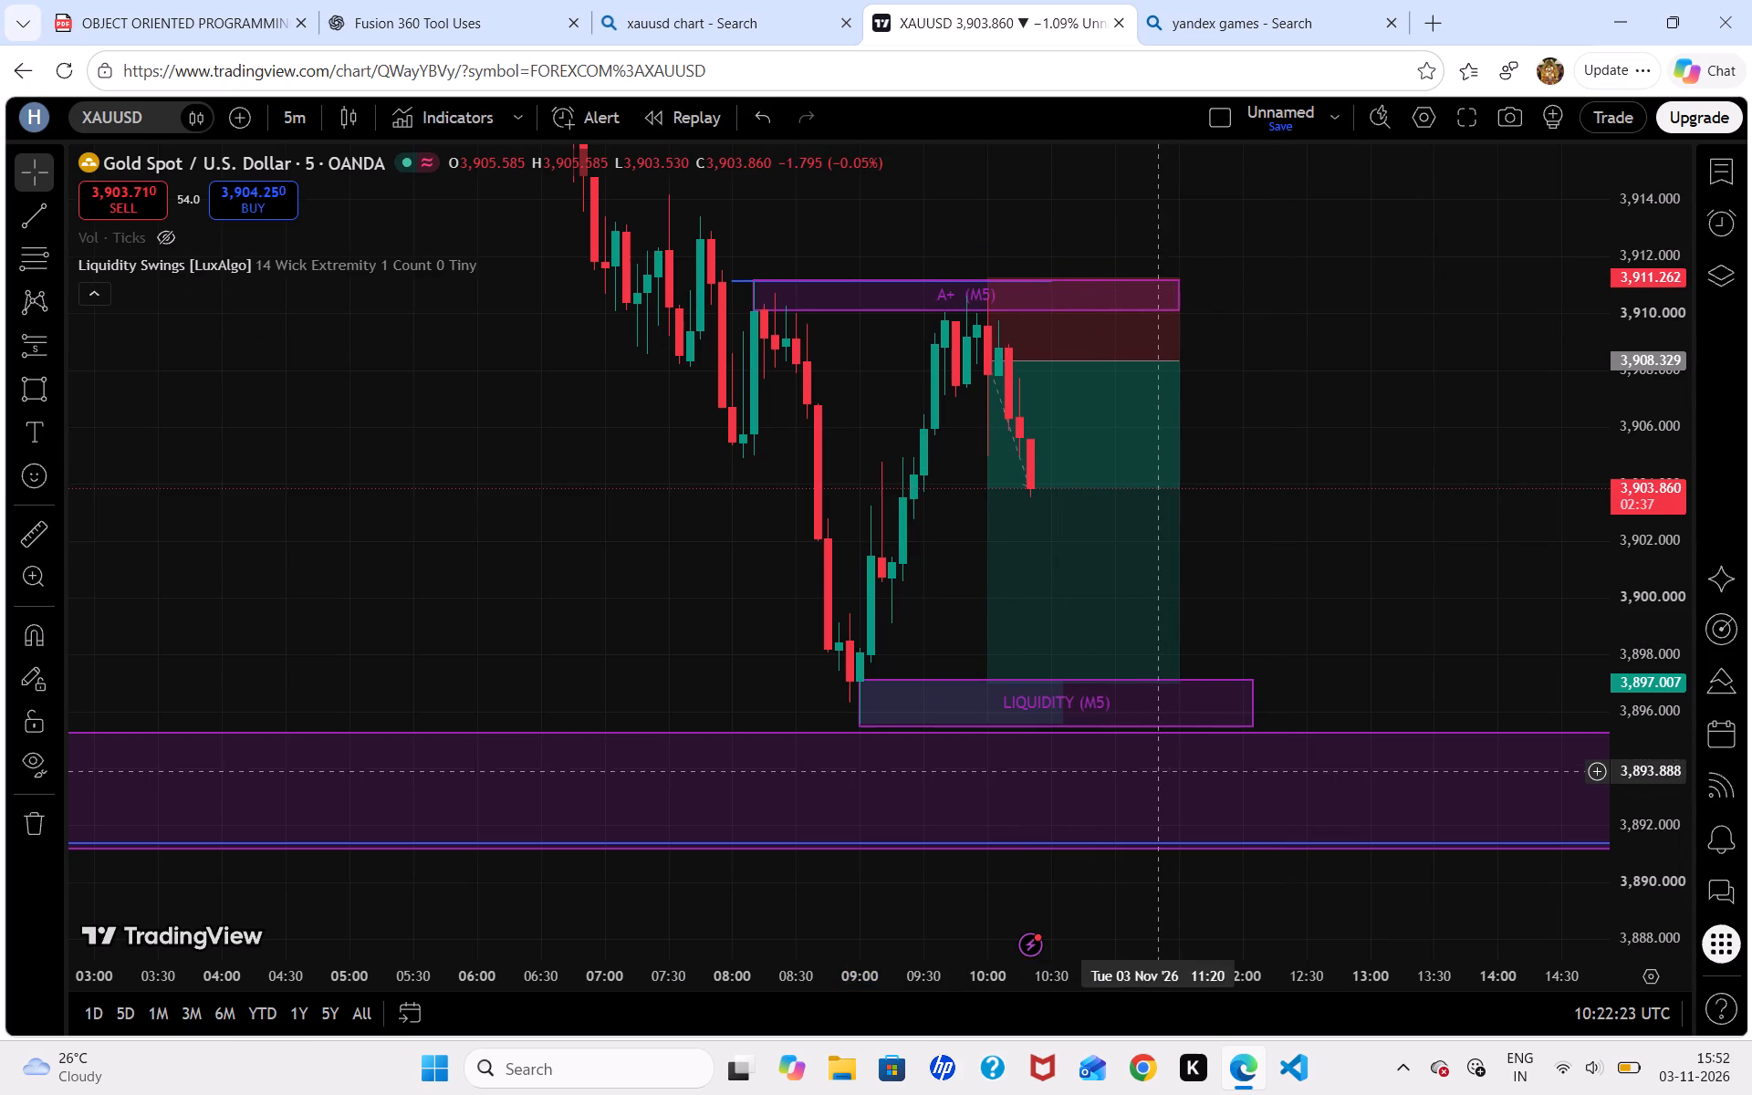
Examine the 5-minute price action against the short position, the two A+ zones and the M5 liquidity zone, including the earlier candles.
{"action": "left_click_drag", "start_coordinate": [1300, 598], "coordinate": [1203, 436]}
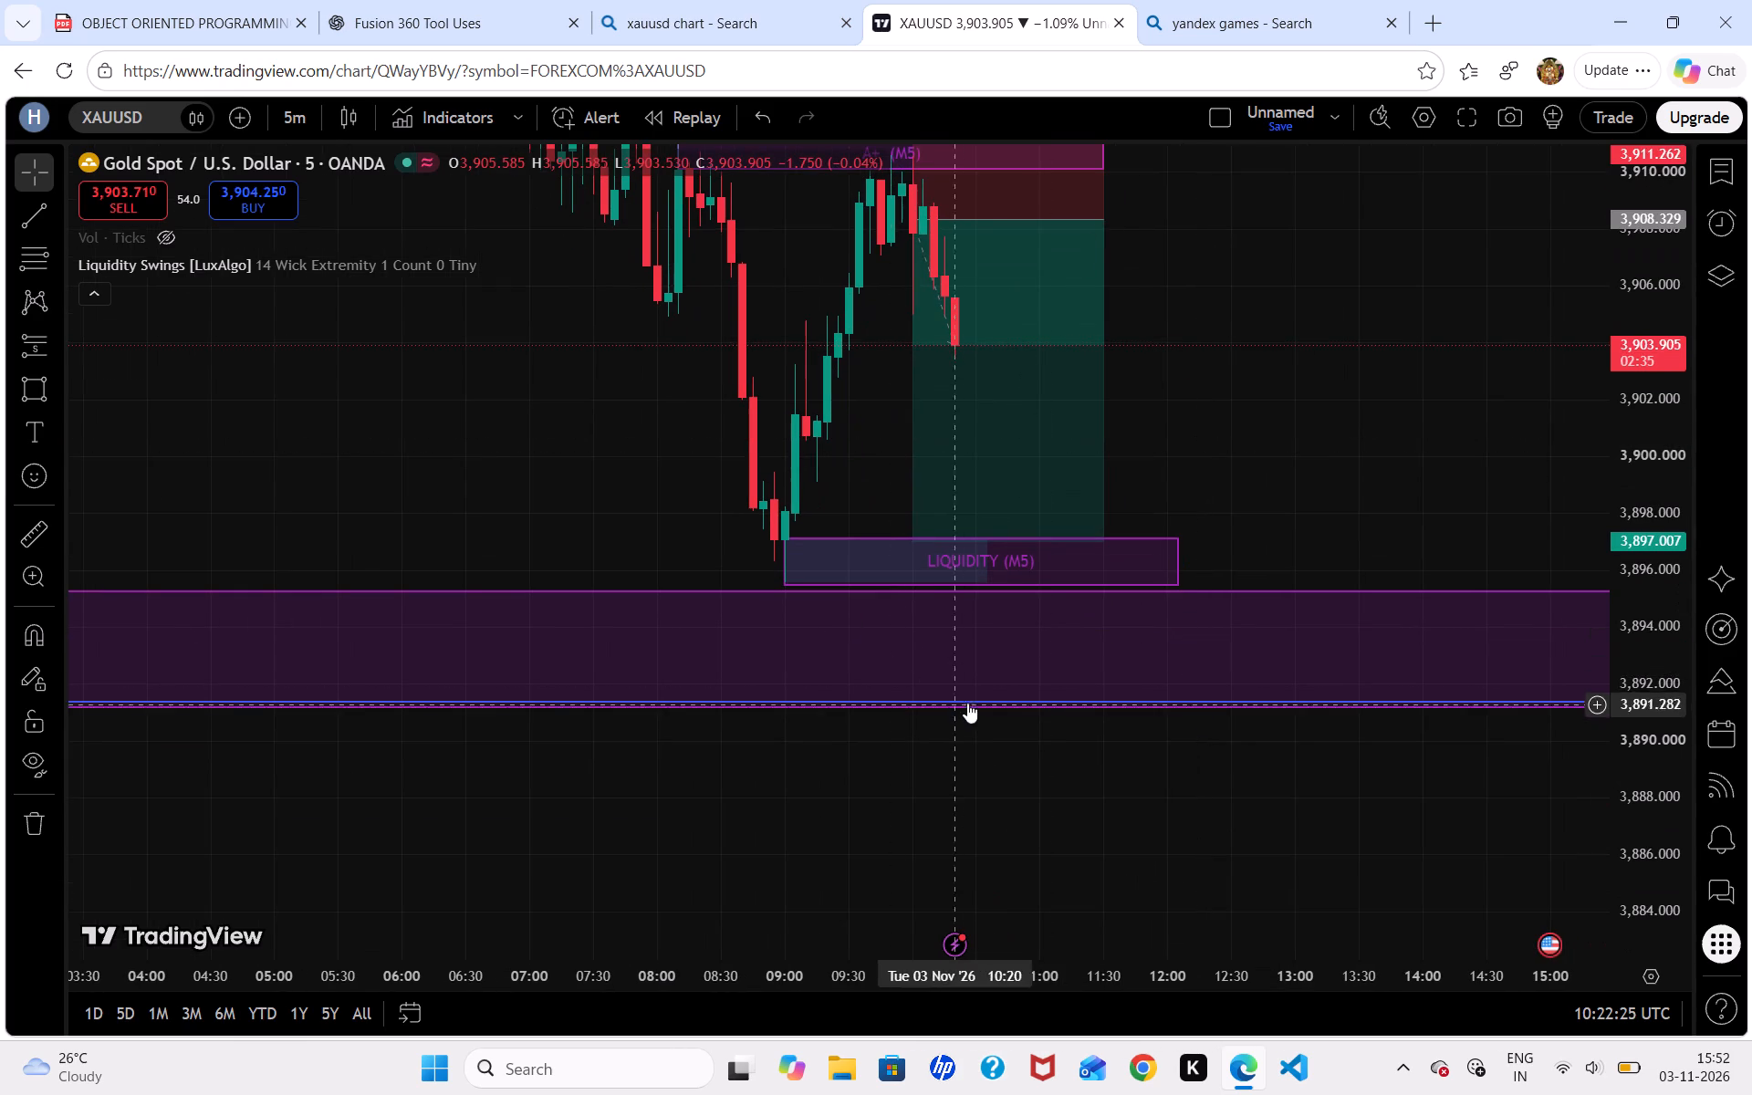
{"action": "left_click_drag", "start_coordinate": [1176, 374], "coordinate": [993, 569]}
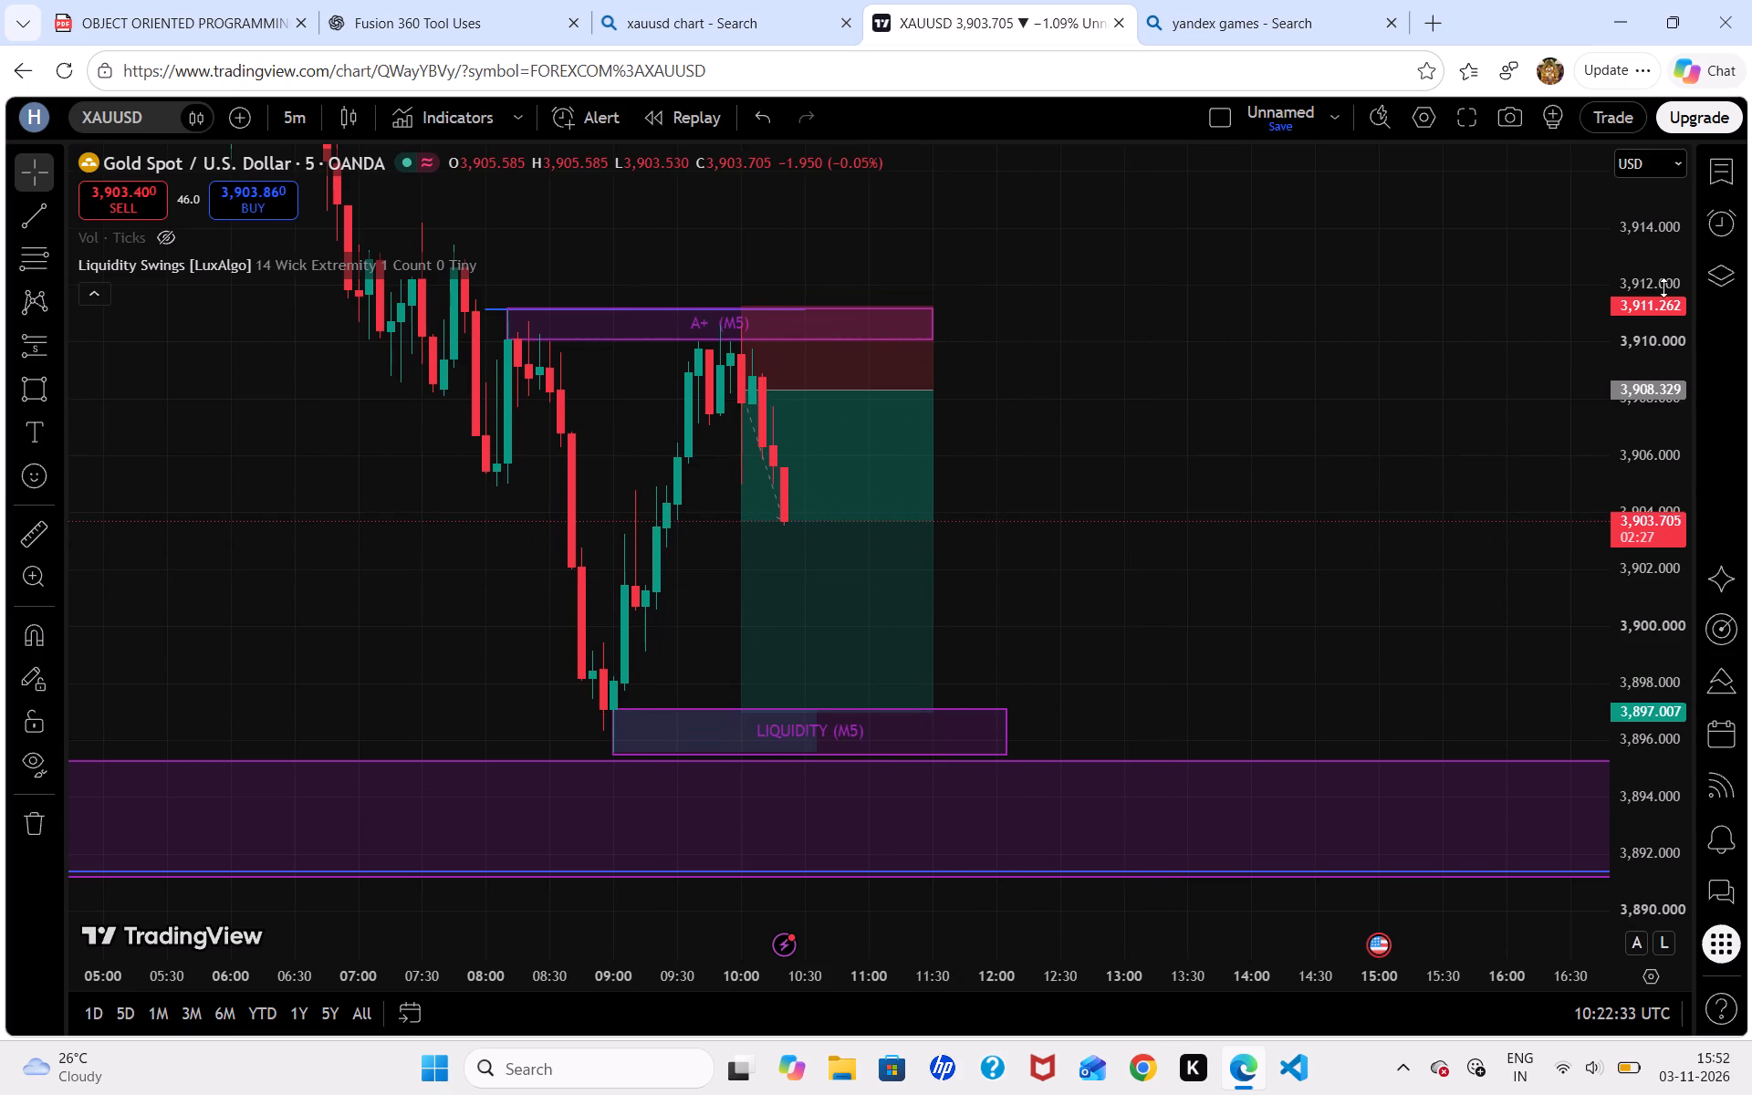
{"action": "left_click_drag", "start_coordinate": [1663, 288], "coordinate": [1687, 467]}
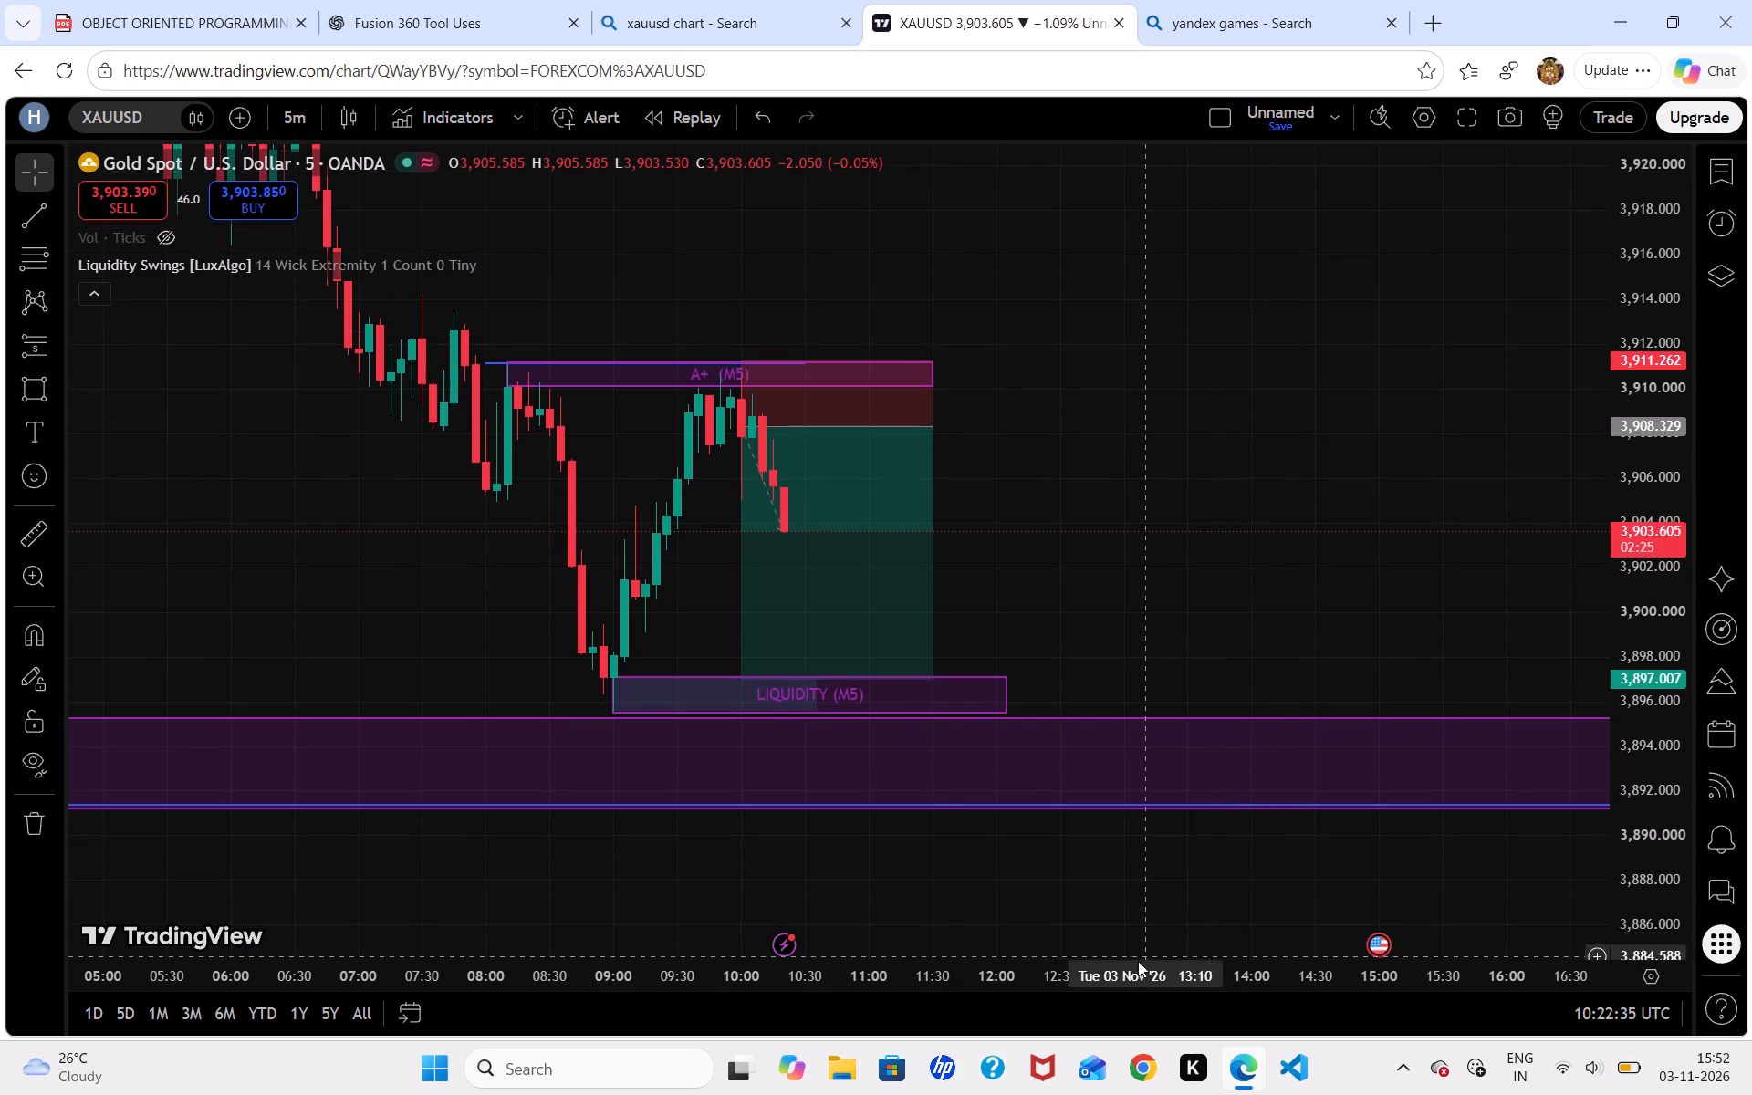
{"action": "left_click_drag", "start_coordinate": [1122, 977], "coordinate": [1450, 944]}
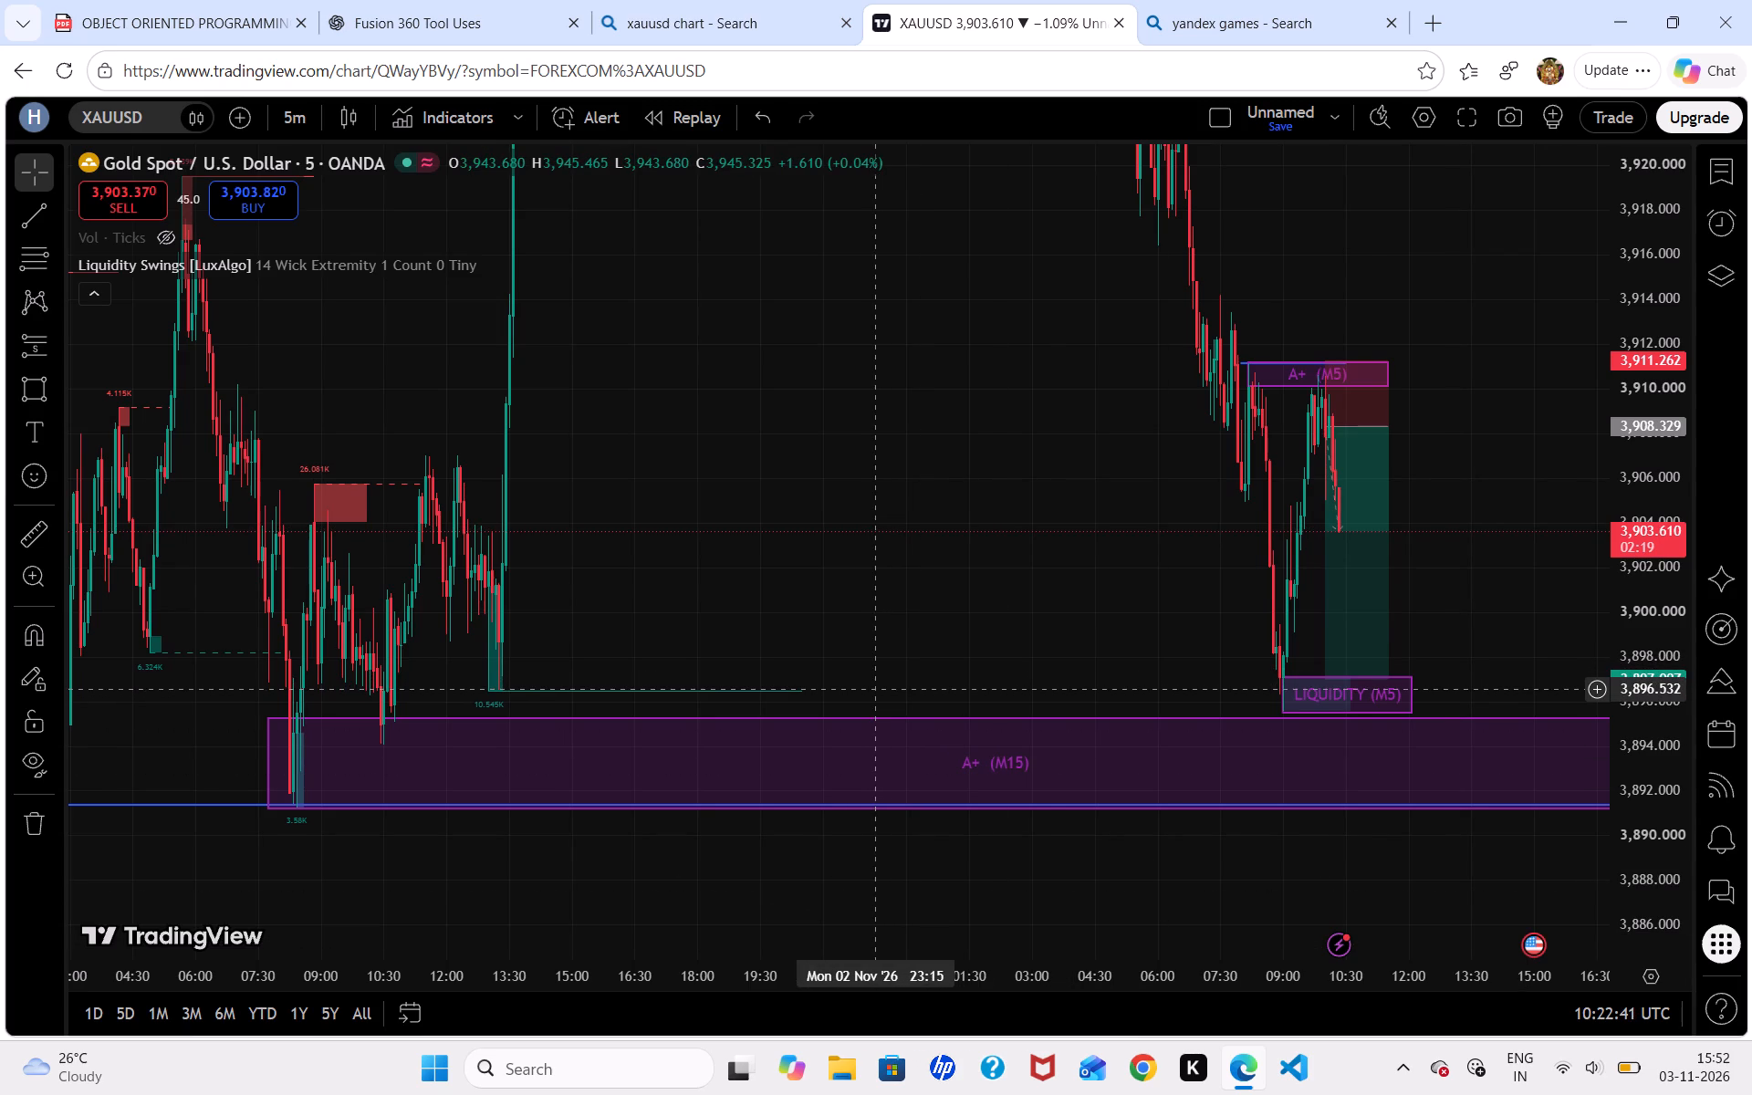
{"action": "left_click_drag", "start_coordinate": [1621, 514], "coordinate": [1618, 676]}
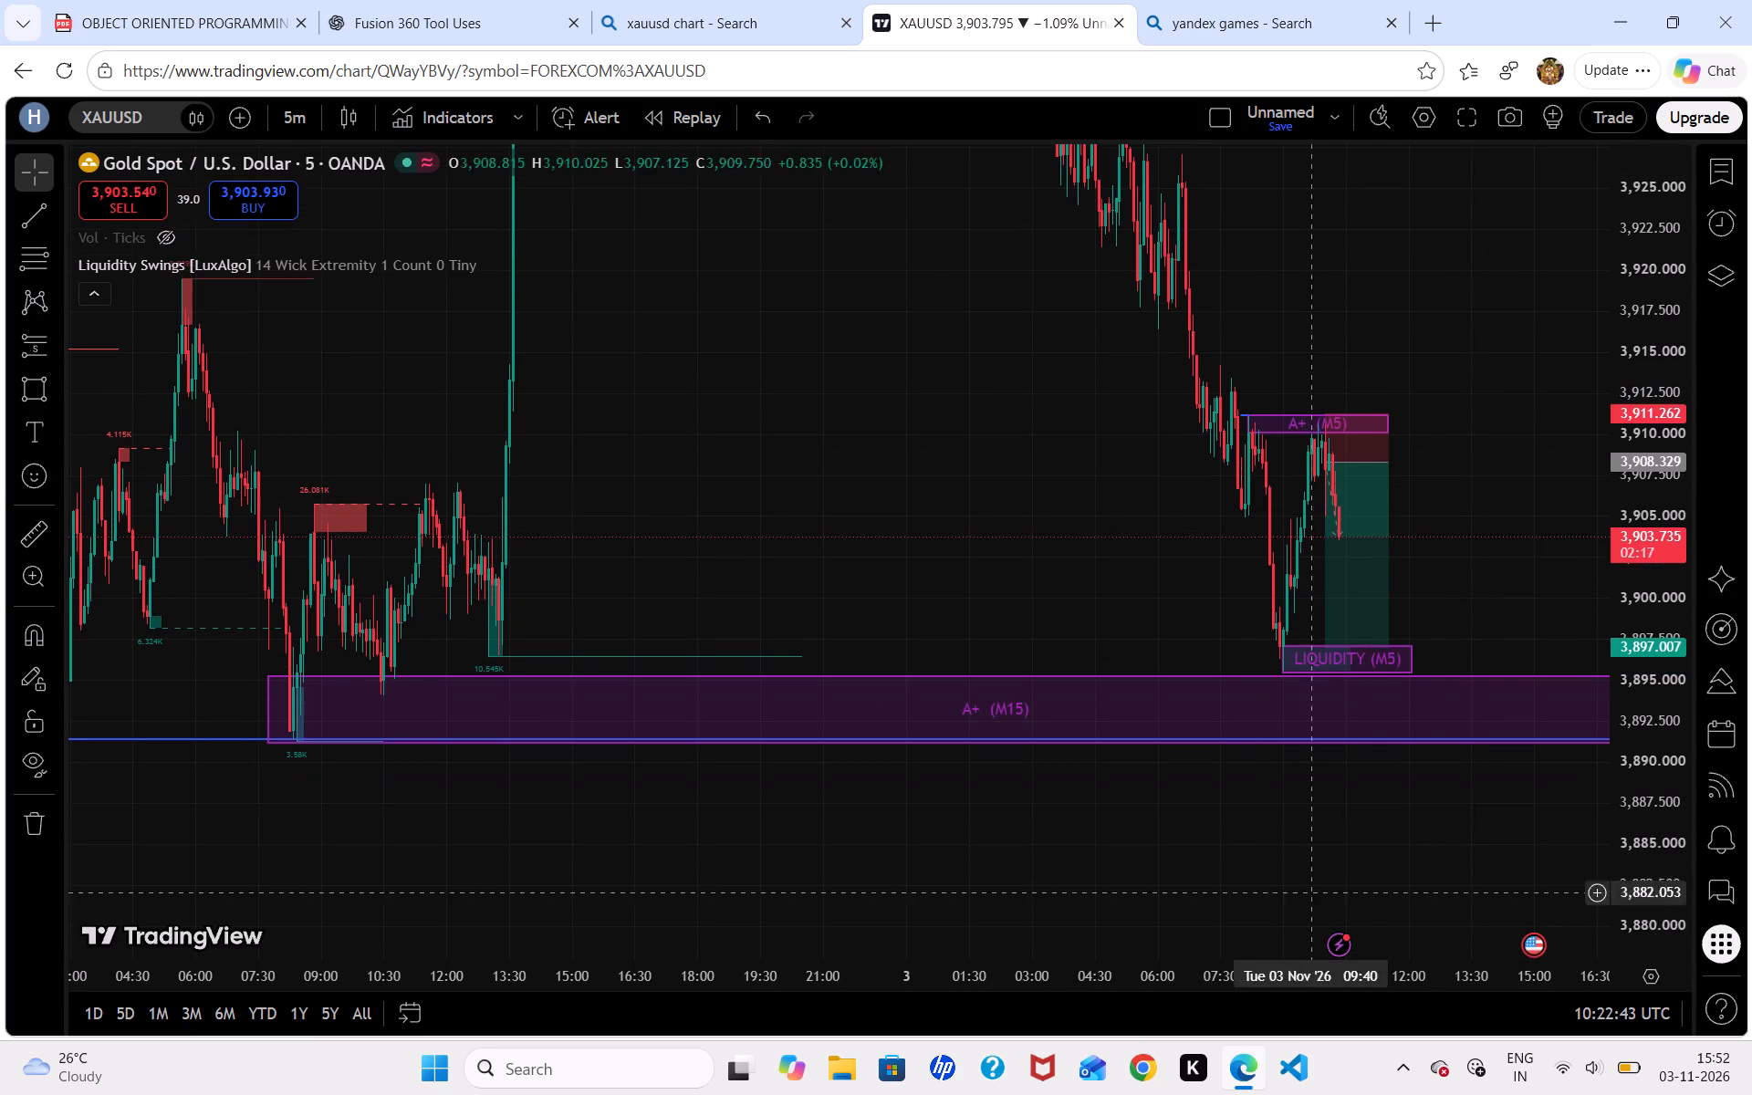
{"action": "left_click_drag", "start_coordinate": [1494, 974], "coordinate": [1356, 1000]}
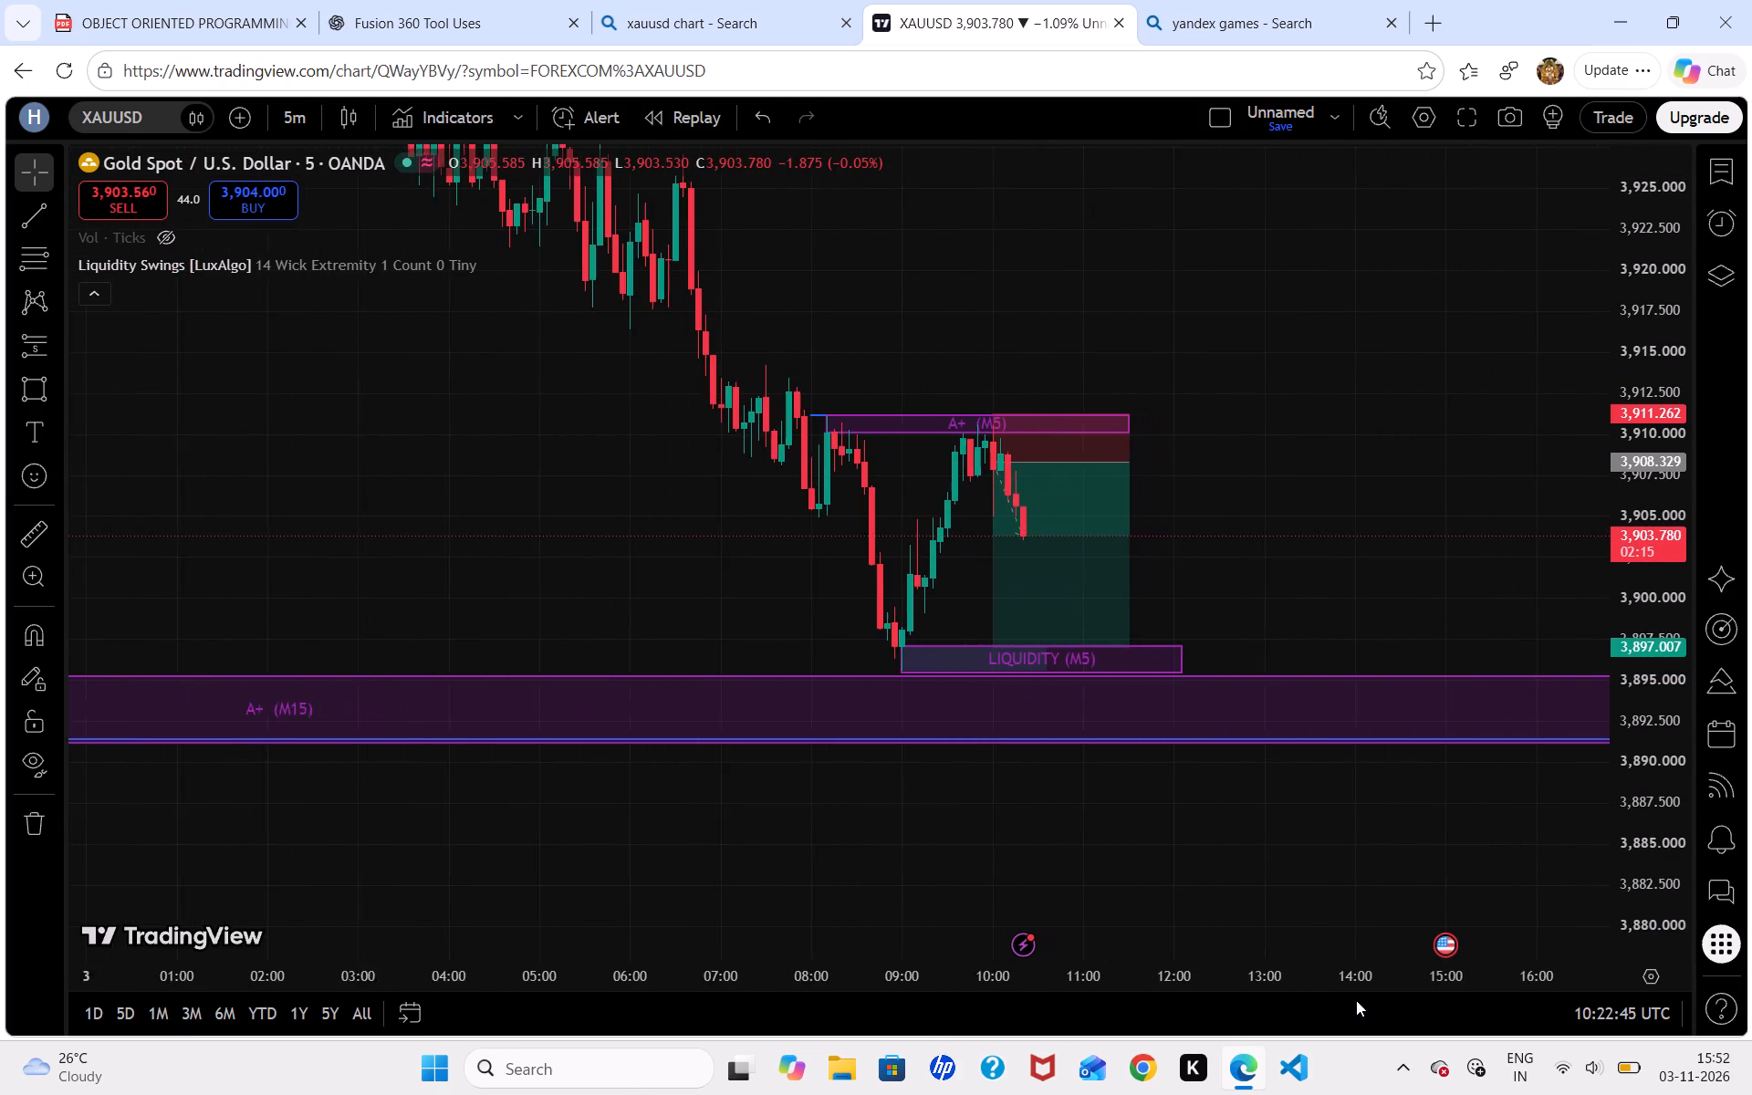
{"action": "left_click_drag", "start_coordinate": [1356, 1000], "coordinate": [1352, 1000]}
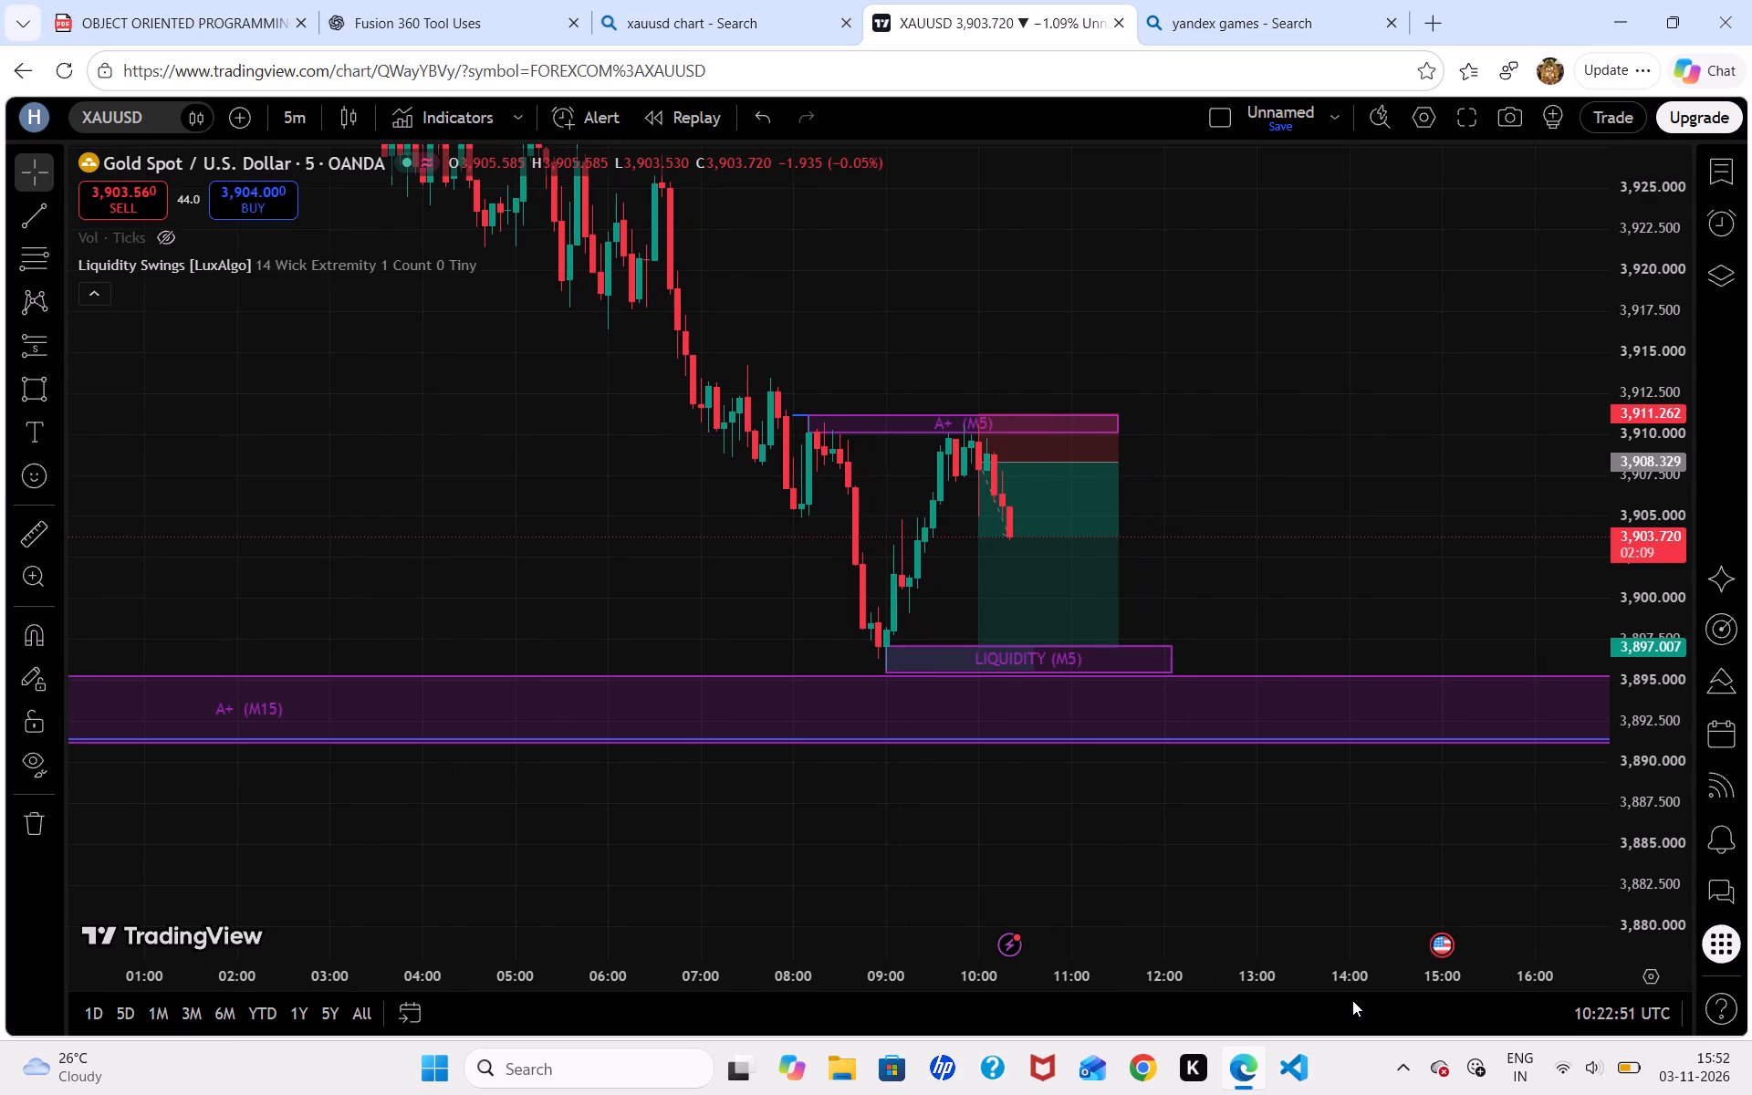
{"action": "left_click_drag", "start_coordinate": [1648, 798], "coordinate": [1632, 531]}
{"action": "left_click_drag", "start_coordinate": [1392, 482], "coordinate": [1493, 505]}
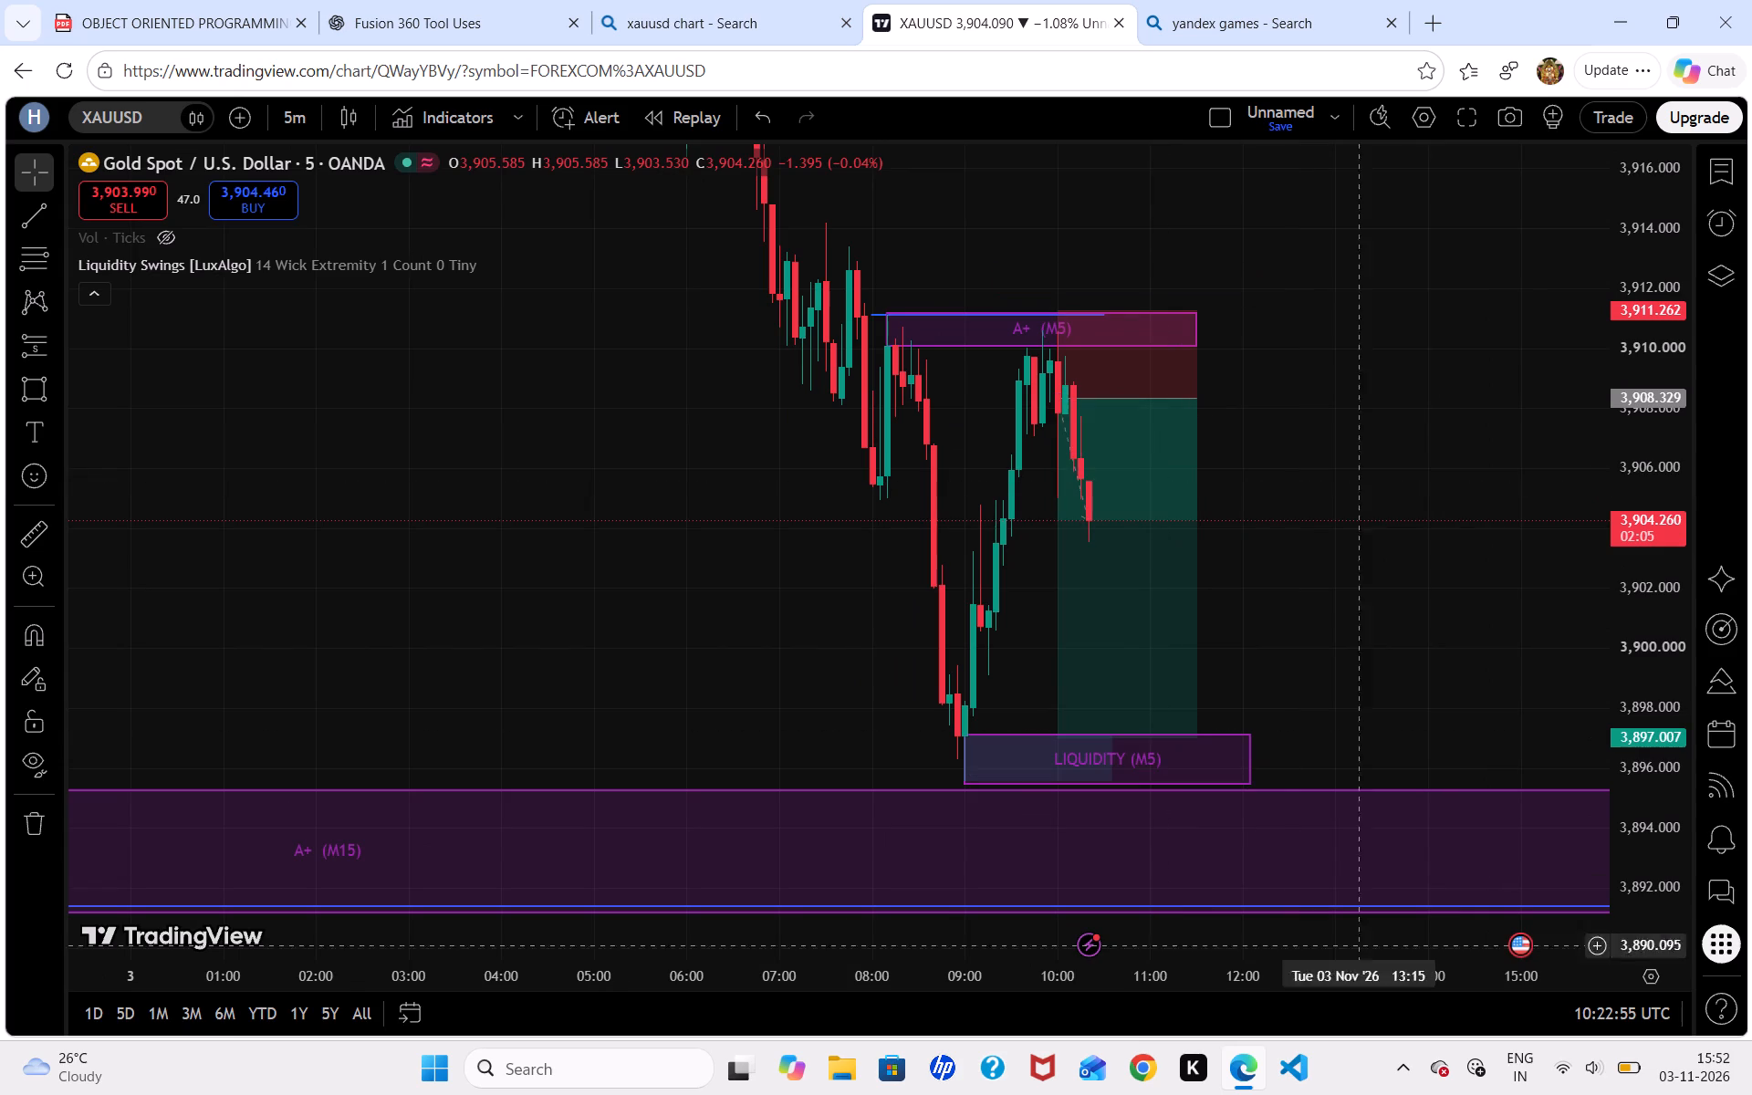
{"action": "left_click_drag", "start_coordinate": [1407, 975], "coordinate": [1349, 983]}
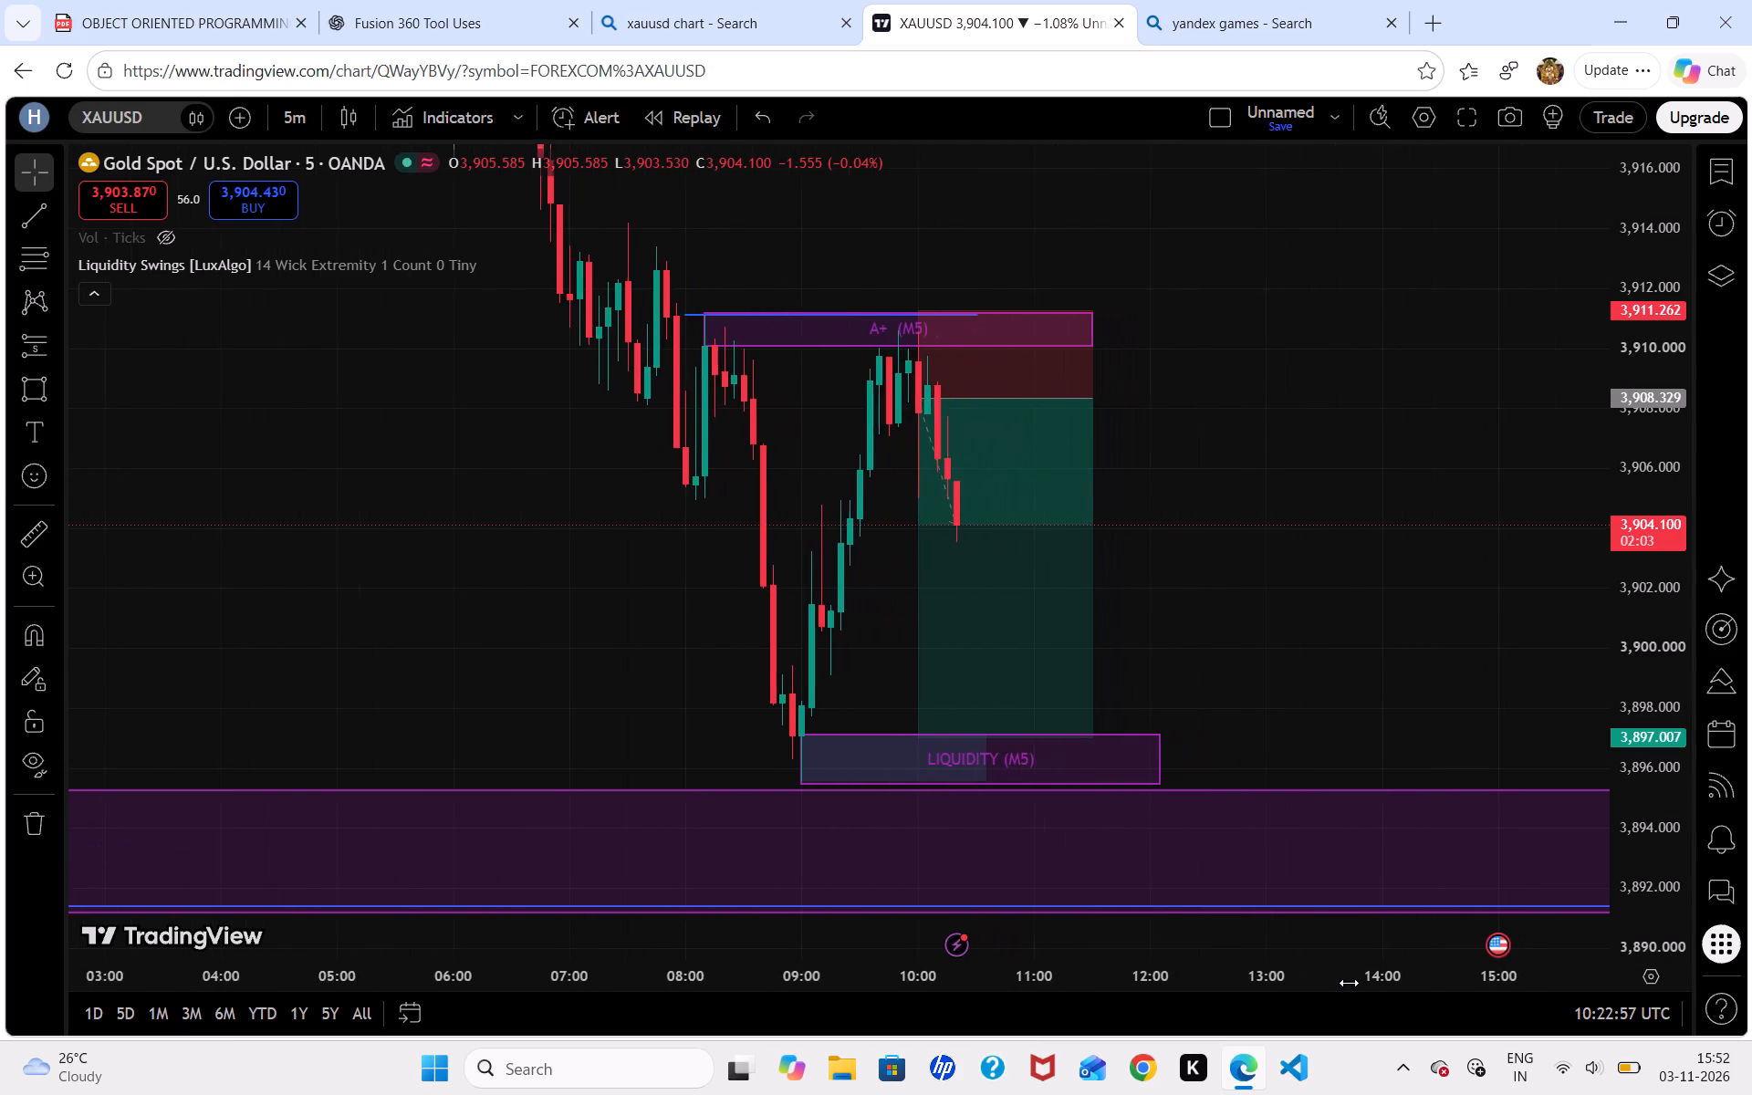
{"action": "left_click_drag", "start_coordinate": [1349, 983], "coordinate": [1319, 972]}
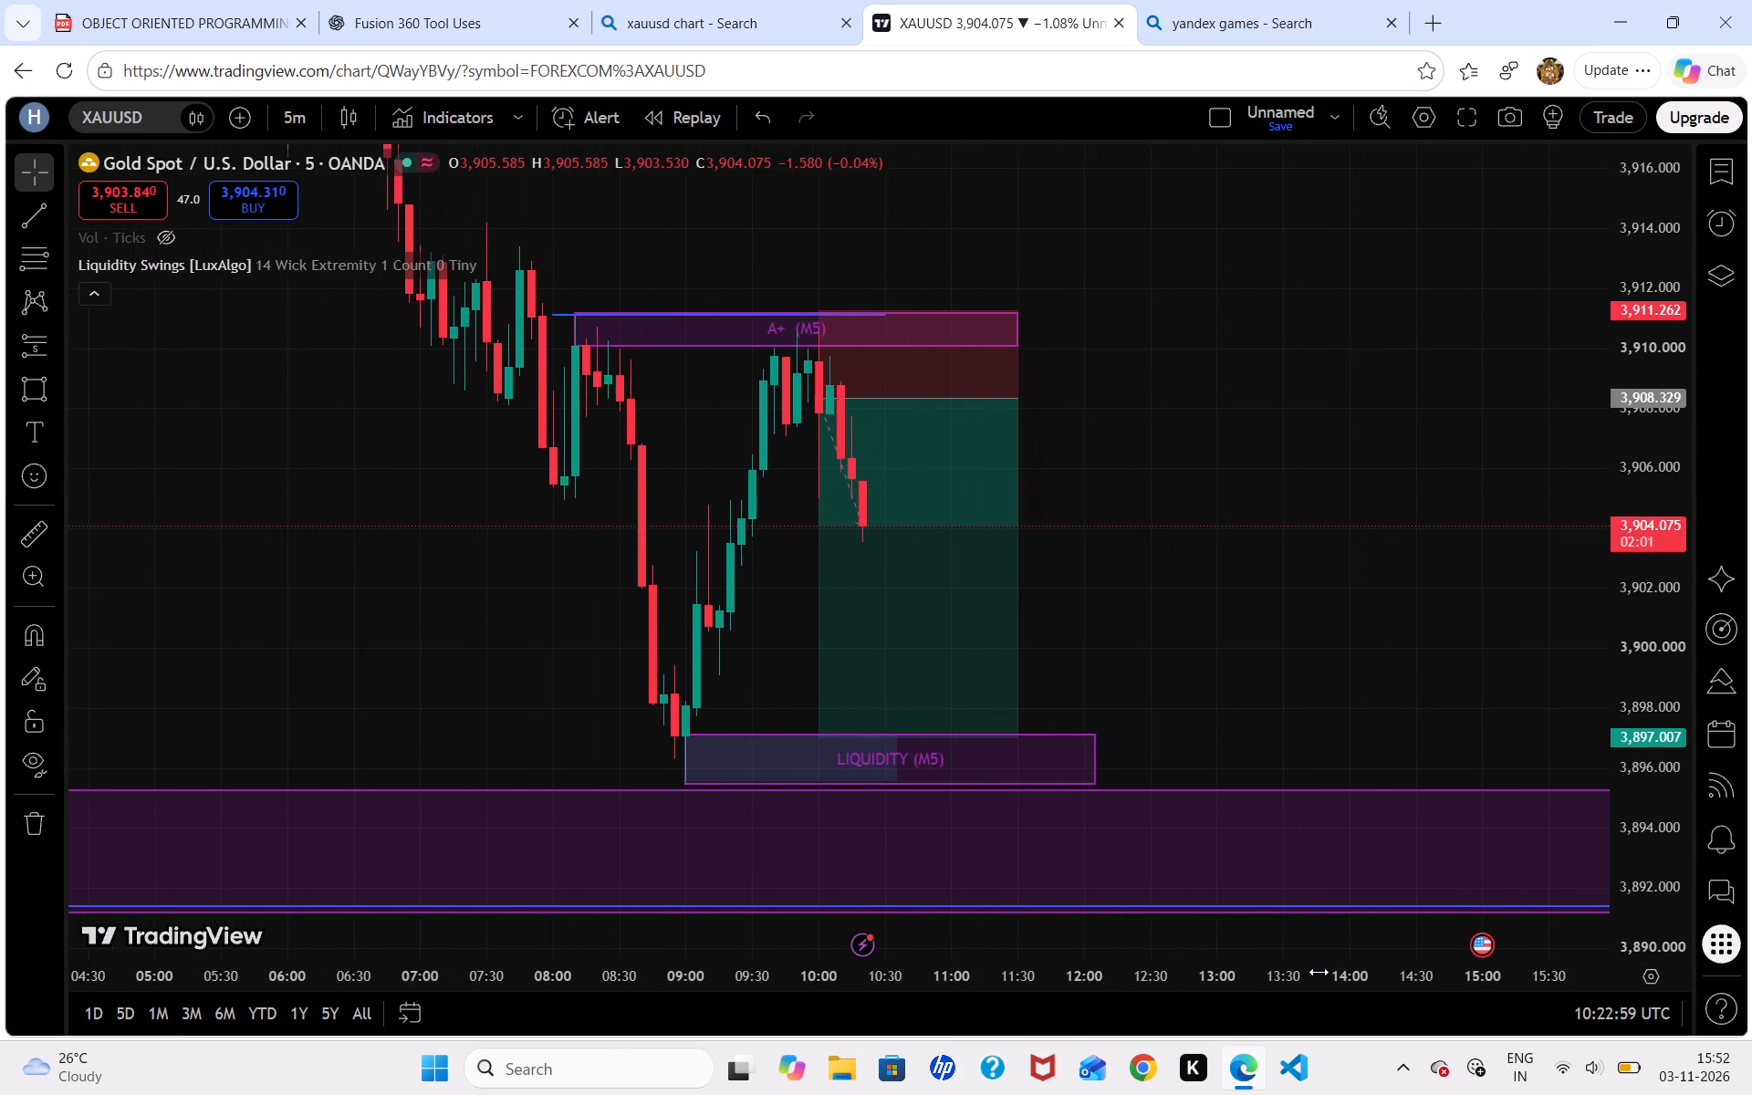
{"action": "left_click_drag", "start_coordinate": [1319, 972], "coordinate": [1344, 982]}
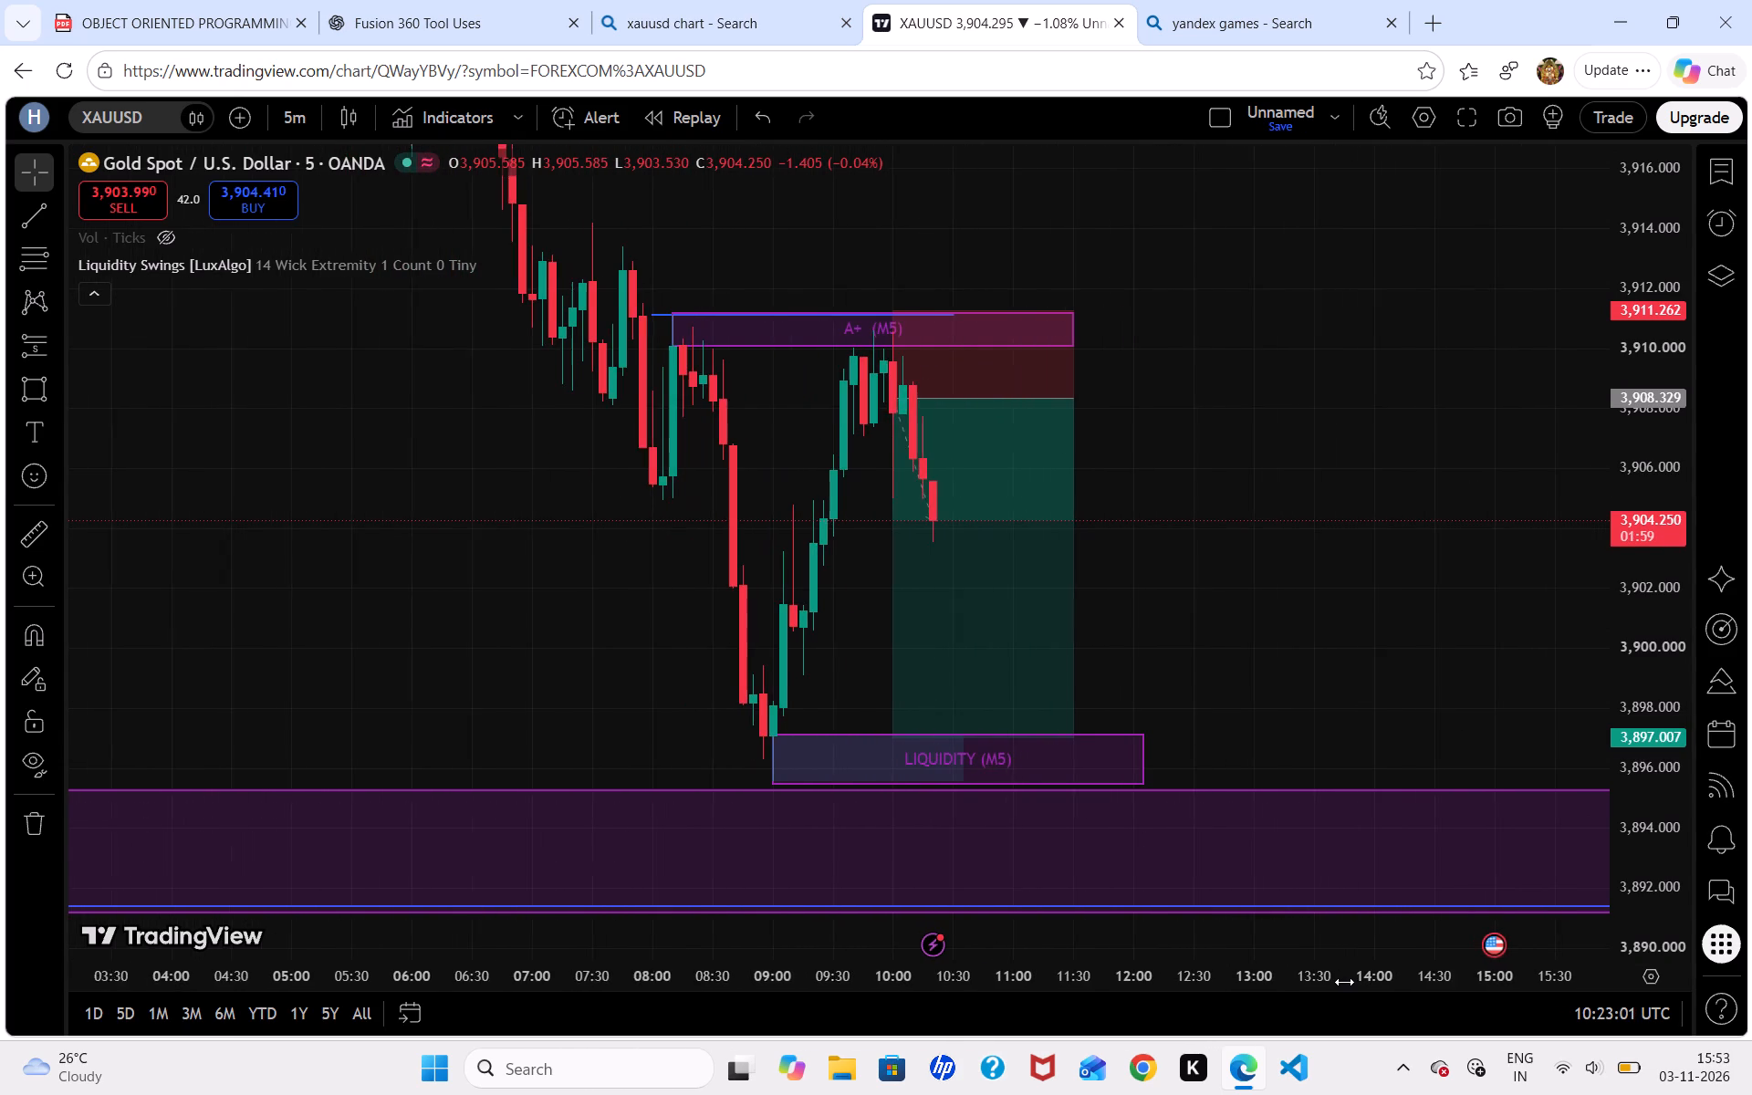
{"action": "left_click_drag", "start_coordinate": [1344, 982], "coordinate": [1343, 982]}
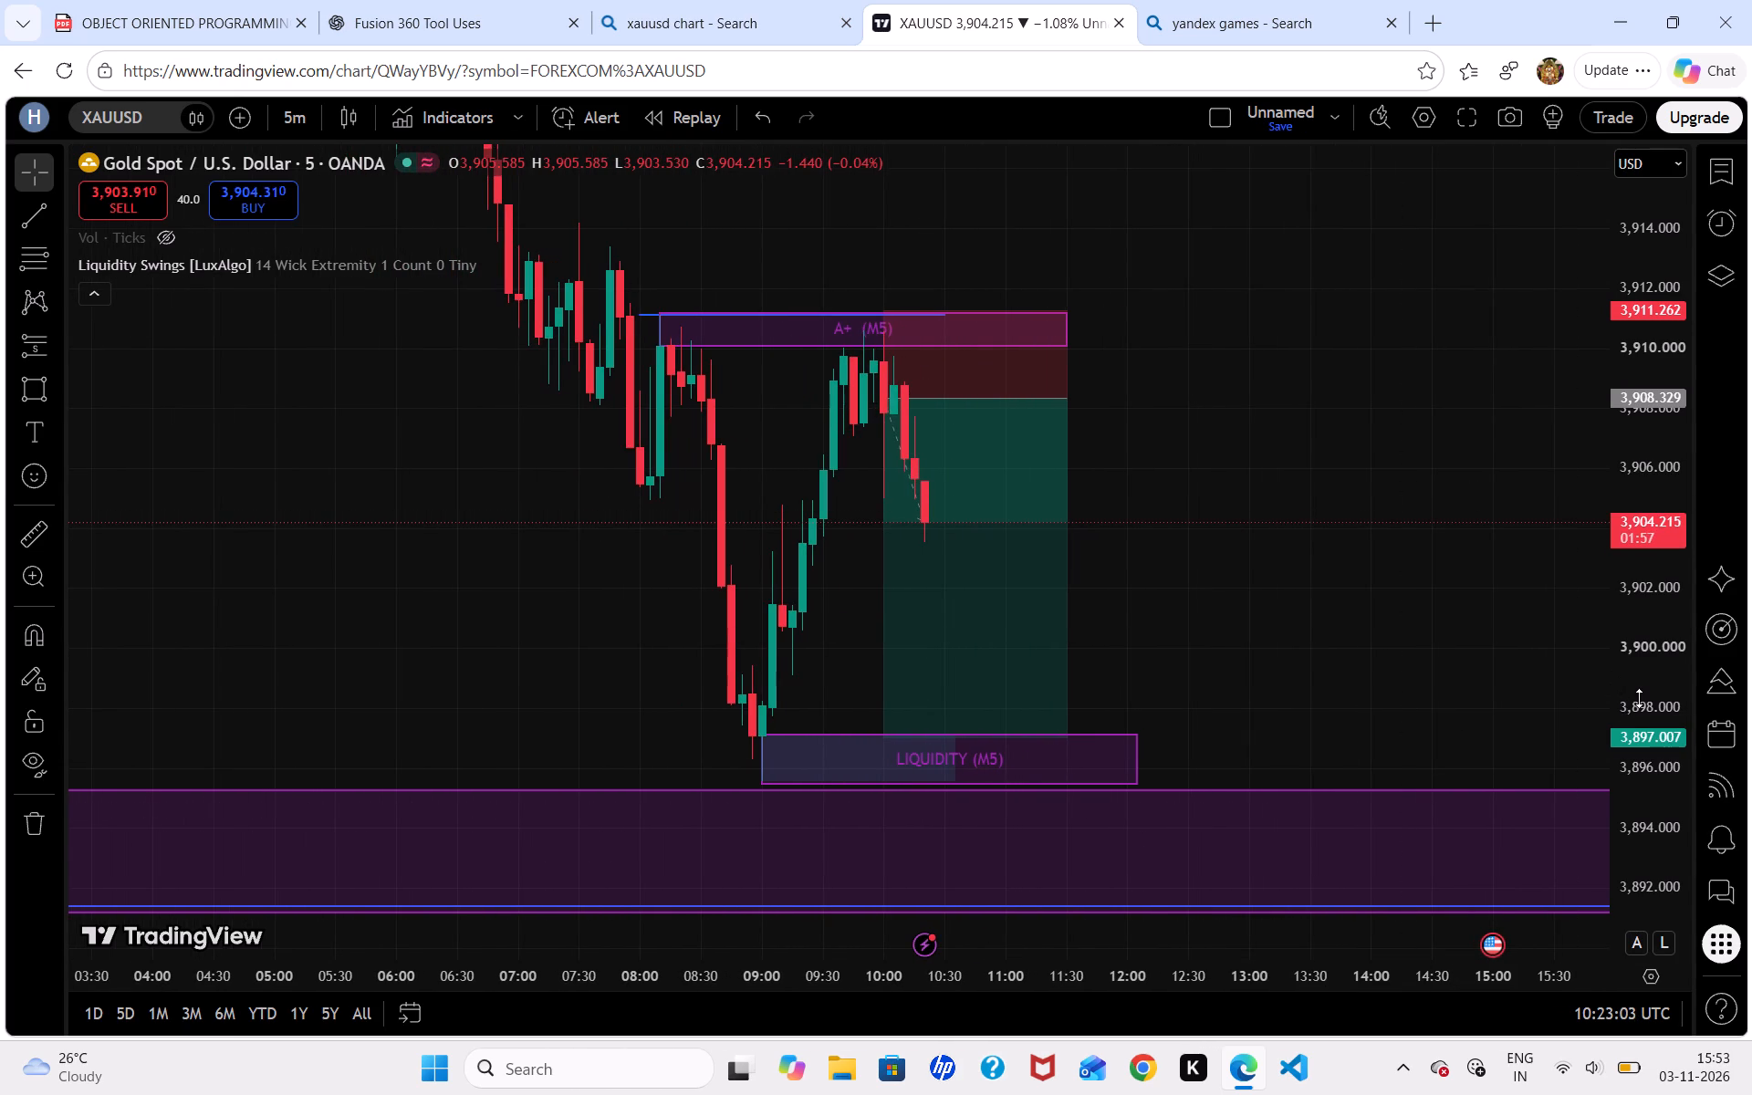
{"action": "left_click_drag", "start_coordinate": [1639, 698], "coordinate": [1636, 678]}
{"action": "left_click_drag", "start_coordinate": [1318, 438], "coordinate": [1438, 439]}
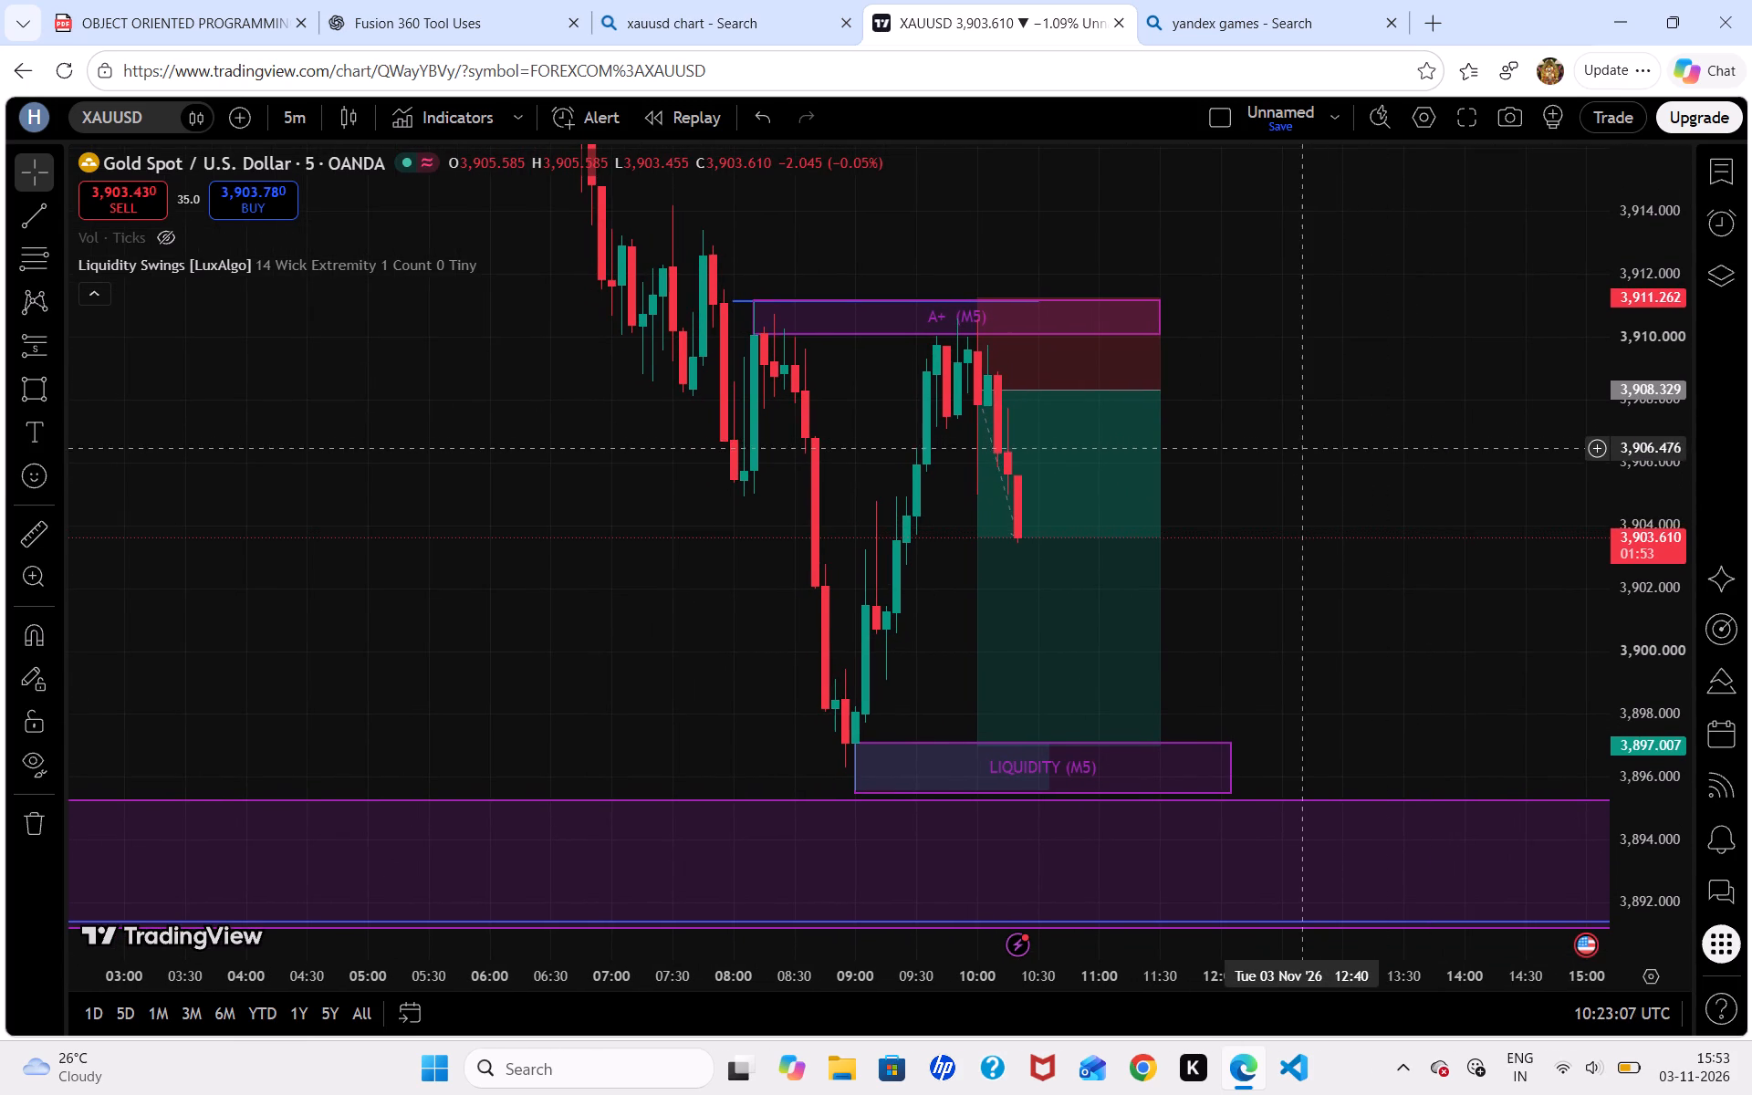
Examine the 5-minute candles within the short position, between the A+ (M5) zone and the M5 liquidity zone, at closer time and price scales.
{"action": "left_click_drag", "start_coordinate": [1334, 636], "coordinate": [1408, 622]}
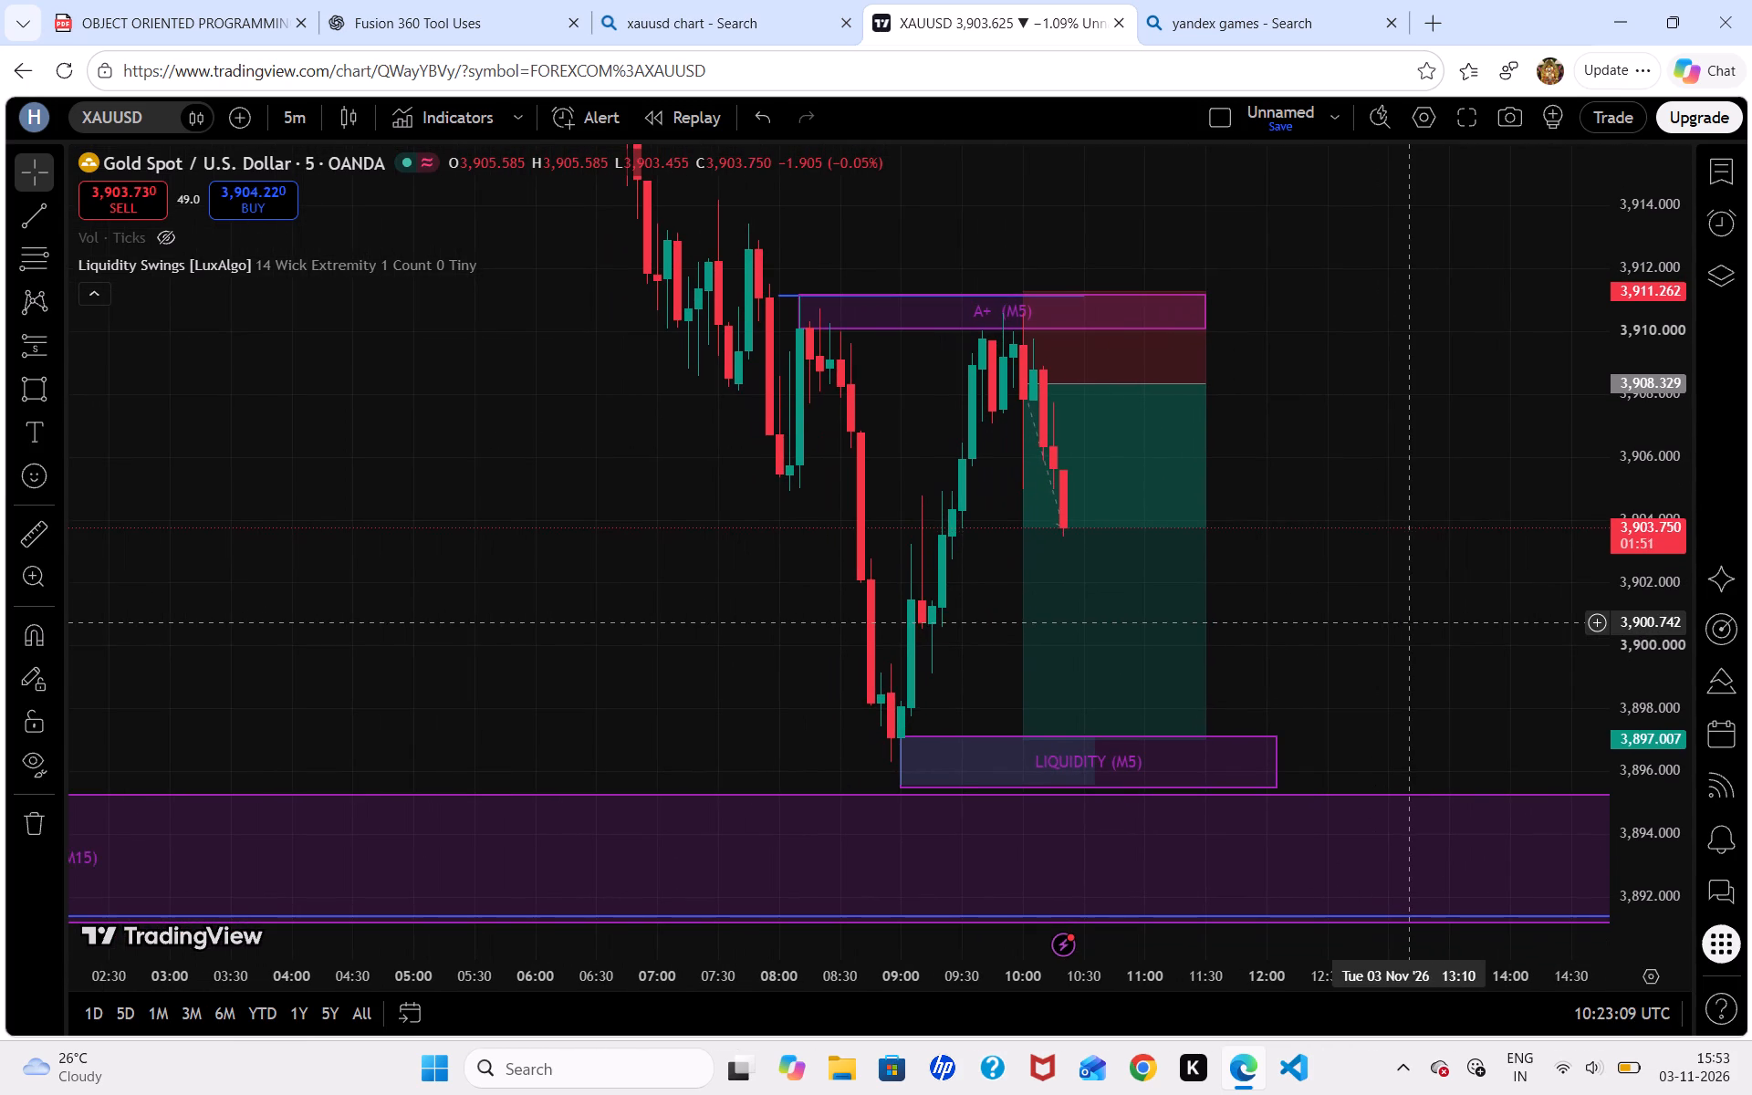
{"action": "left_click_drag", "start_coordinate": [1363, 980], "coordinate": [1348, 981]}
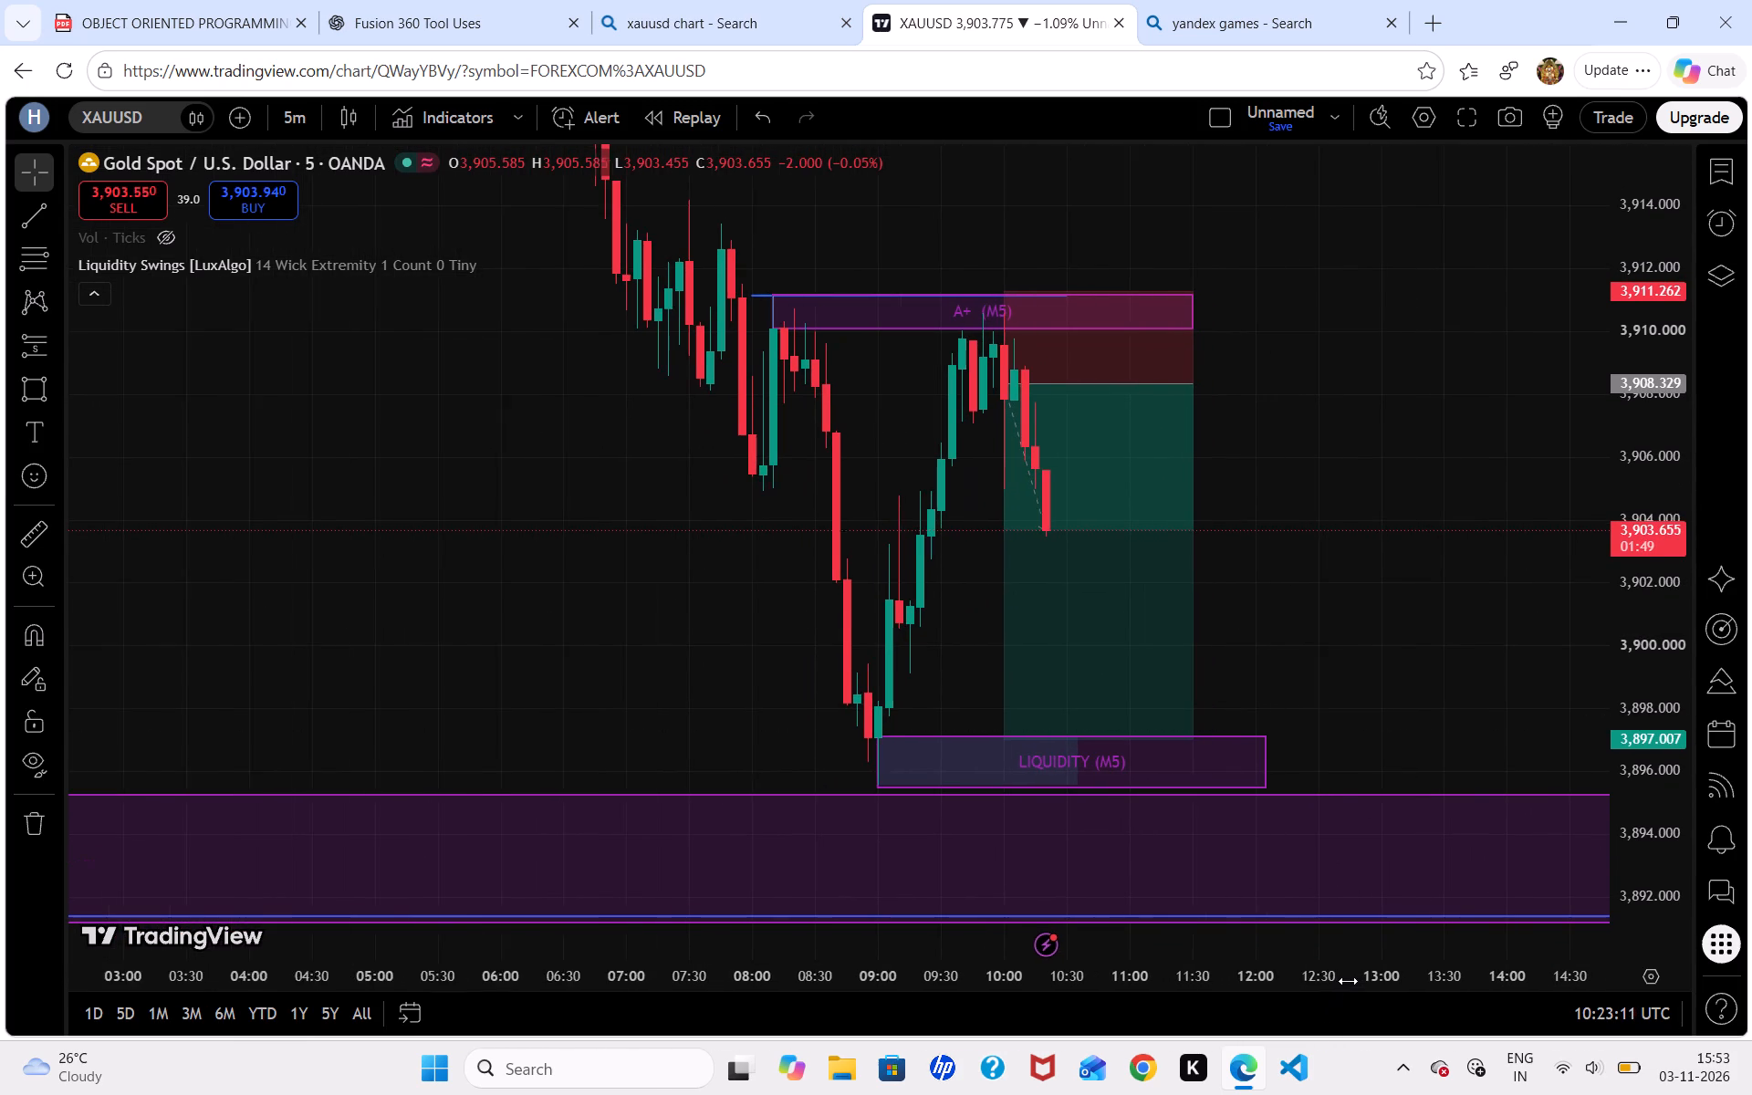
{"action": "left_click_drag", "start_coordinate": [1348, 981], "coordinate": [1340, 979]}
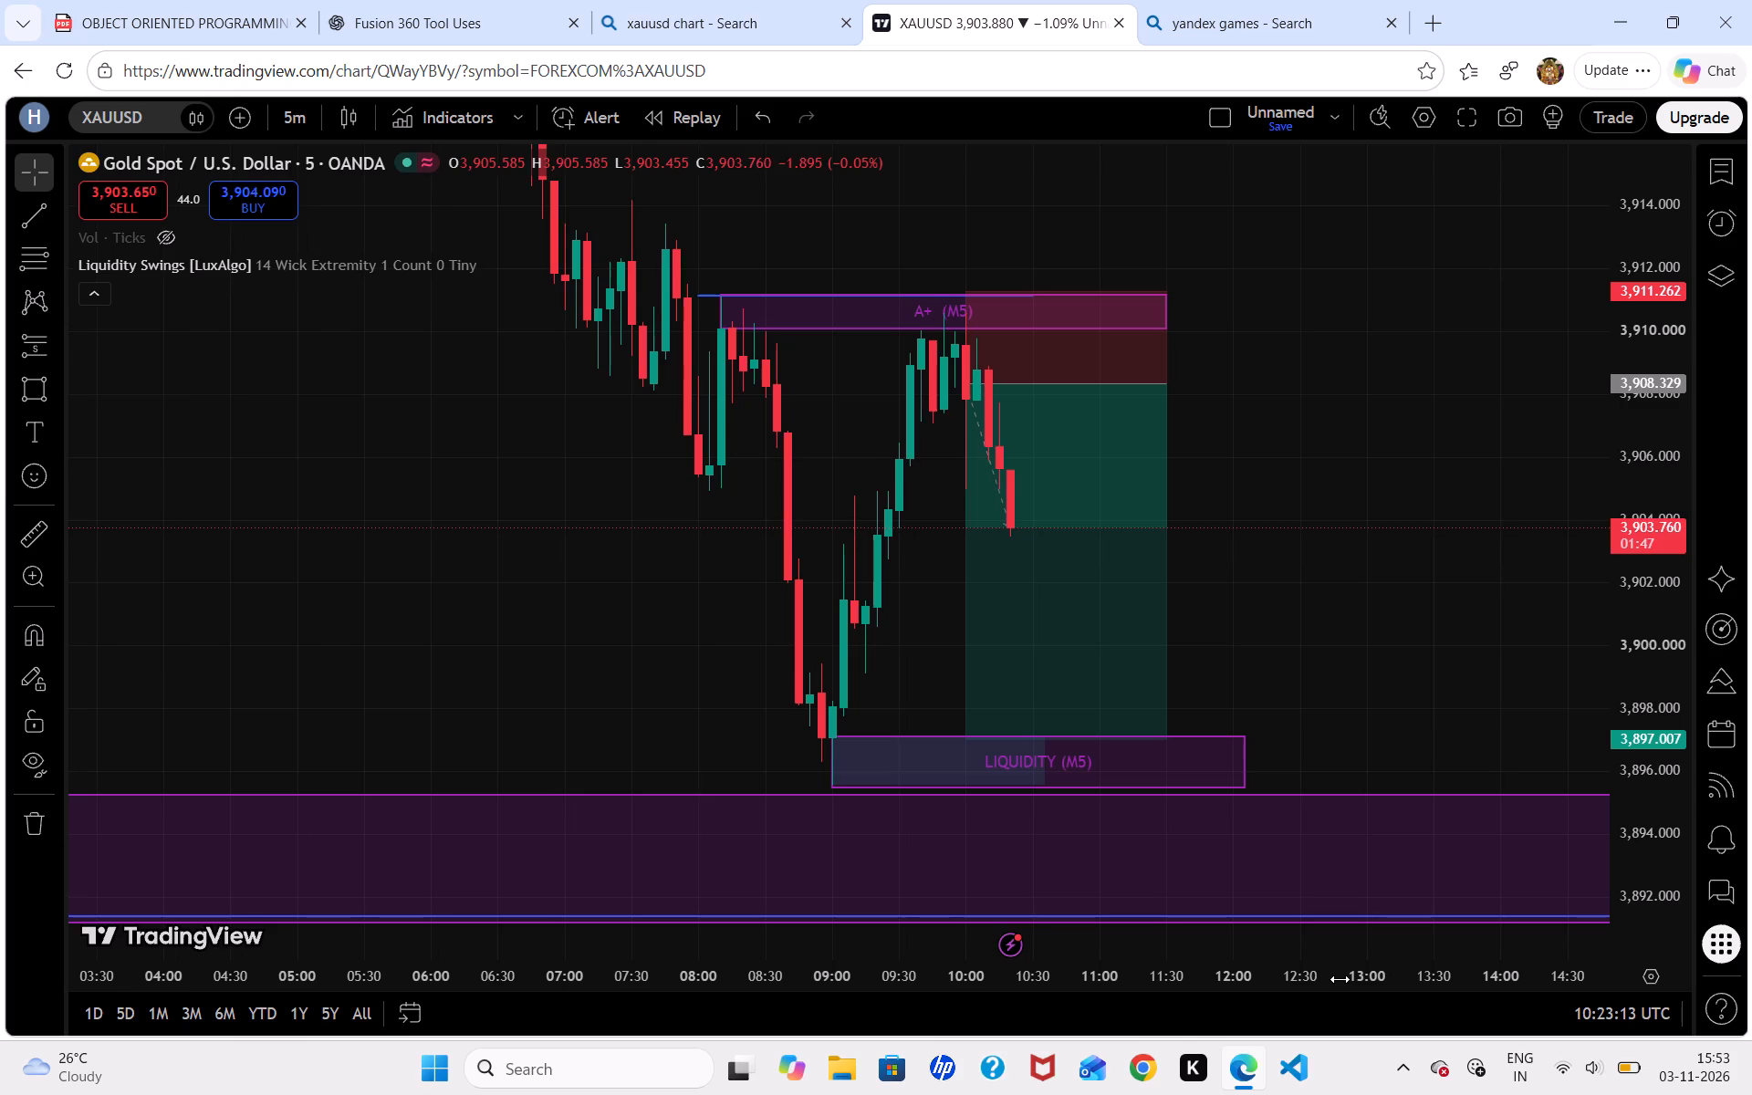
{"action": "left_click_drag", "start_coordinate": [1340, 979], "coordinate": [1336, 981]}
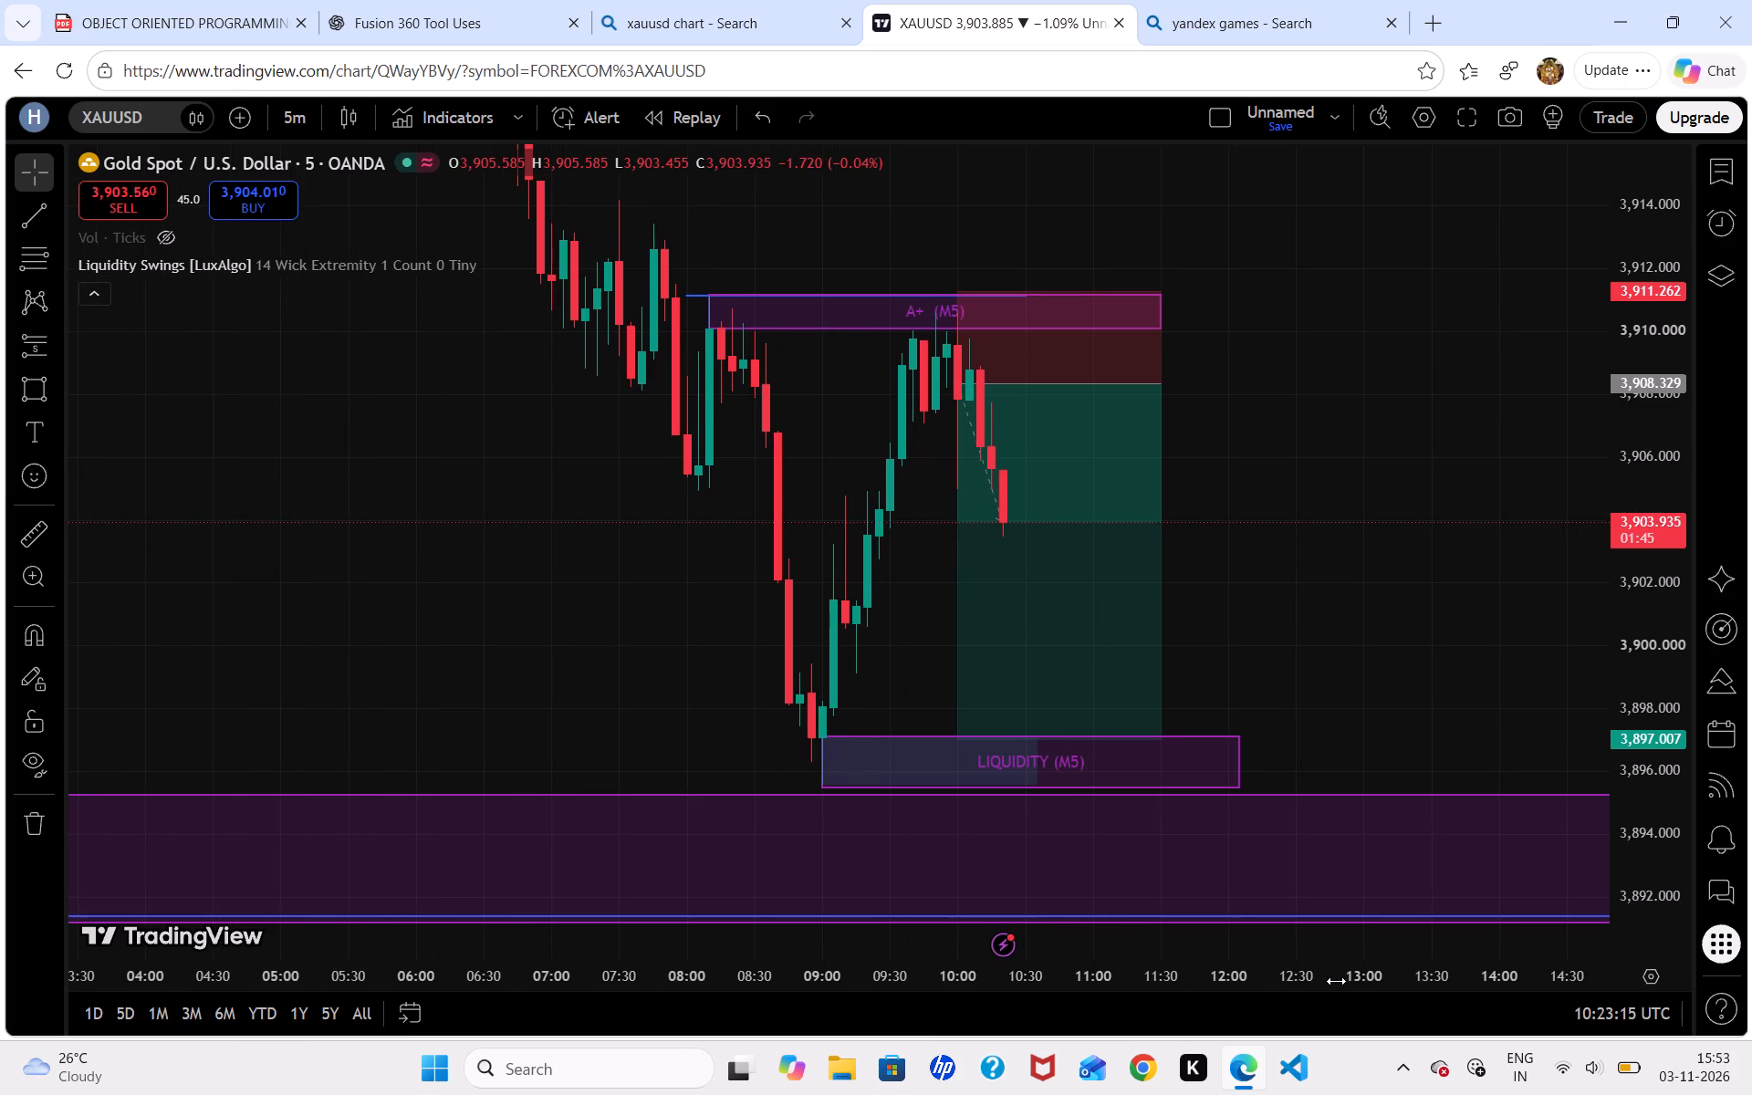
{"action": "left_click_drag", "start_coordinate": [1336, 981], "coordinate": [1301, 988]}
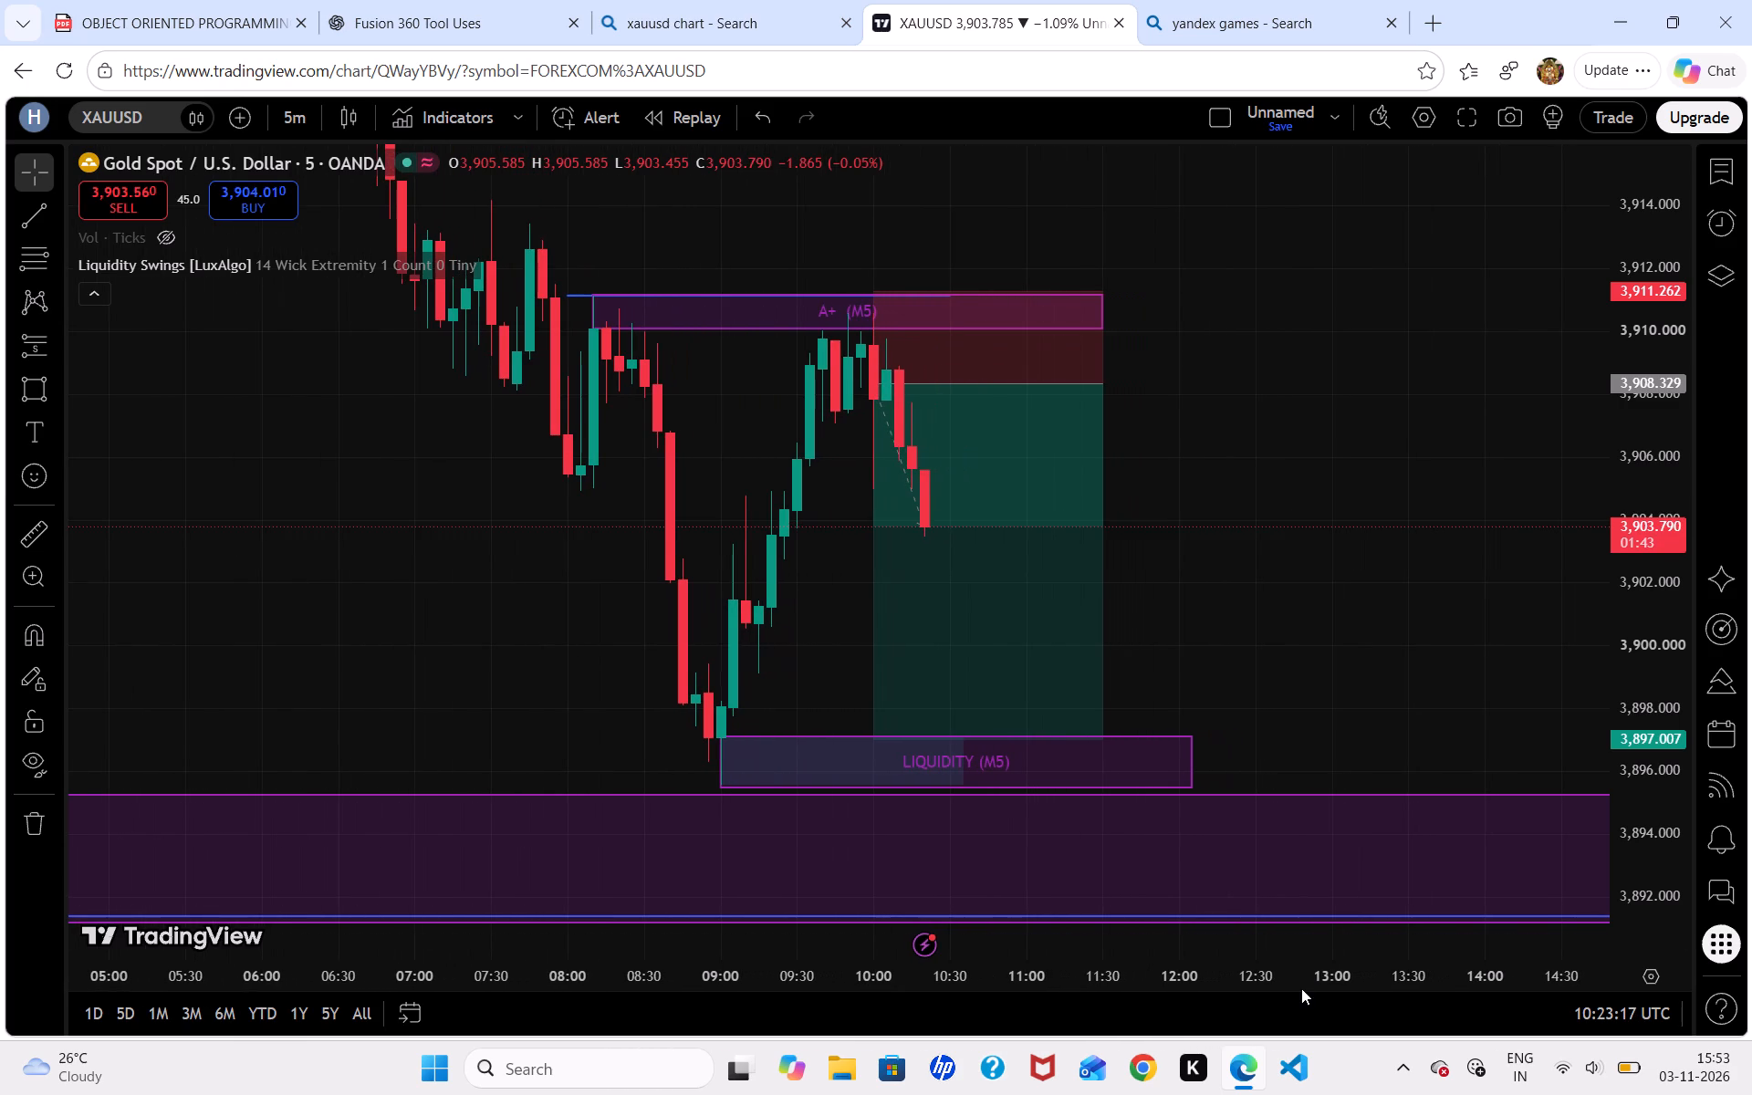
{"action": "left_click_drag", "start_coordinate": [1644, 779], "coordinate": [1632, 724]}
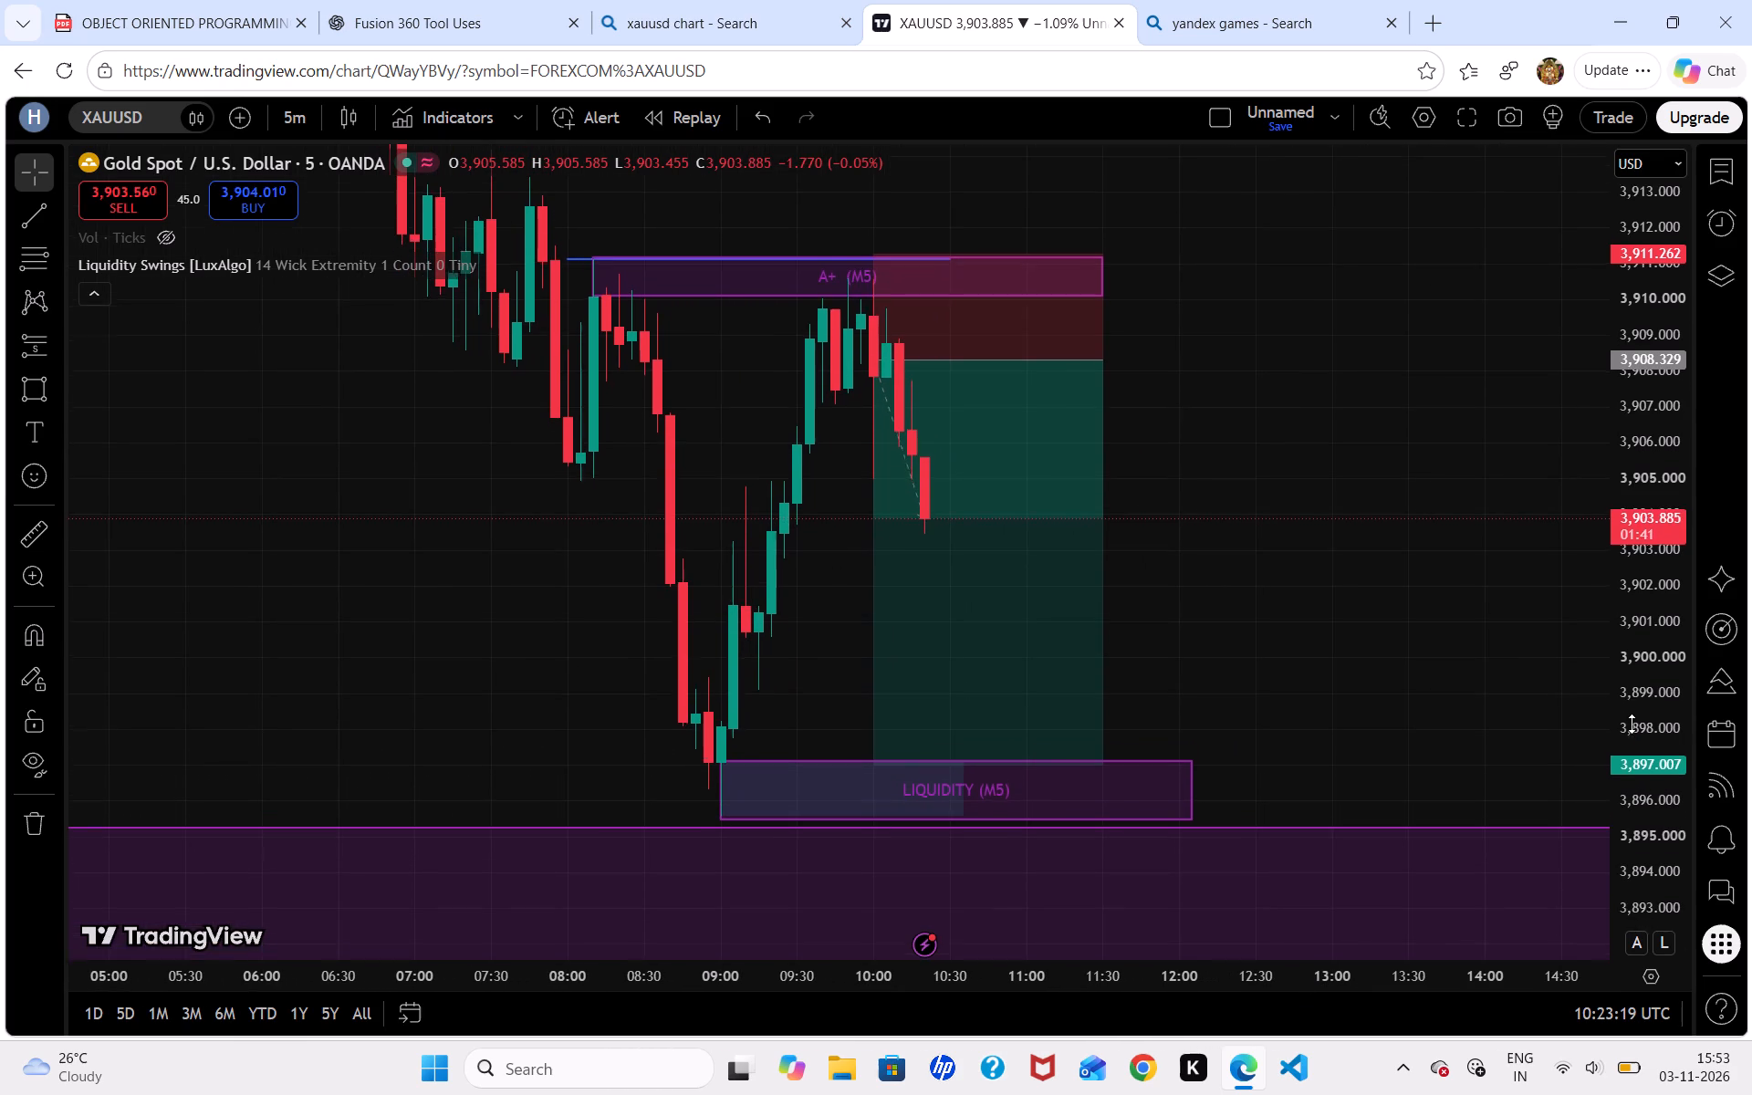
{"action": "left_click_drag", "start_coordinate": [1632, 724], "coordinate": [1626, 734]}
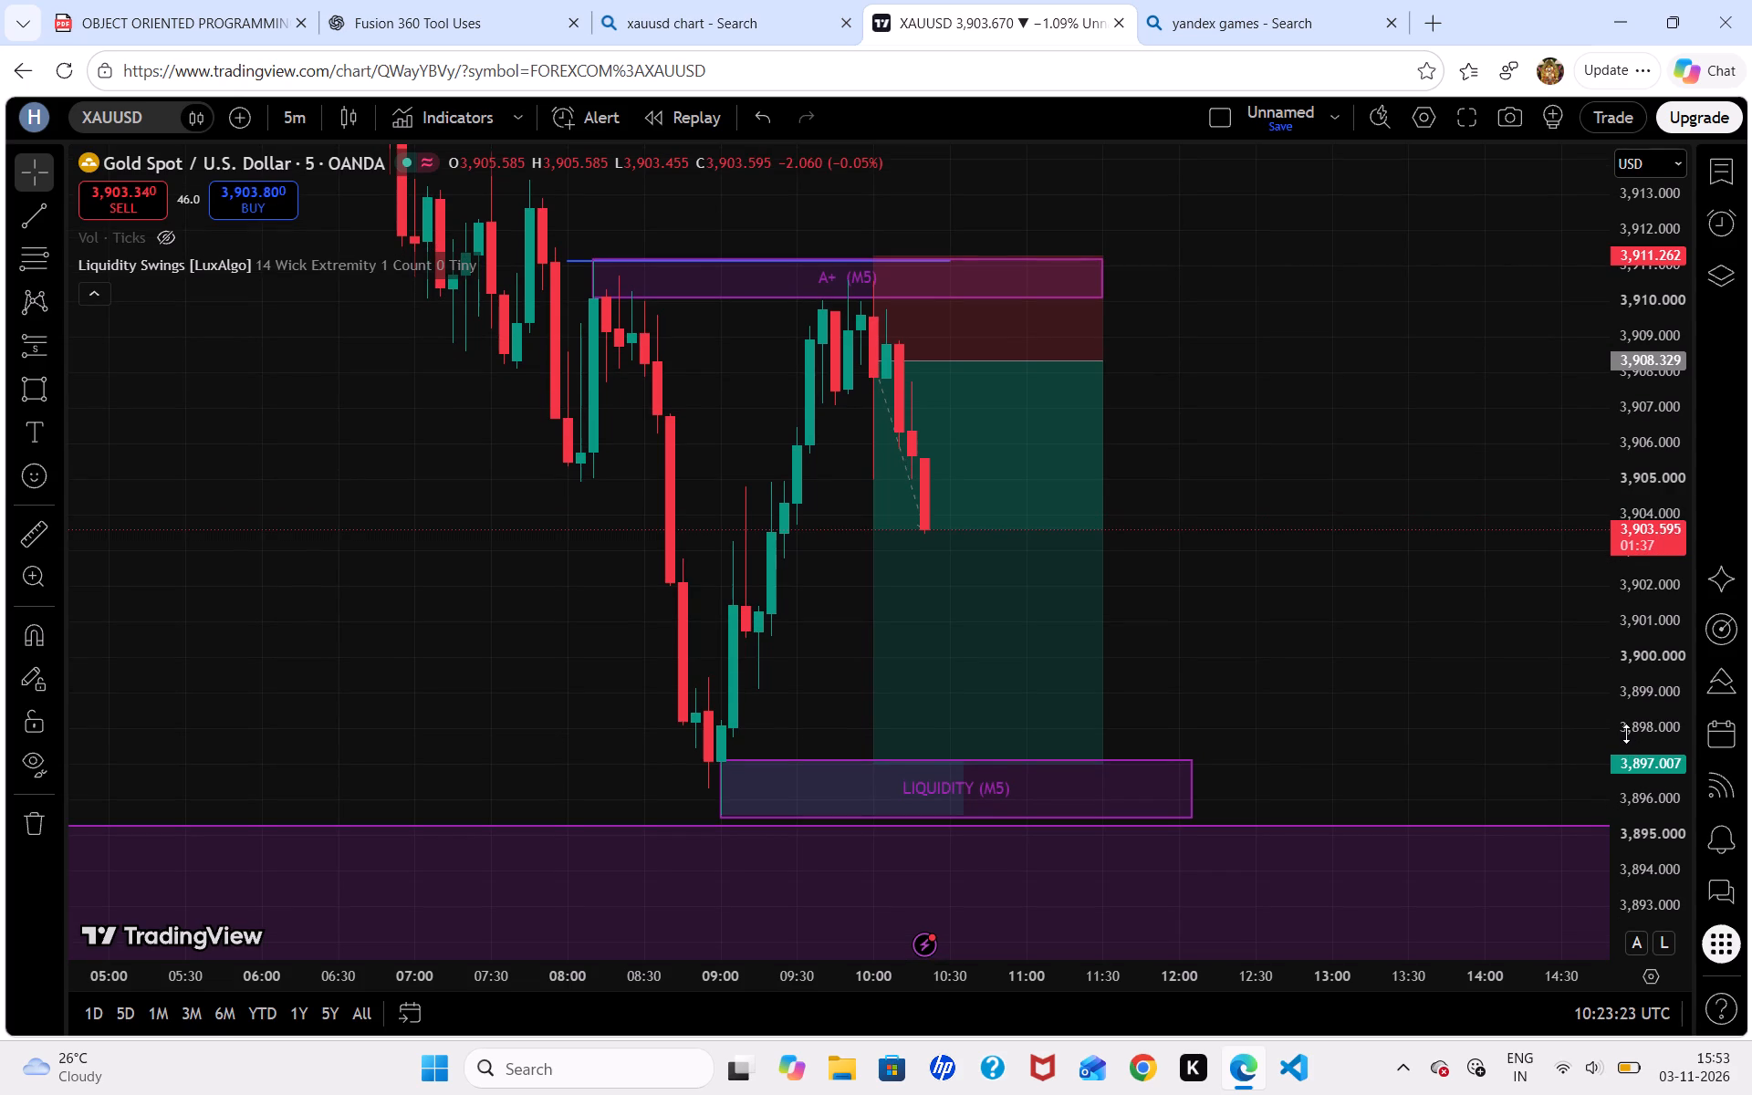
{"action": "left_click_drag", "start_coordinate": [1652, 569], "coordinate": [1653, 478]}
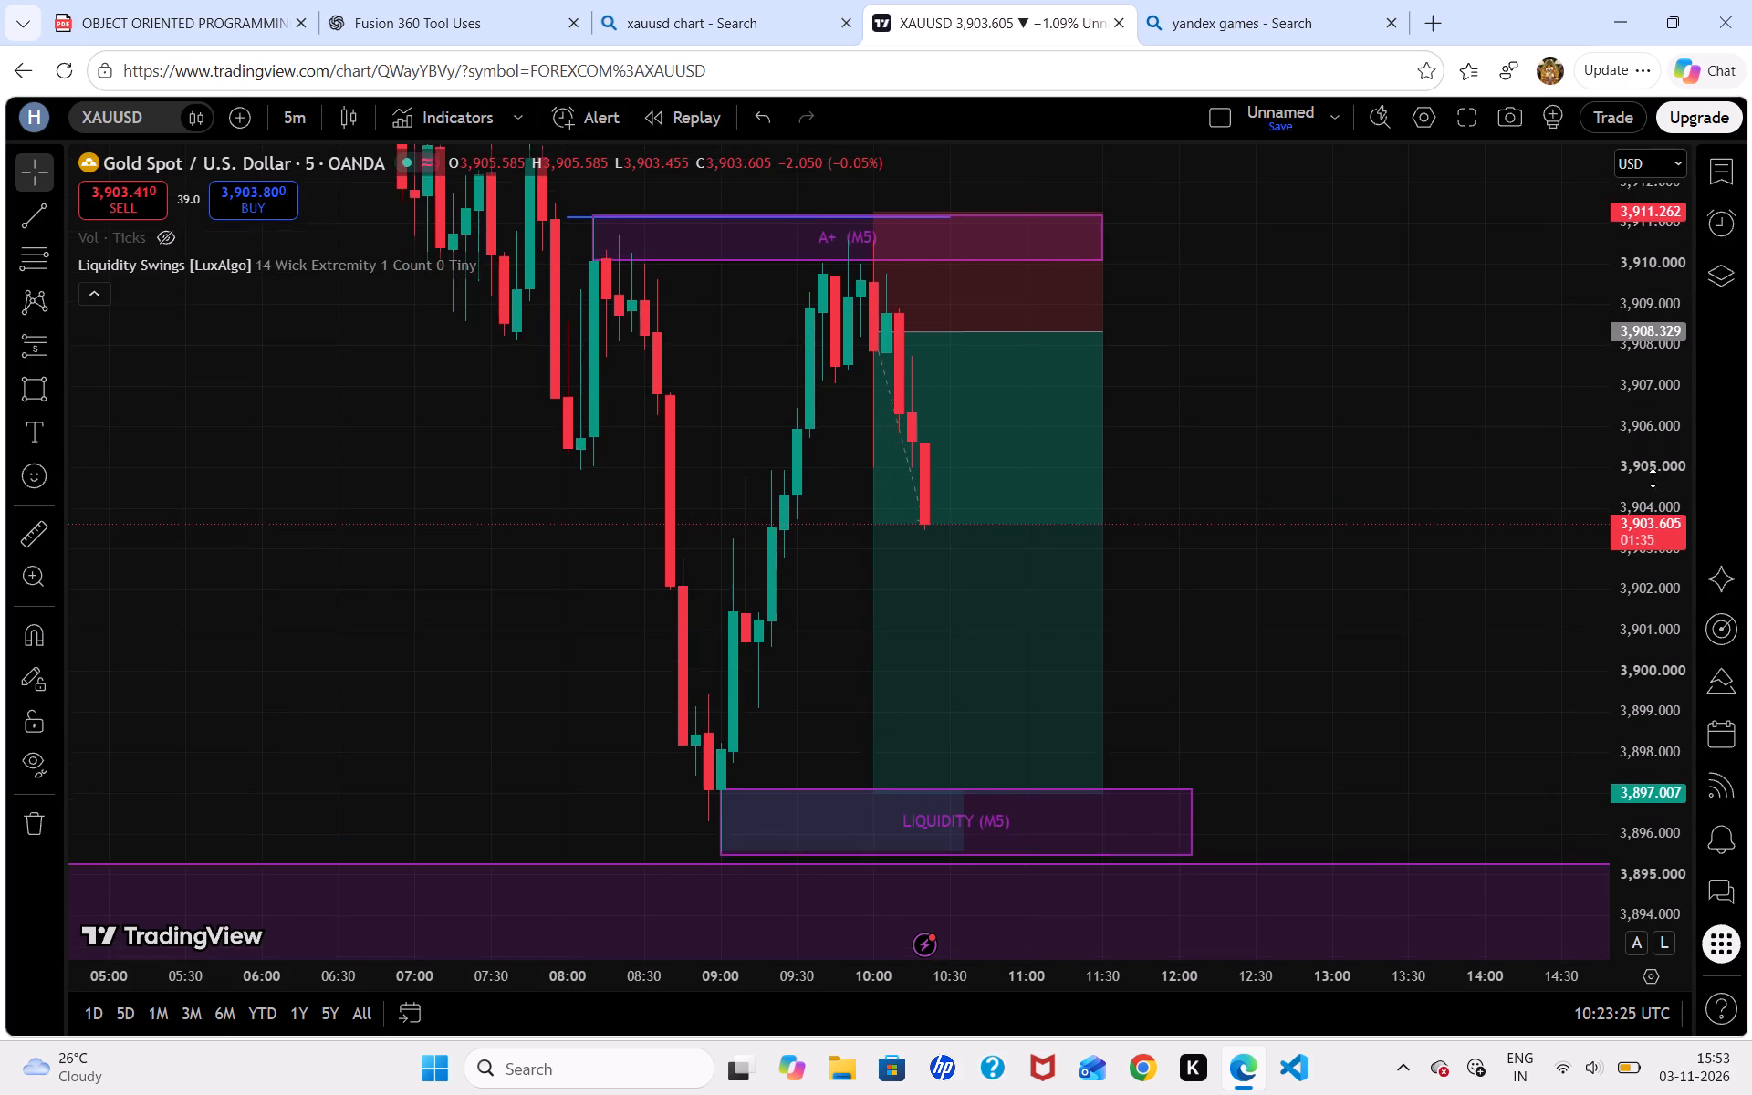
{"action": "left_click_drag", "start_coordinate": [1653, 478], "coordinate": [1632, 551]}
{"action": "left_click_drag", "start_coordinate": [1399, 360], "coordinate": [1332, 336]}
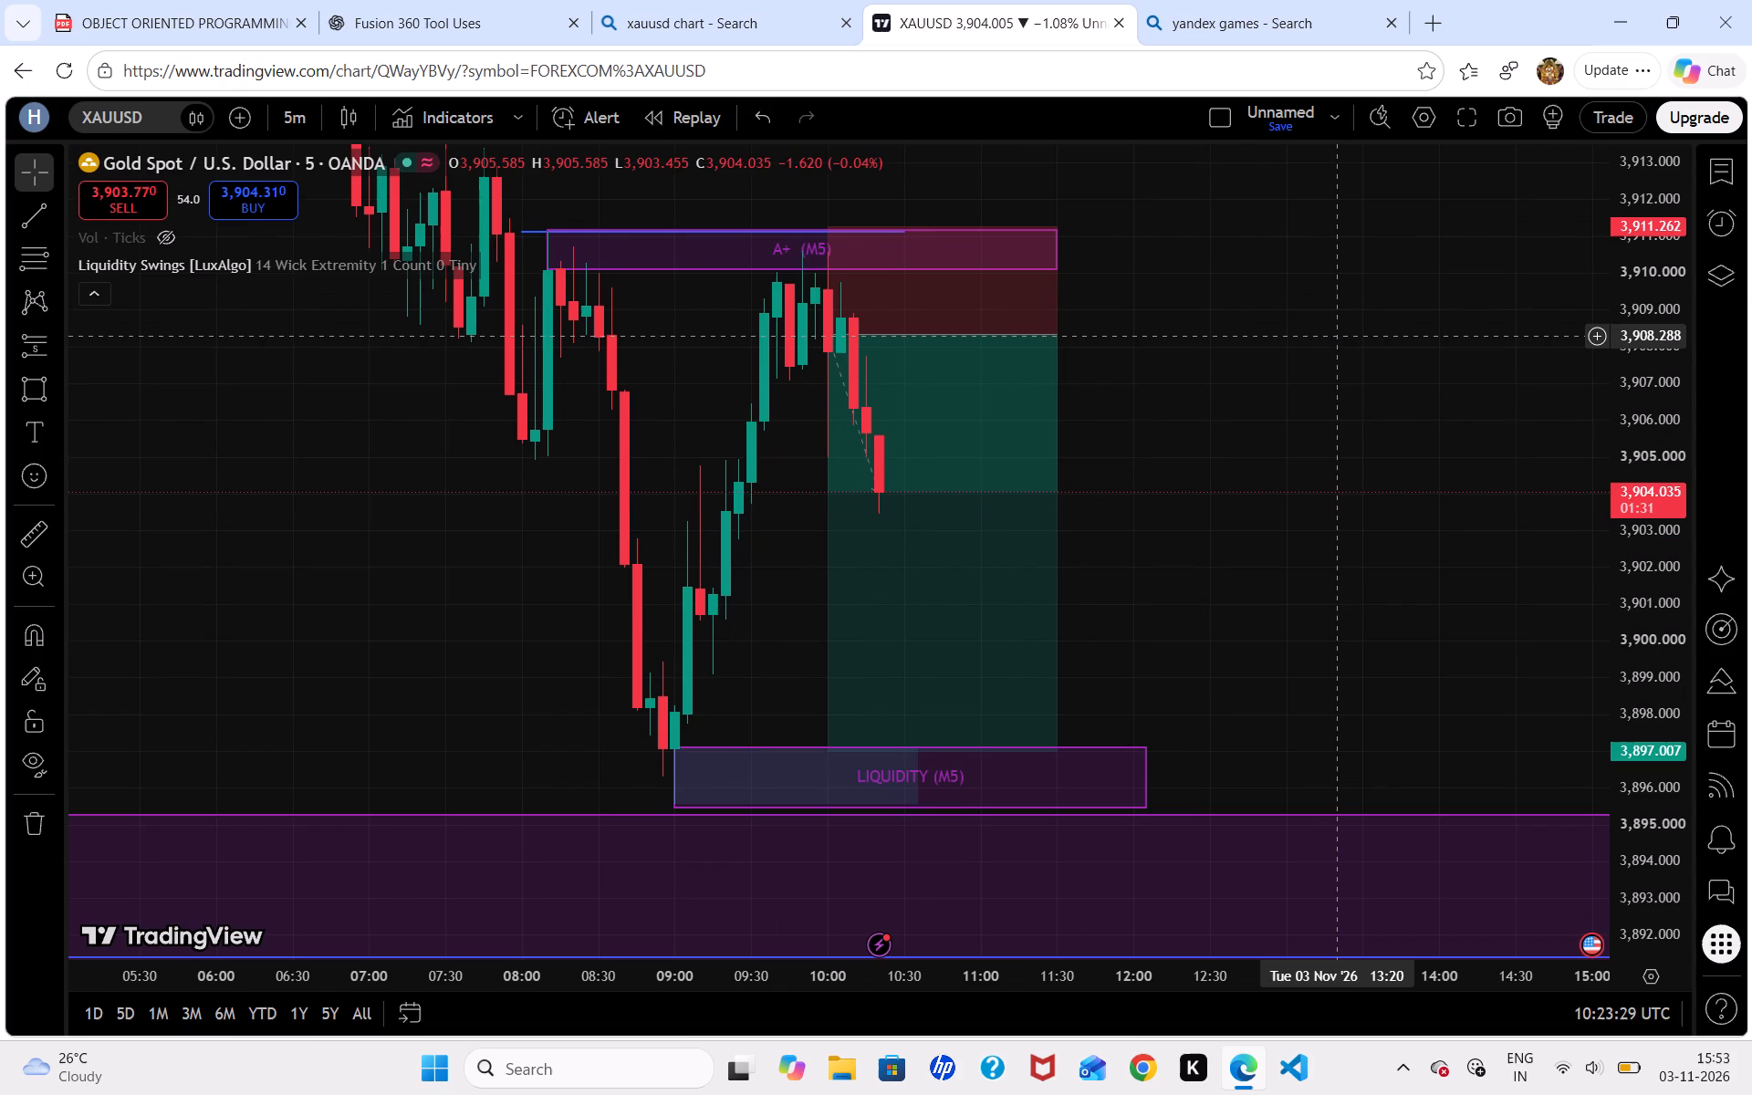
Switch the XAUUSD chart to the 15-minute timeframe.
{"action": "type", "text": "15"}
{"action": "key", "text": "Return"}
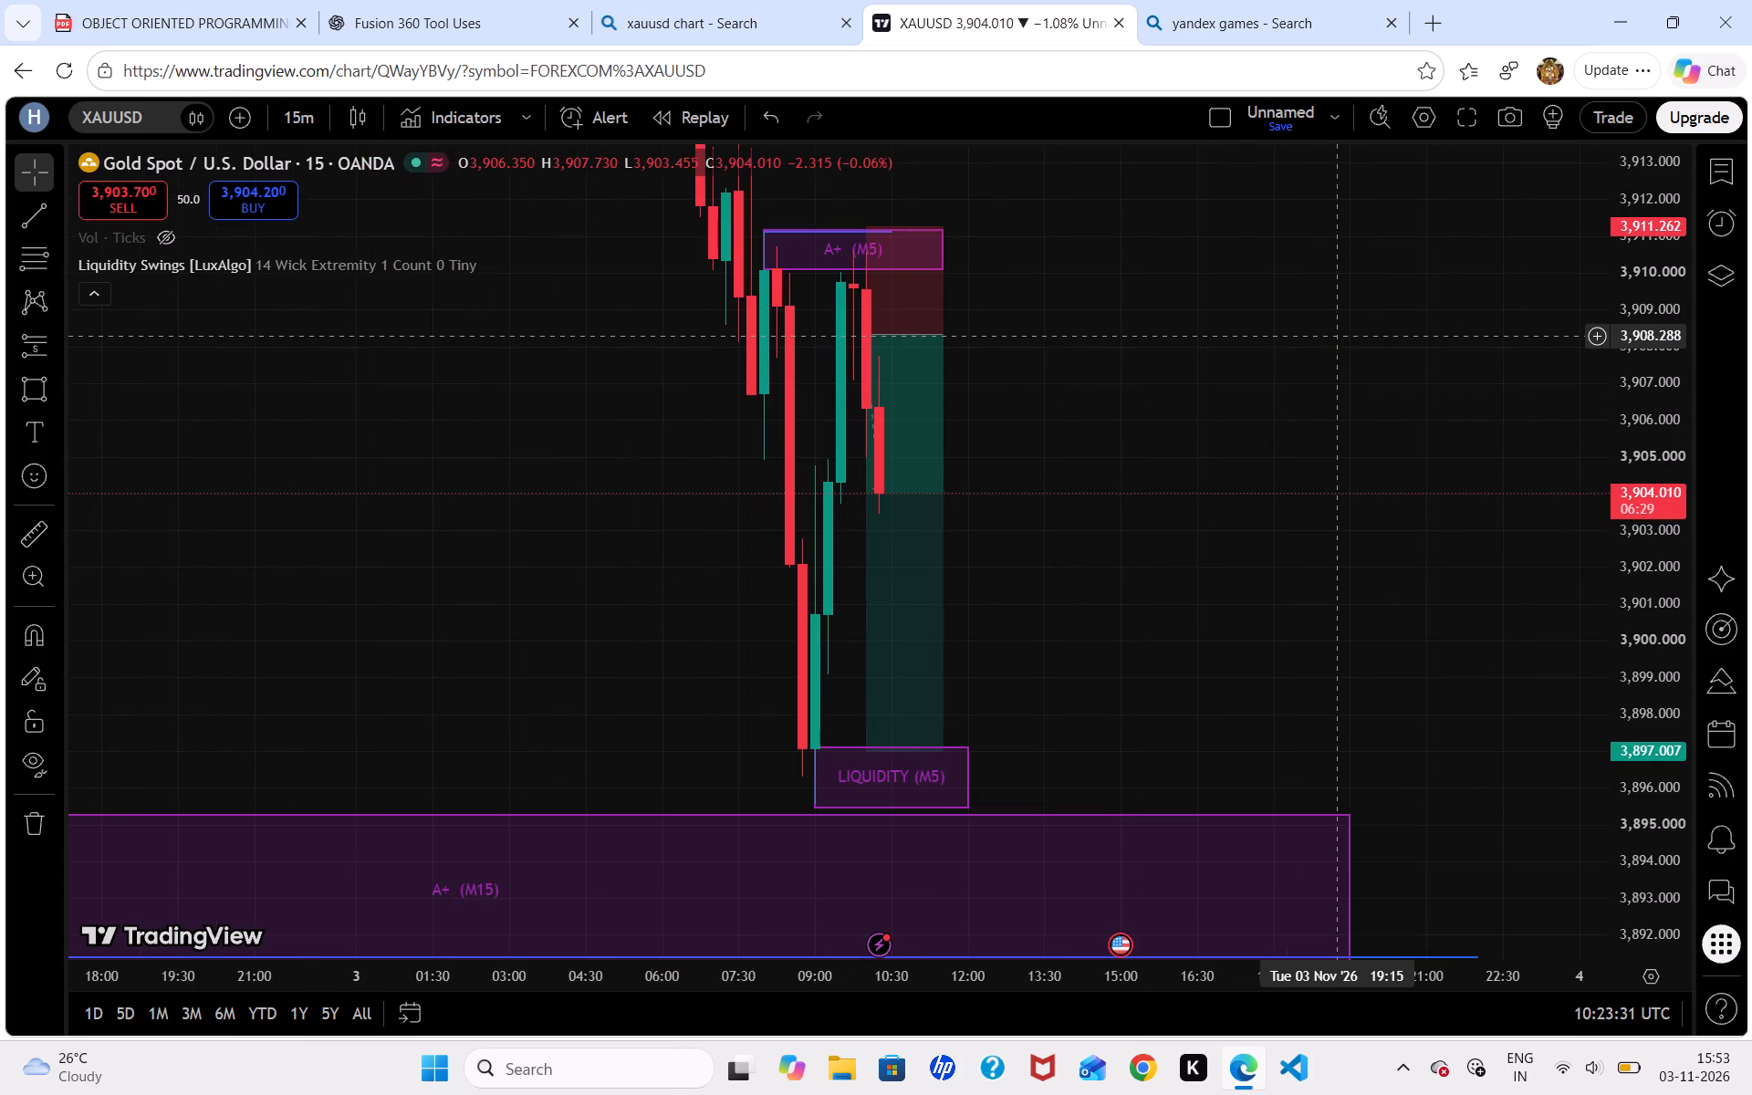